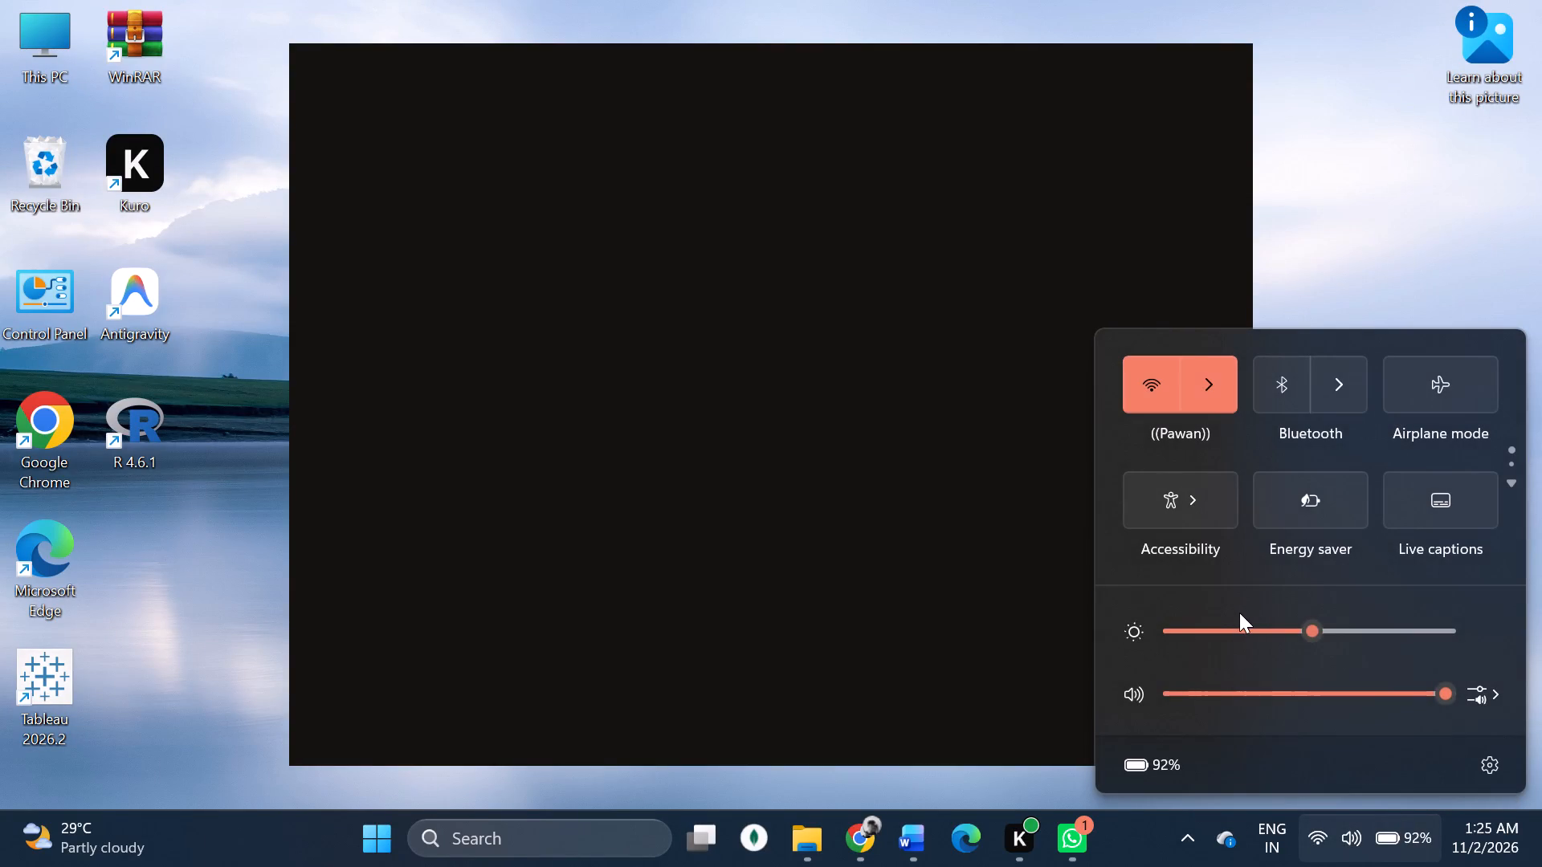
Dismiss the open quick settings flyout and return to the desktop.
double_click(1239, 613)
click(1359, 111)
scroll(1359, 111, up, 3)
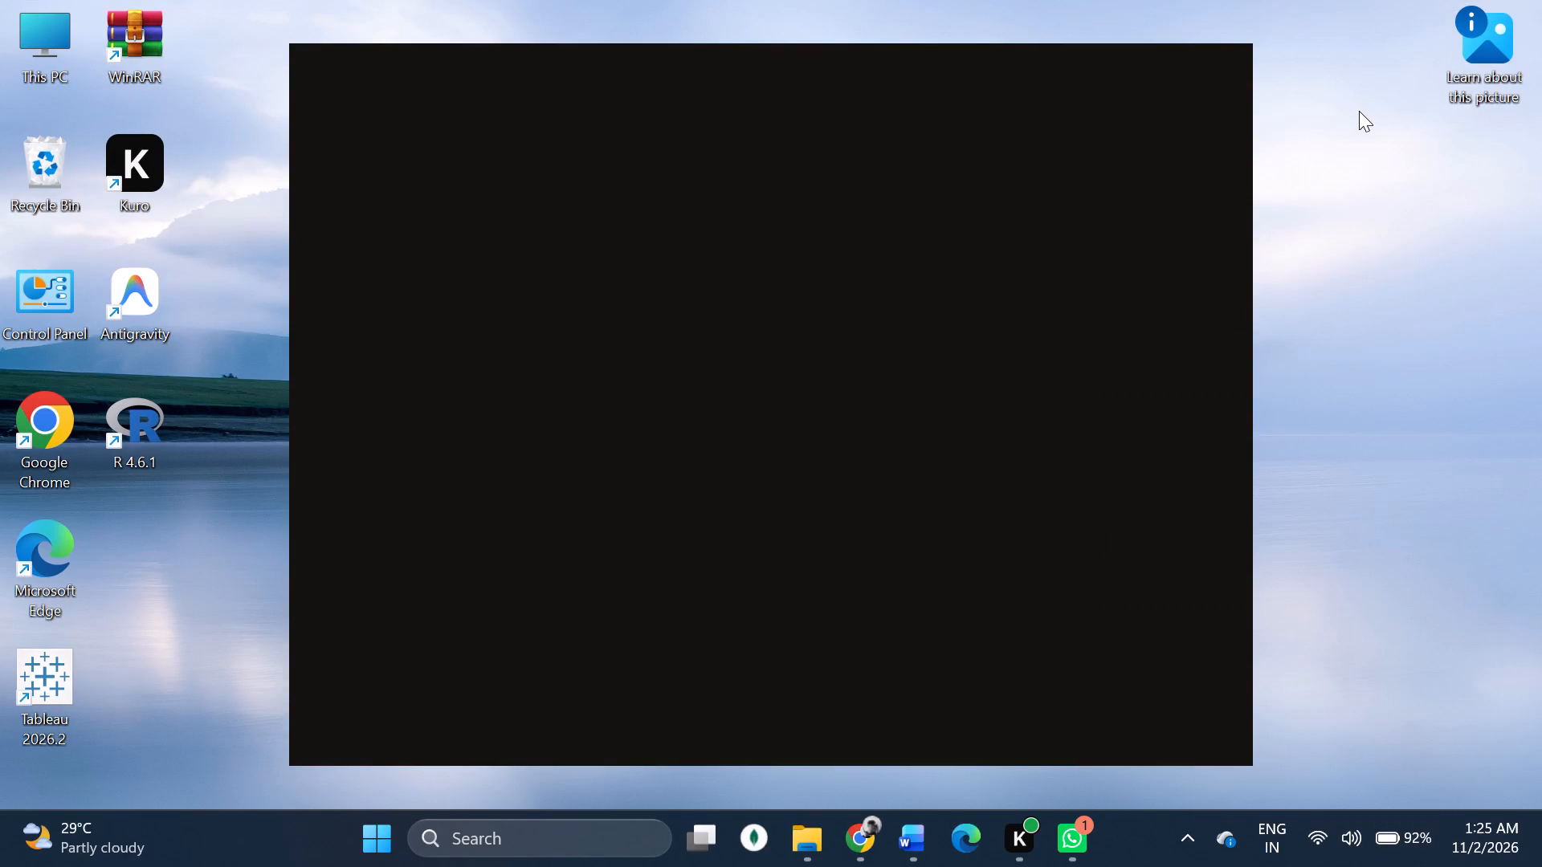
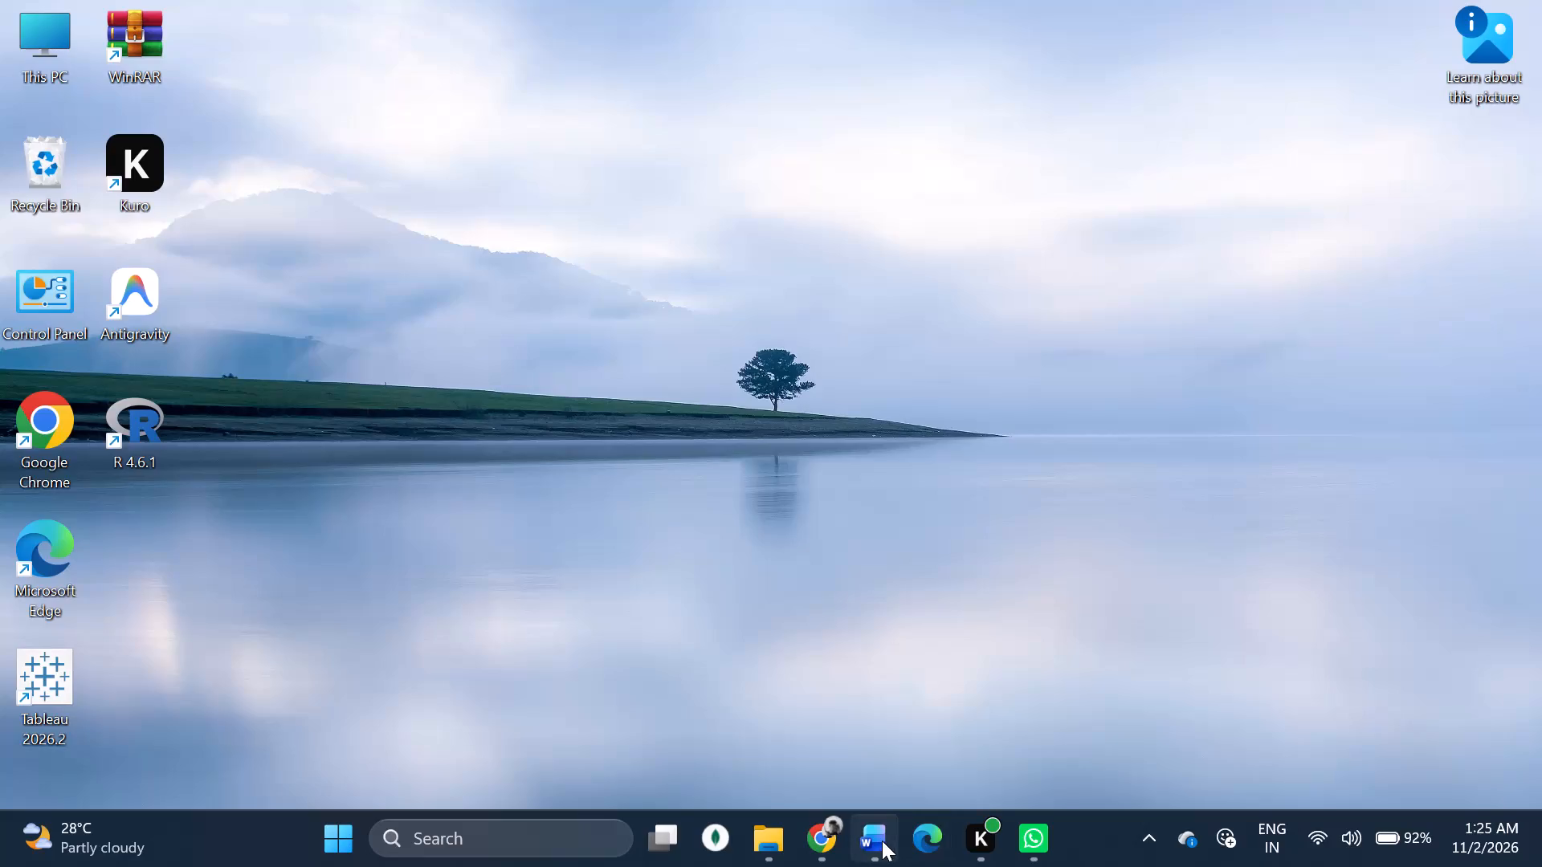
Switch to Word and review the price and demand dataset and the procedure steps in Practical No 5_M2.pdf.
click(882, 841)
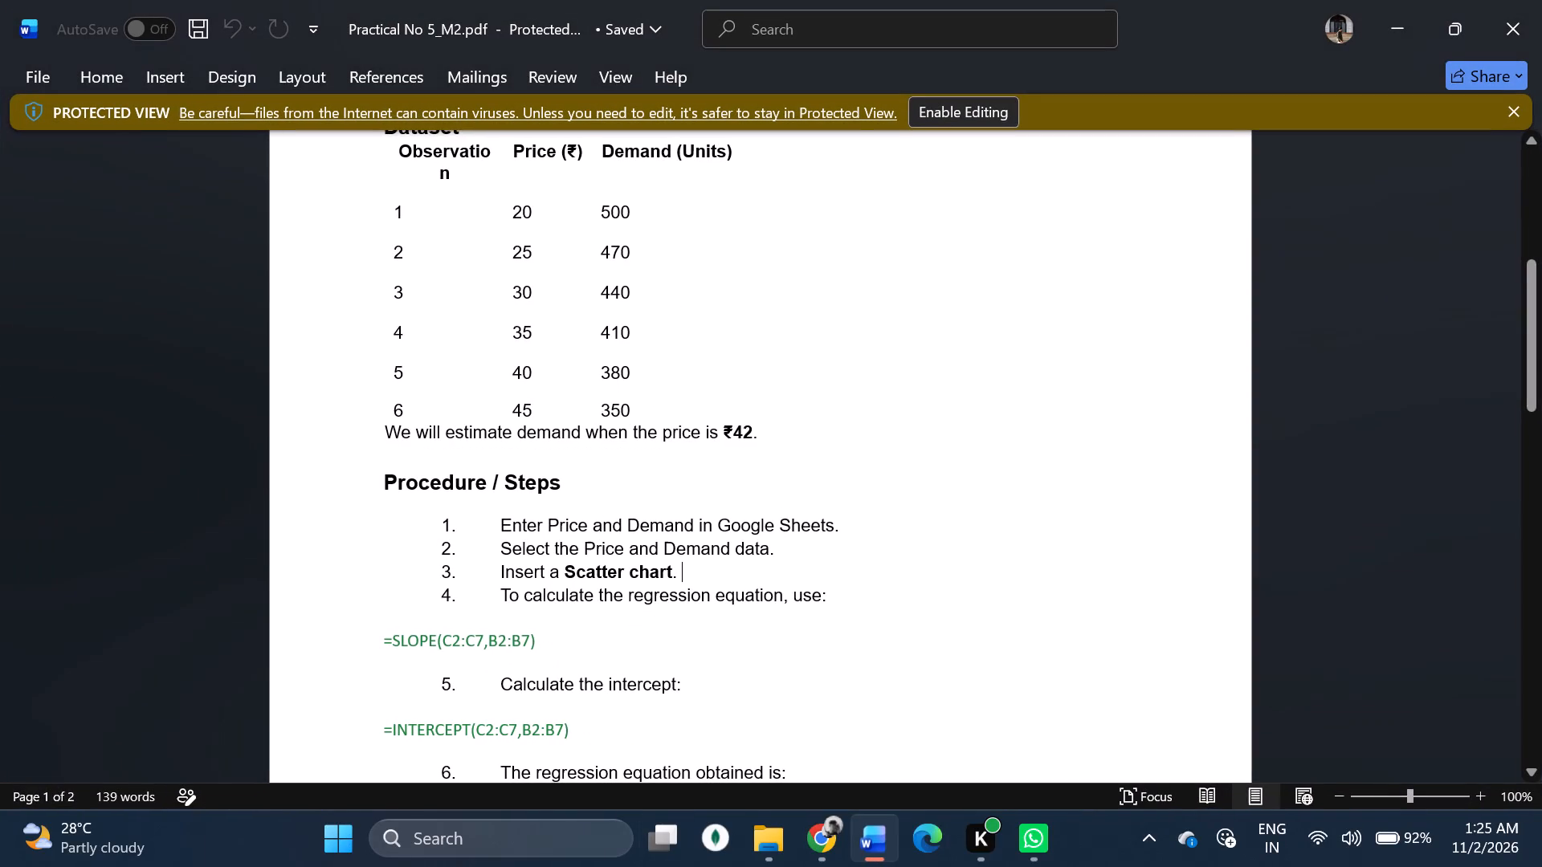
scroll(593, 315, up, 2)
scroll(593, 315, down, 1)
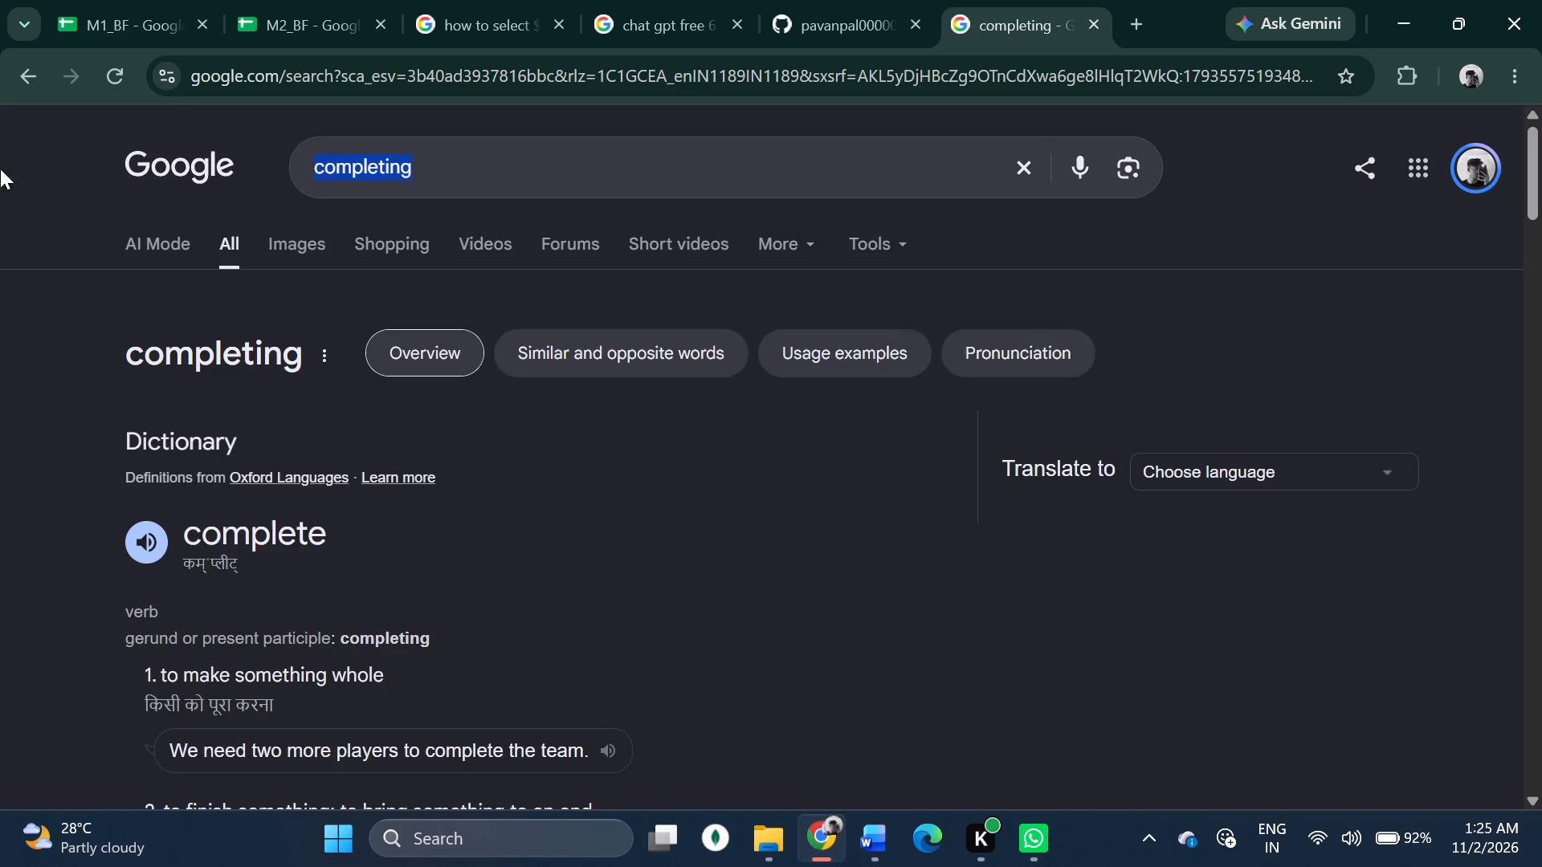
Switch to the M2_BF spreadsheet with the M2_prac_5 sheet open.
click(675, 31)
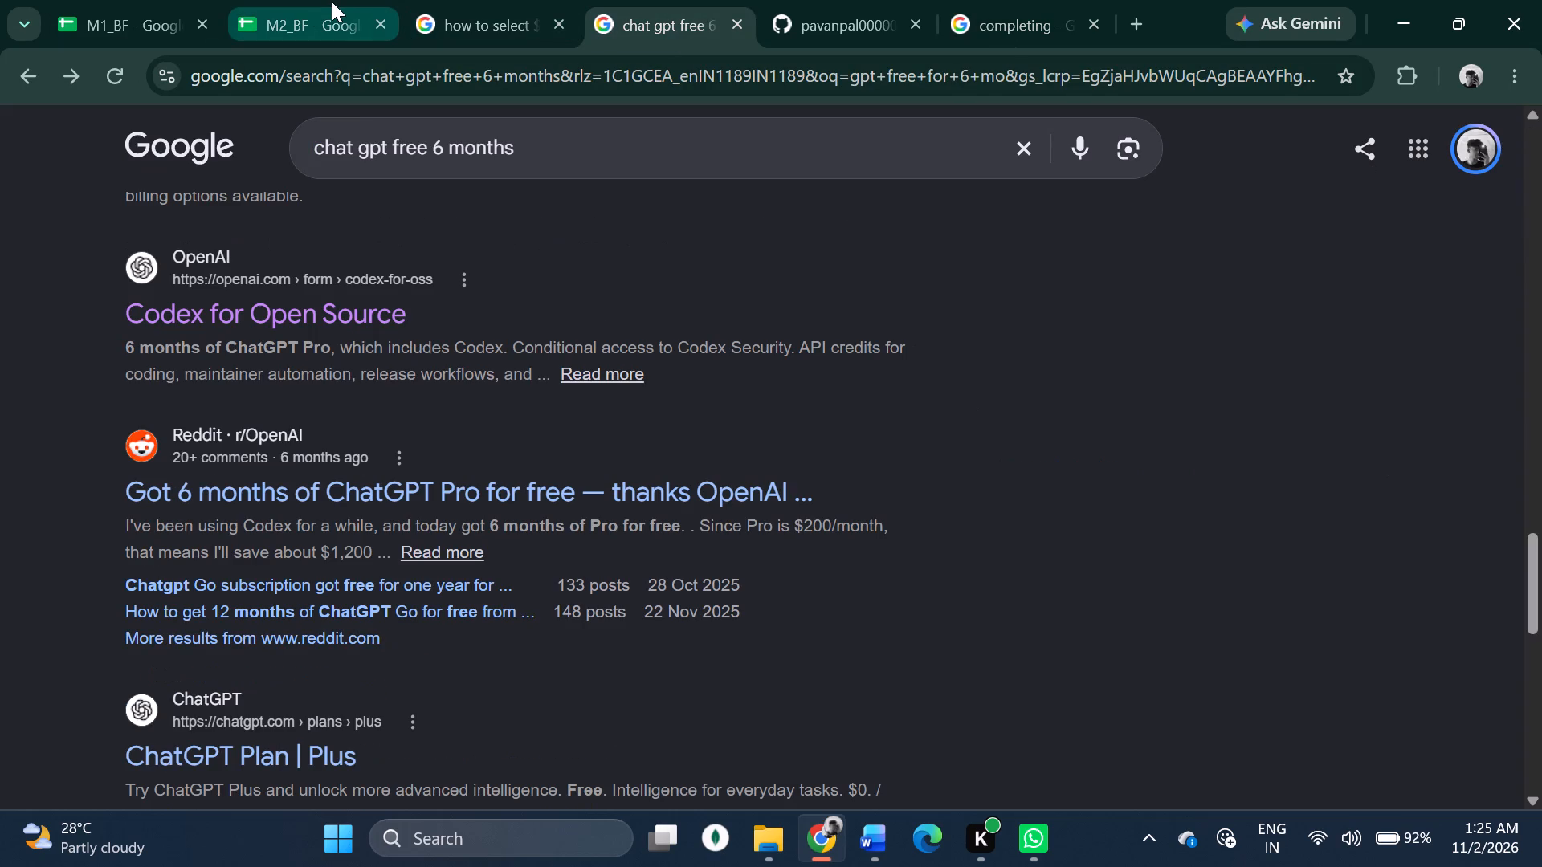
click(332, 2)
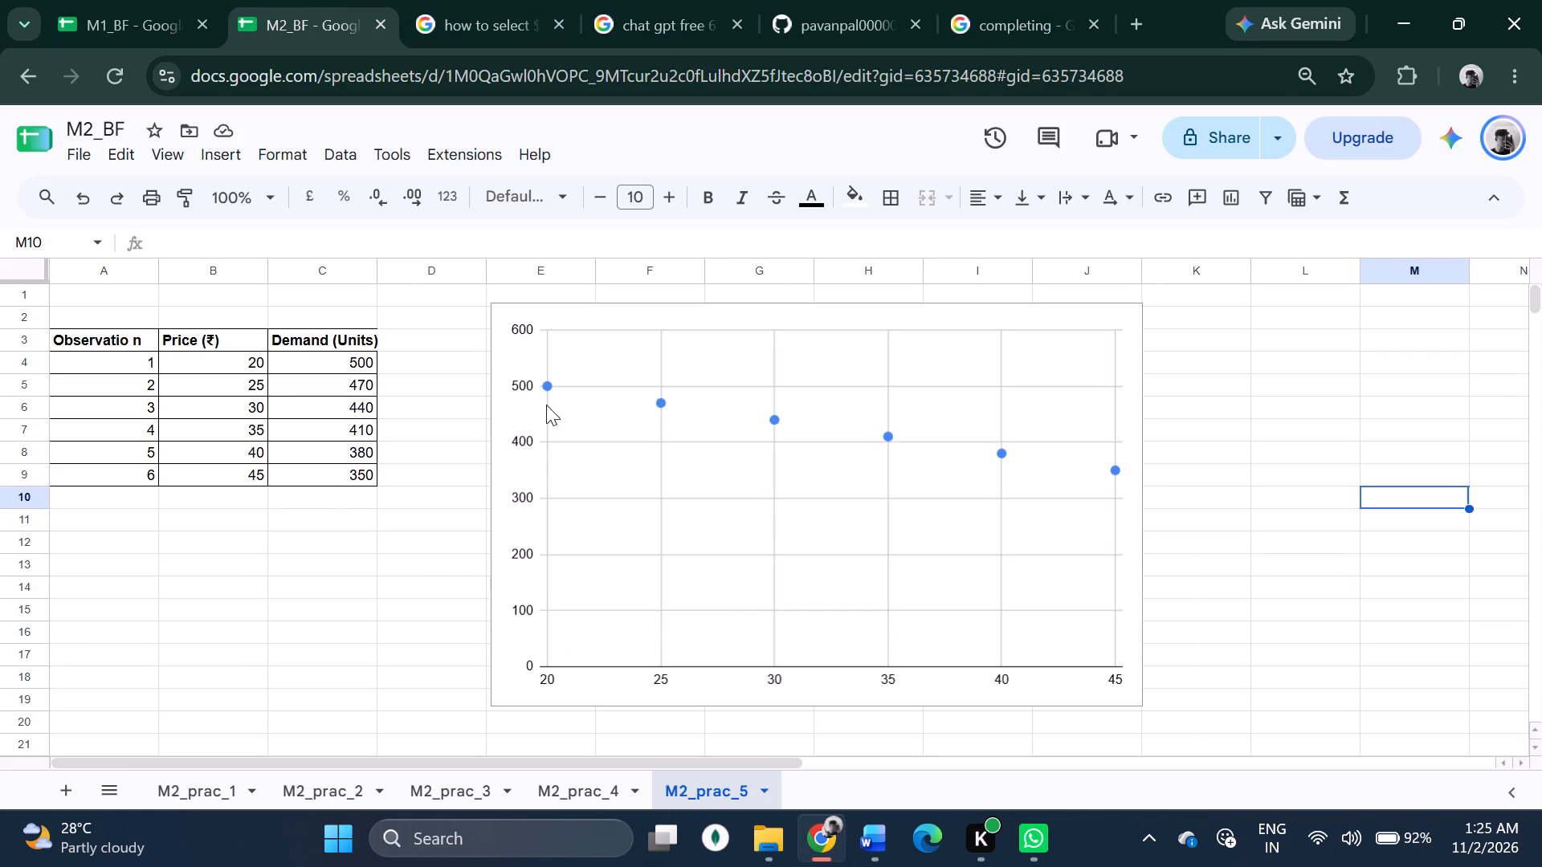
scroll(553, 564, right, 2)
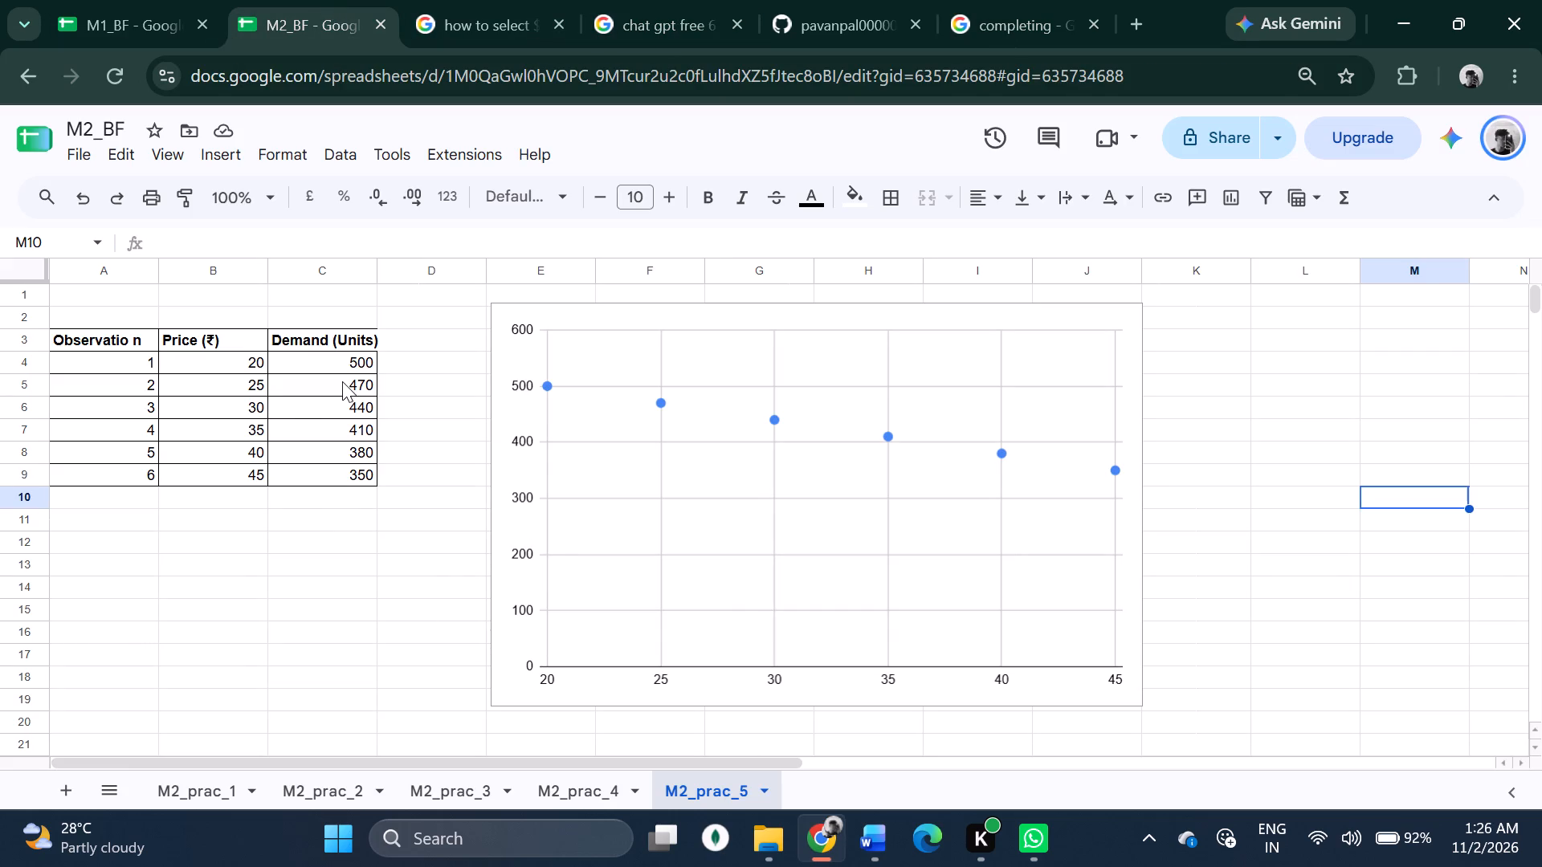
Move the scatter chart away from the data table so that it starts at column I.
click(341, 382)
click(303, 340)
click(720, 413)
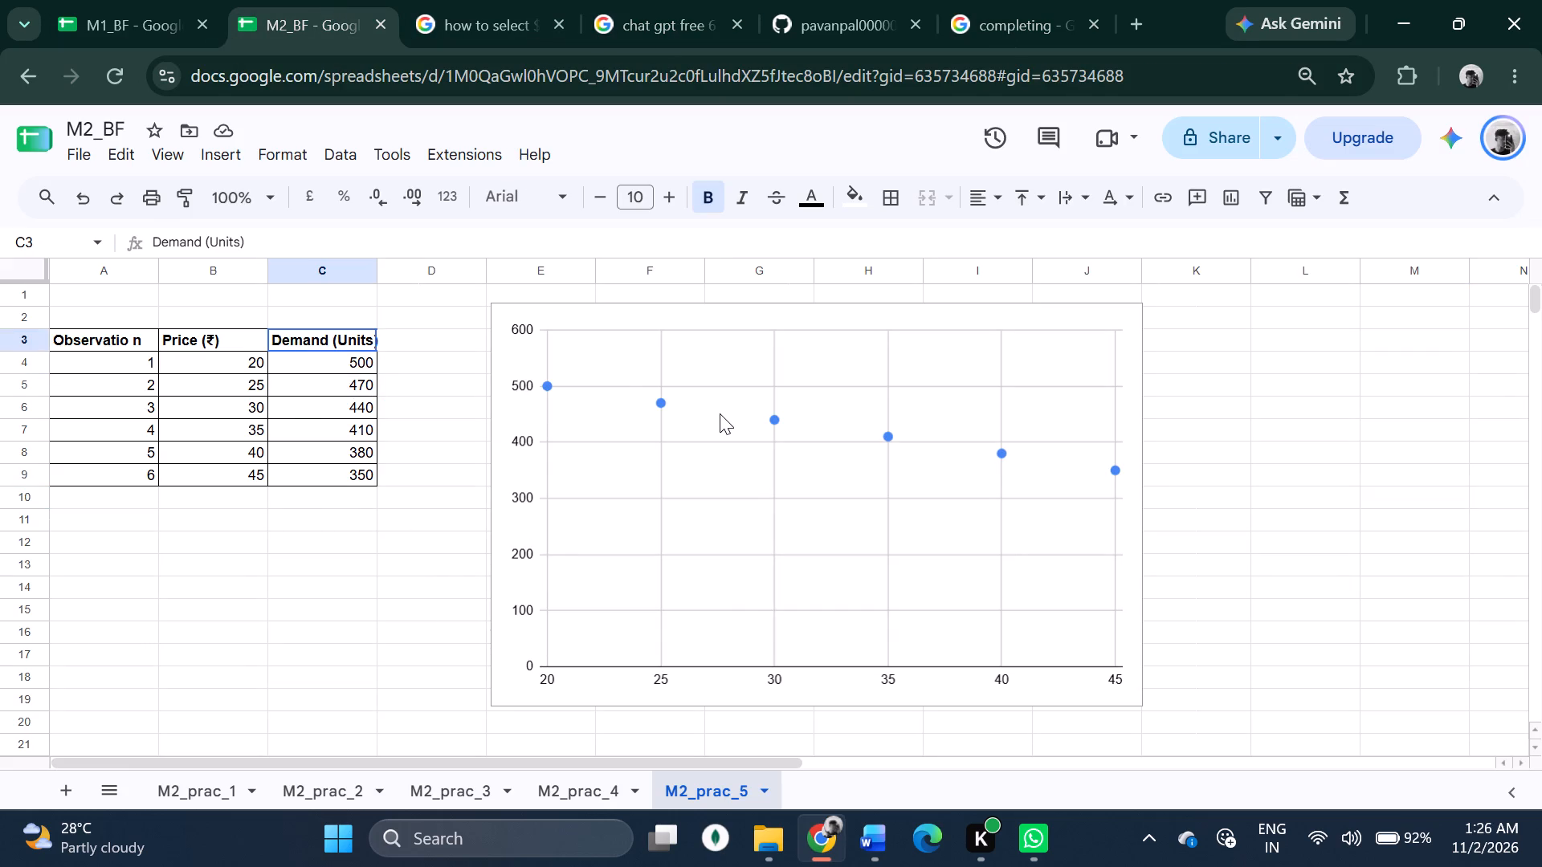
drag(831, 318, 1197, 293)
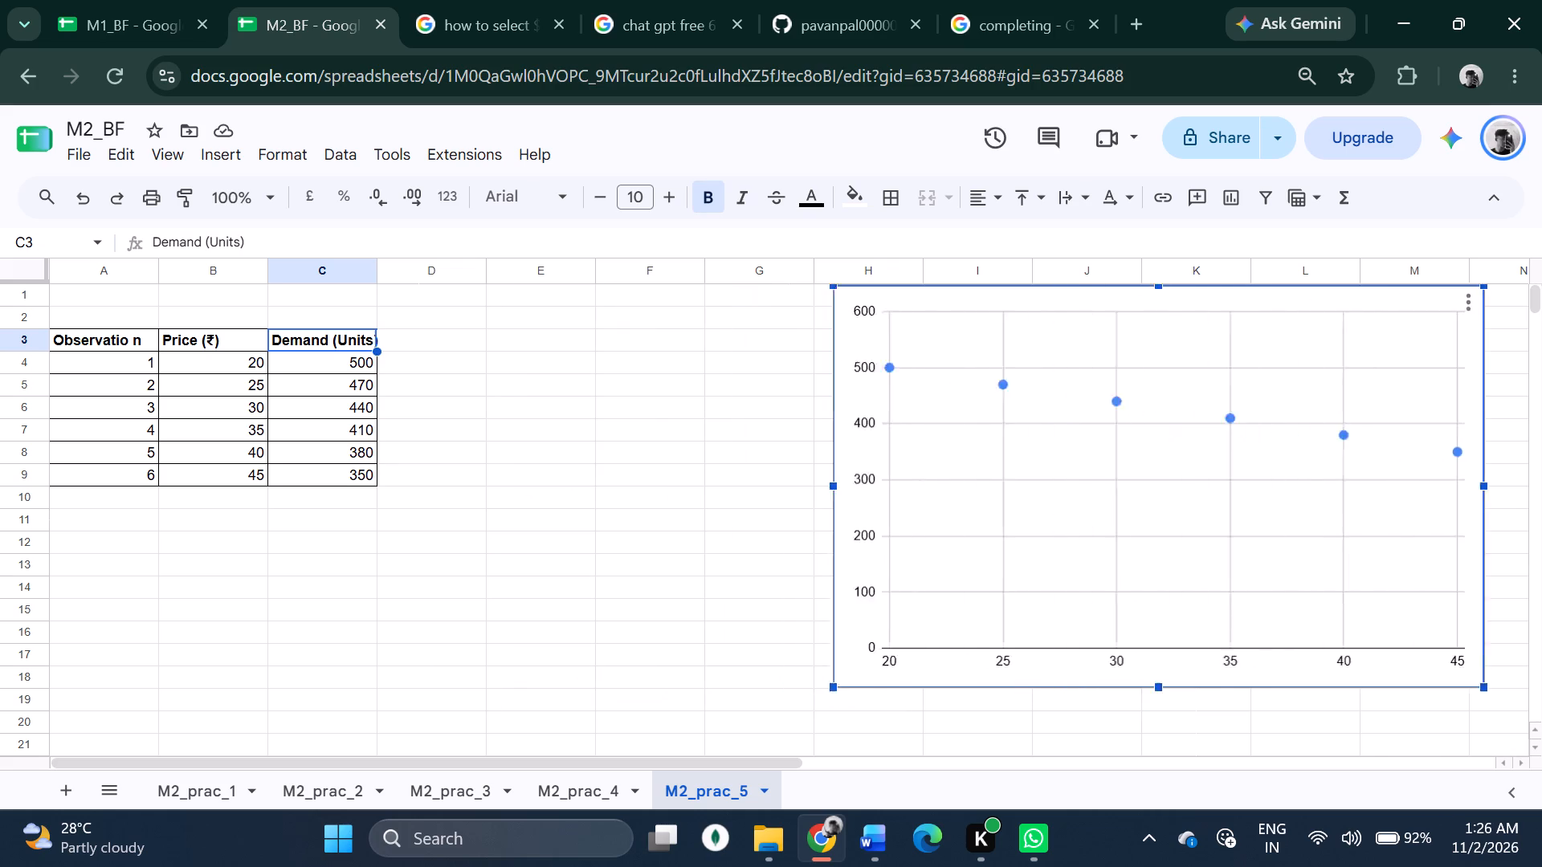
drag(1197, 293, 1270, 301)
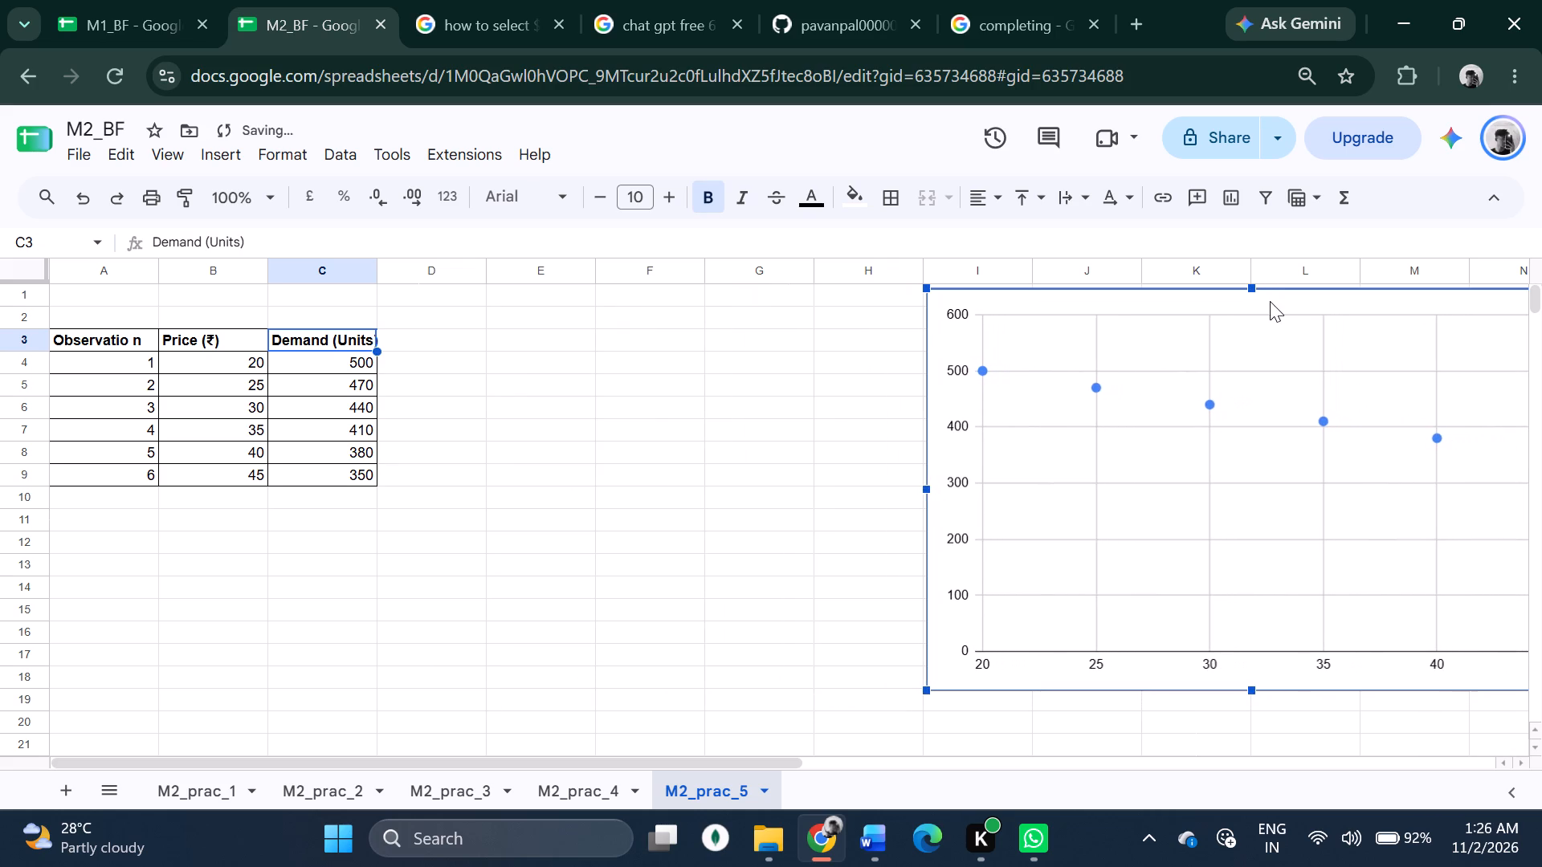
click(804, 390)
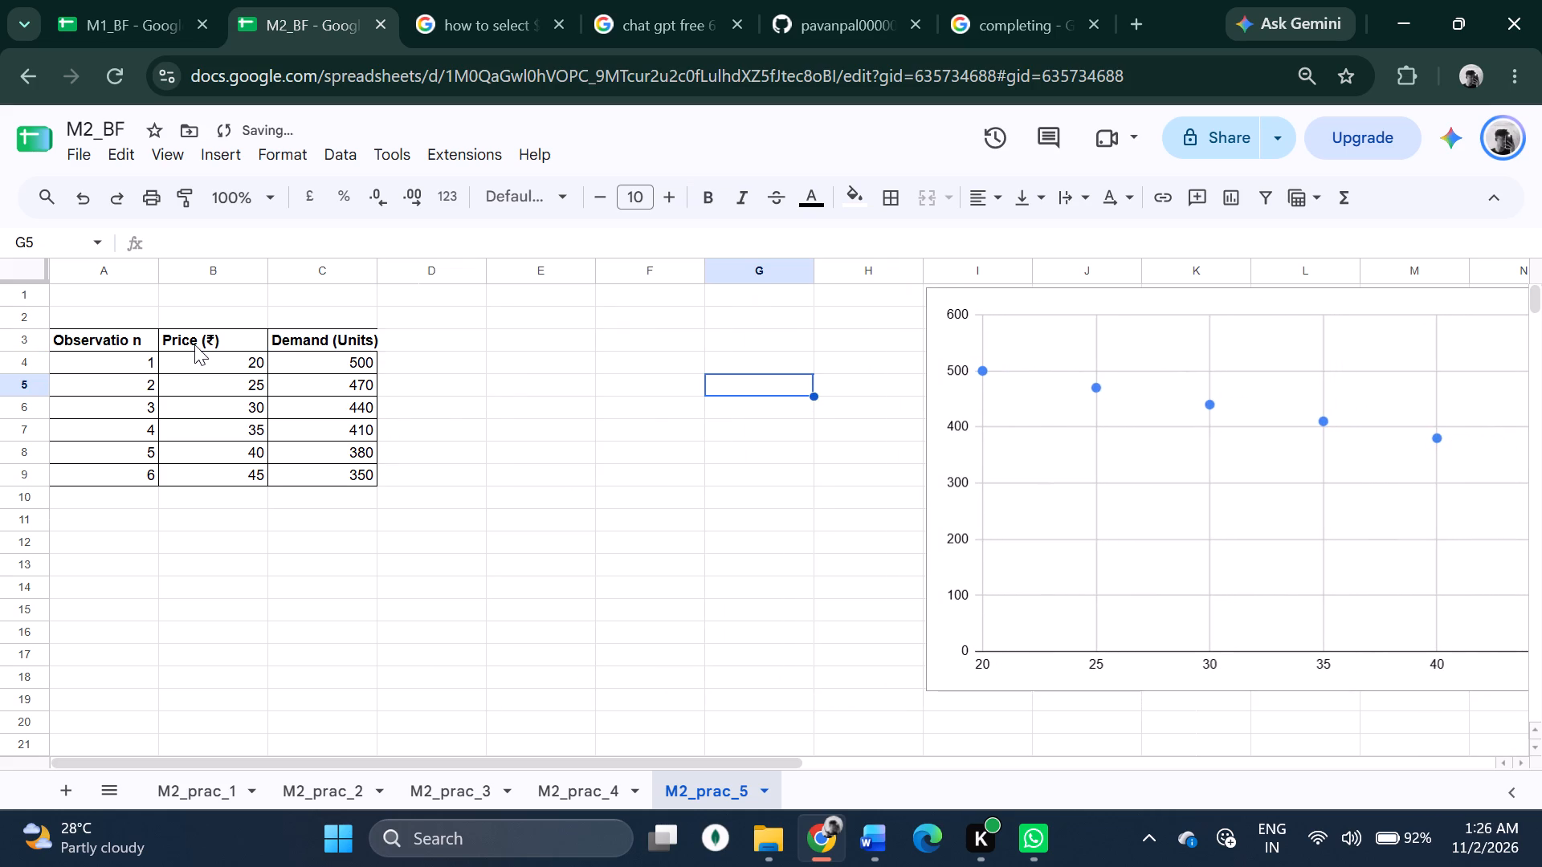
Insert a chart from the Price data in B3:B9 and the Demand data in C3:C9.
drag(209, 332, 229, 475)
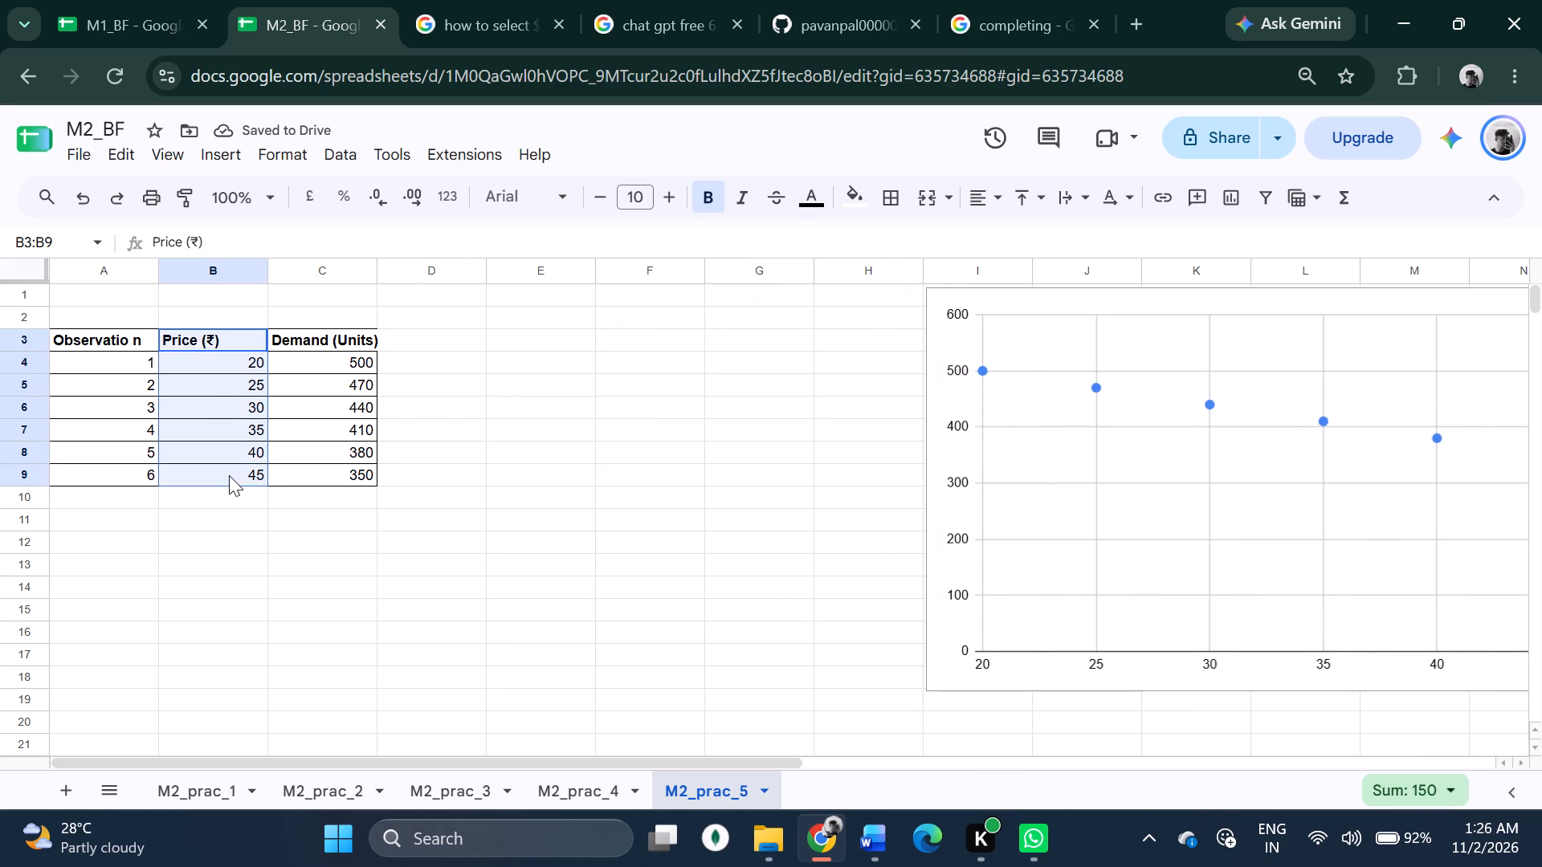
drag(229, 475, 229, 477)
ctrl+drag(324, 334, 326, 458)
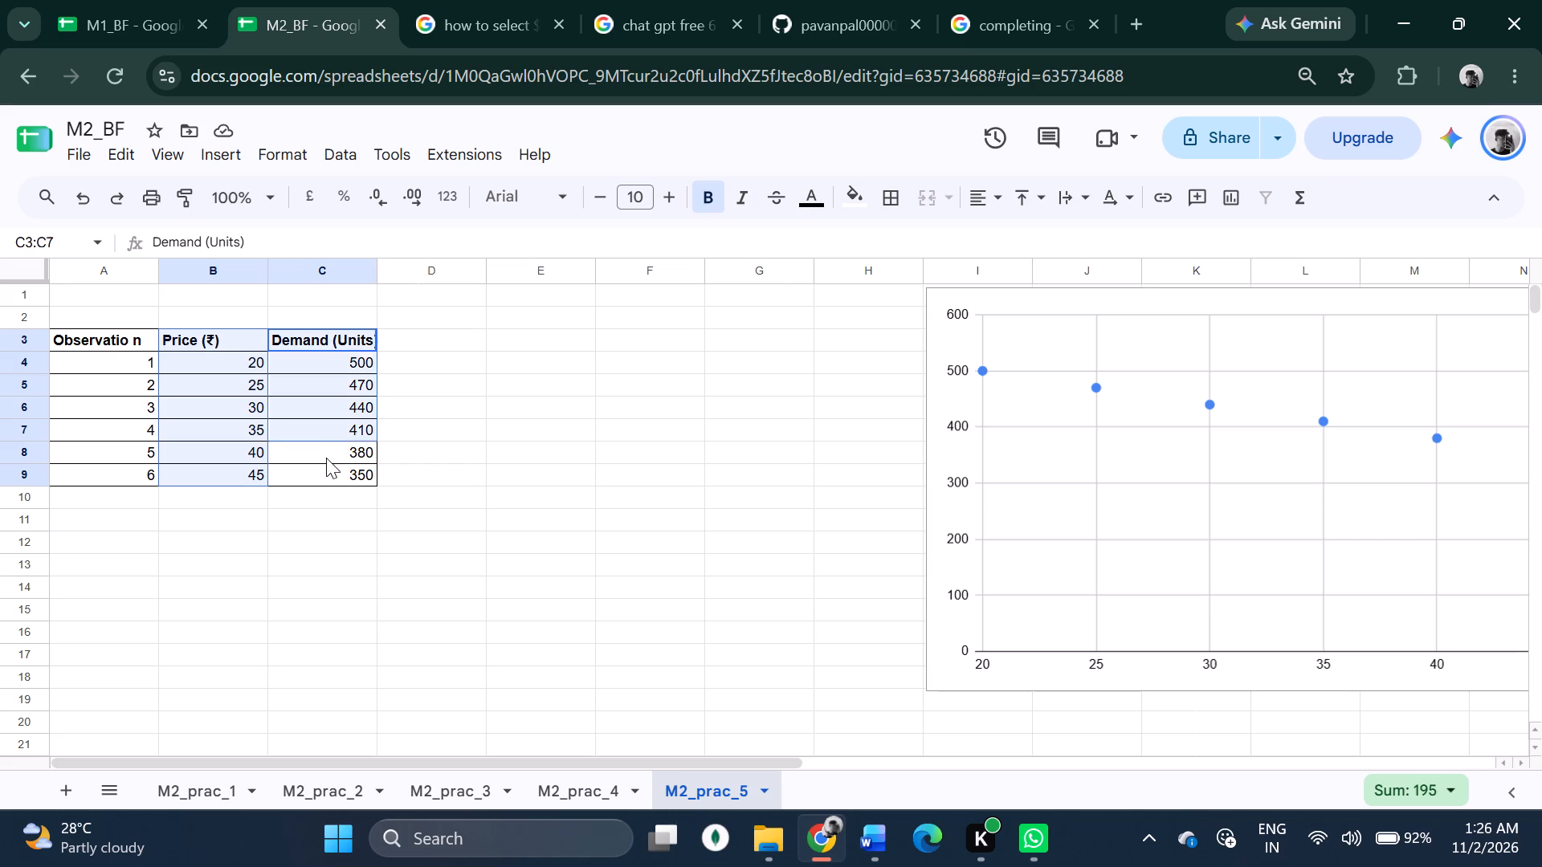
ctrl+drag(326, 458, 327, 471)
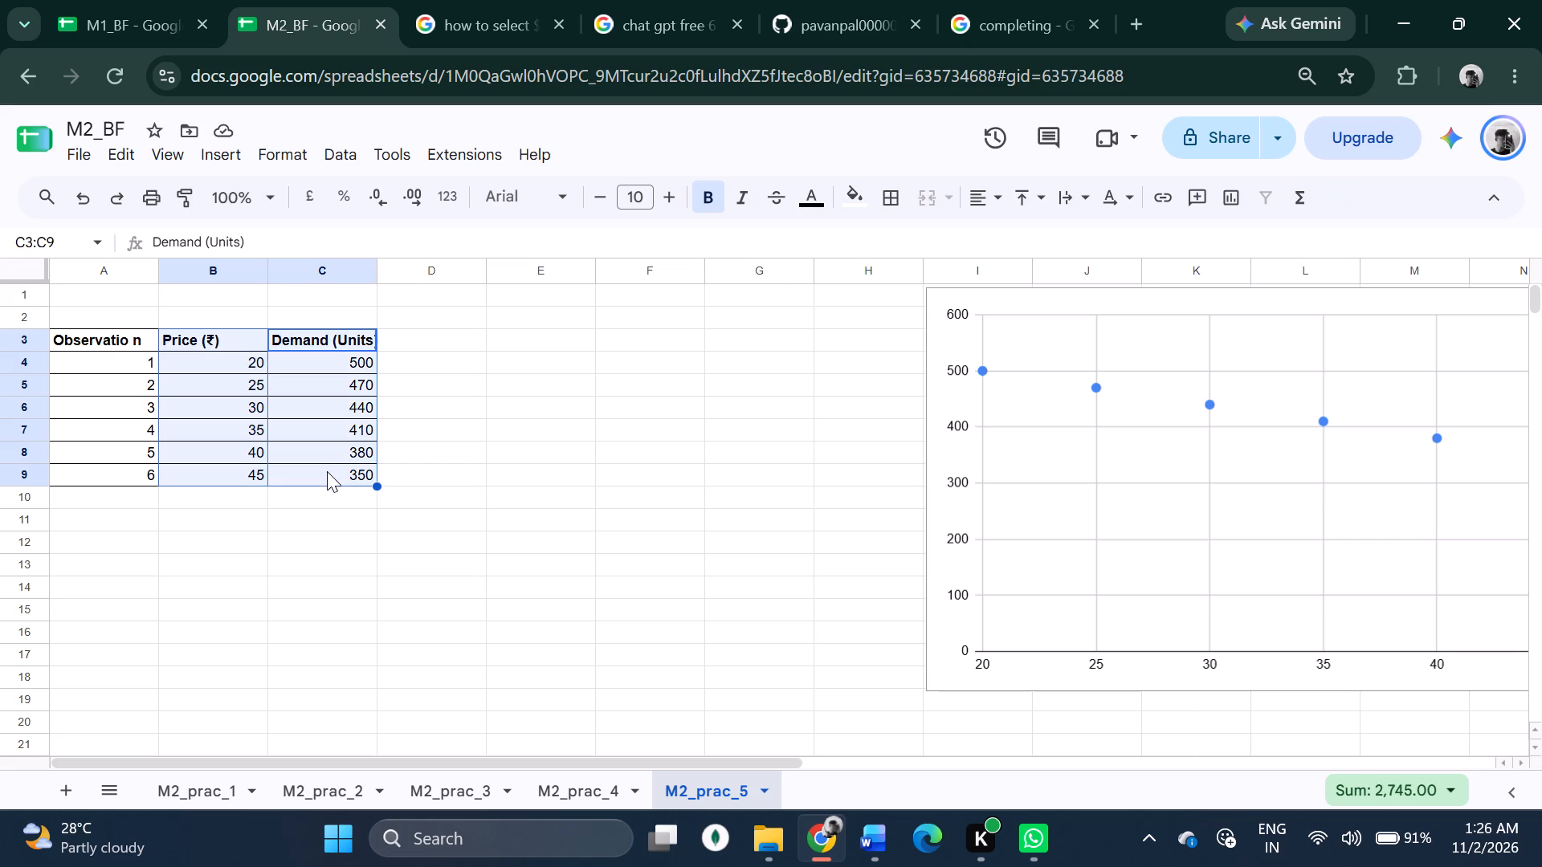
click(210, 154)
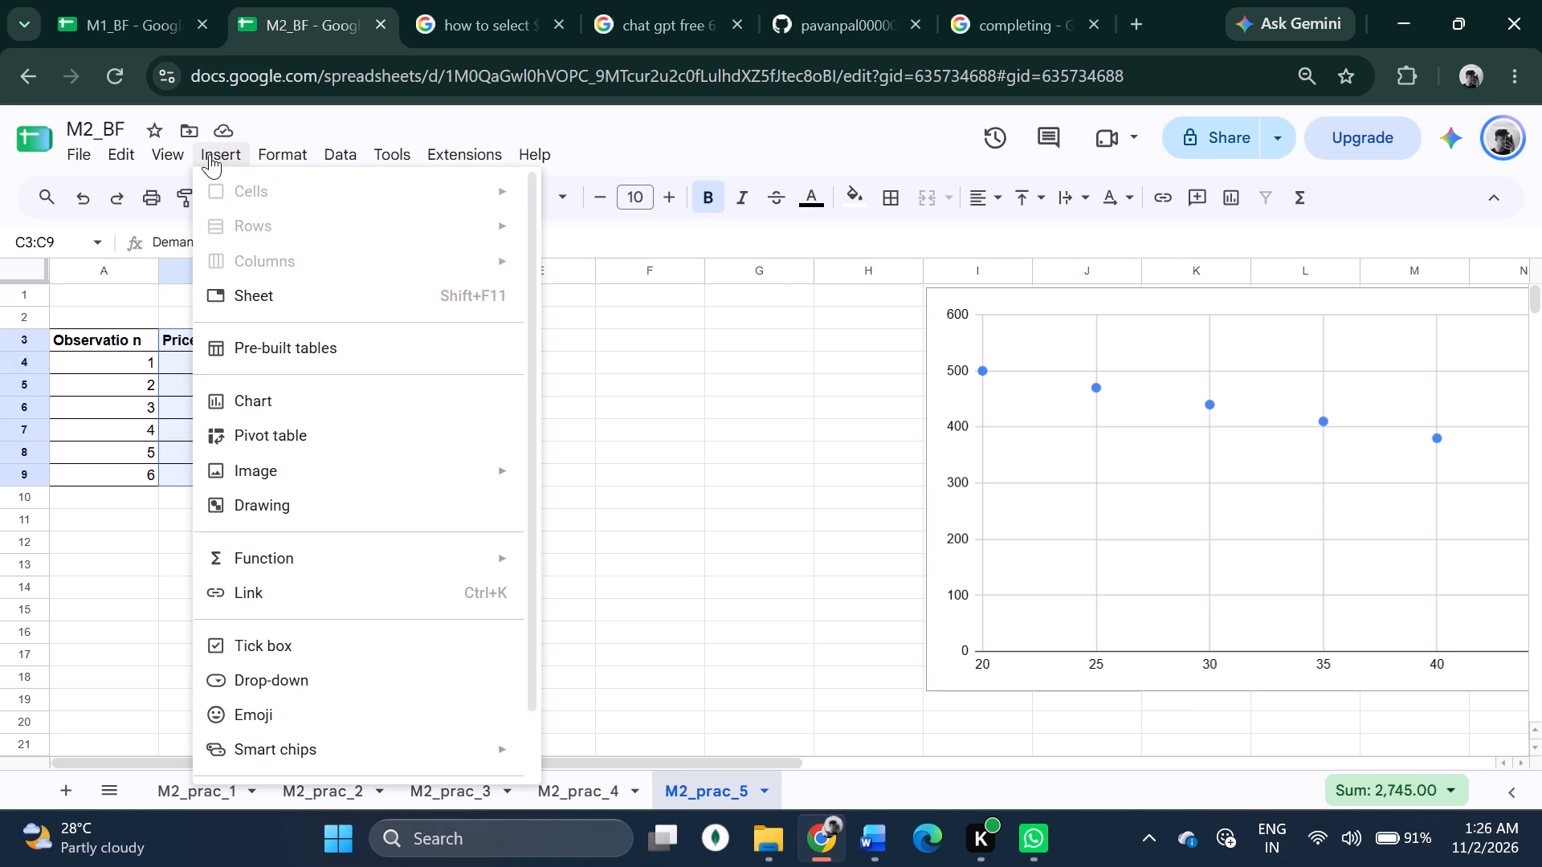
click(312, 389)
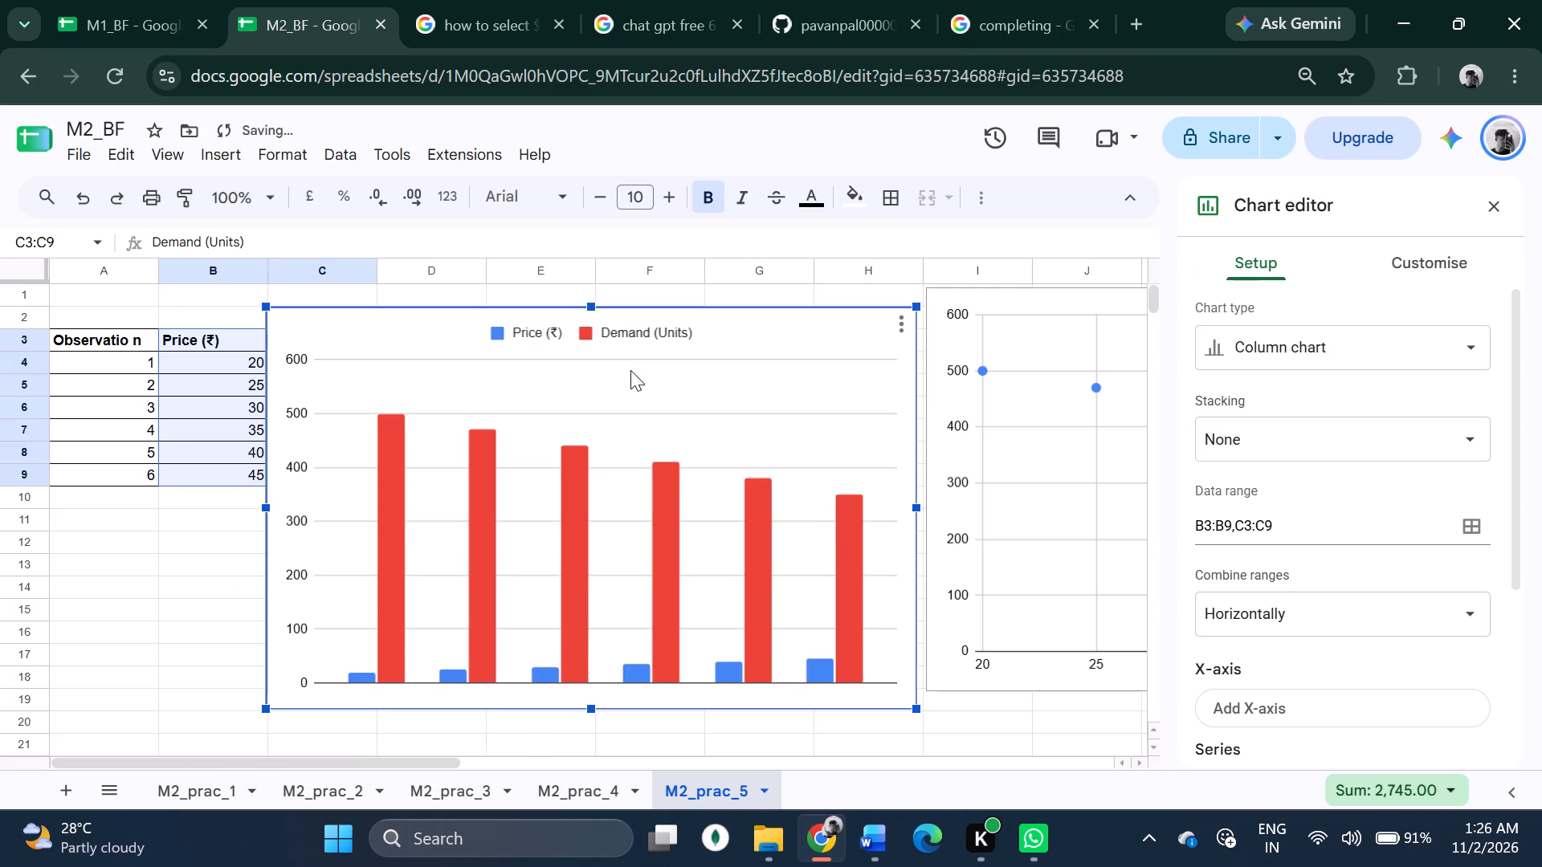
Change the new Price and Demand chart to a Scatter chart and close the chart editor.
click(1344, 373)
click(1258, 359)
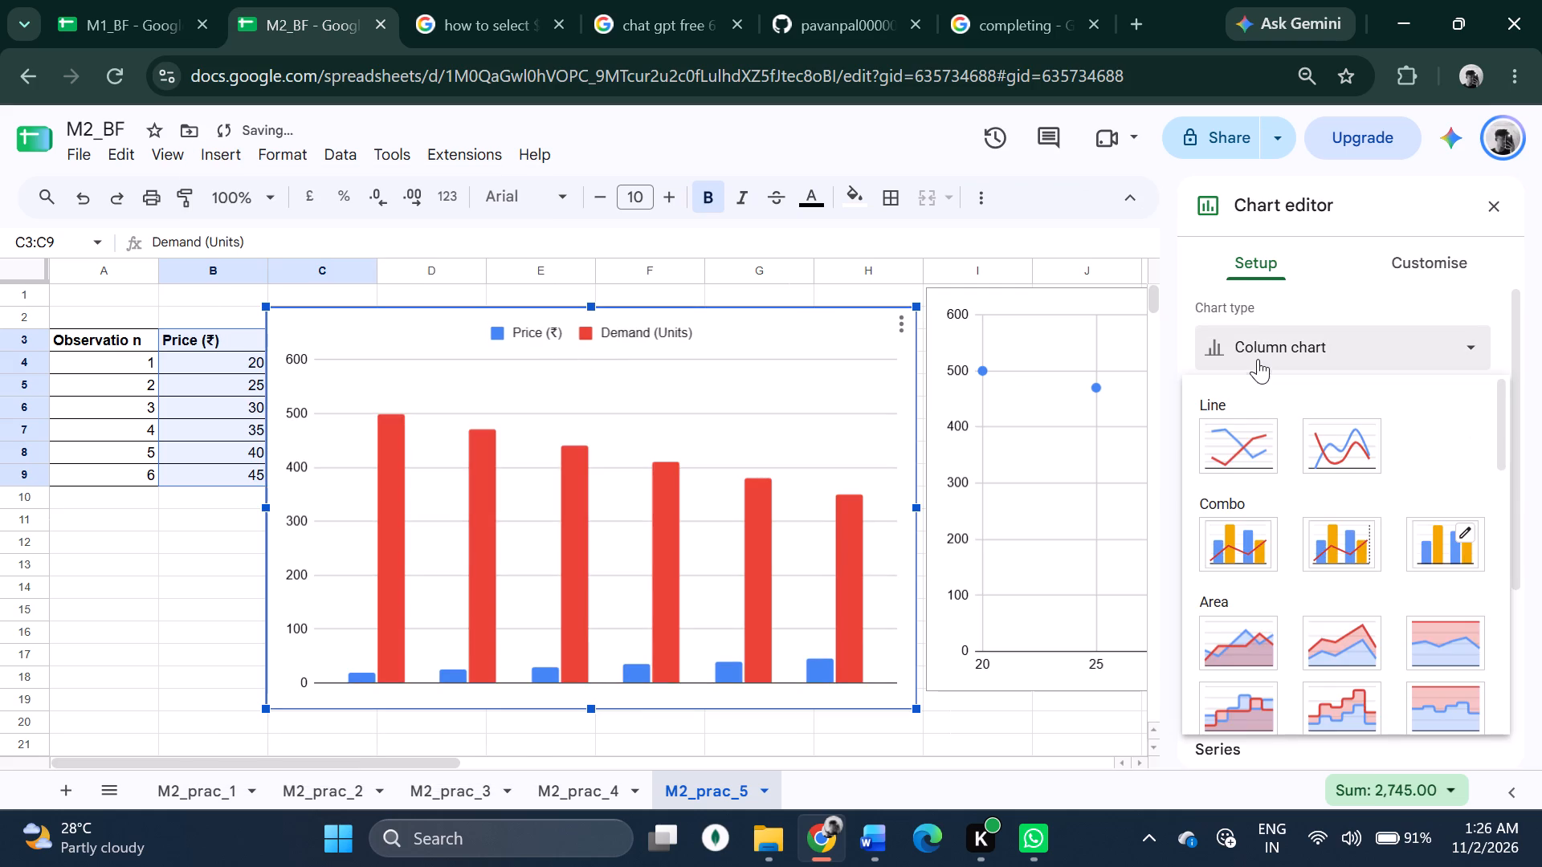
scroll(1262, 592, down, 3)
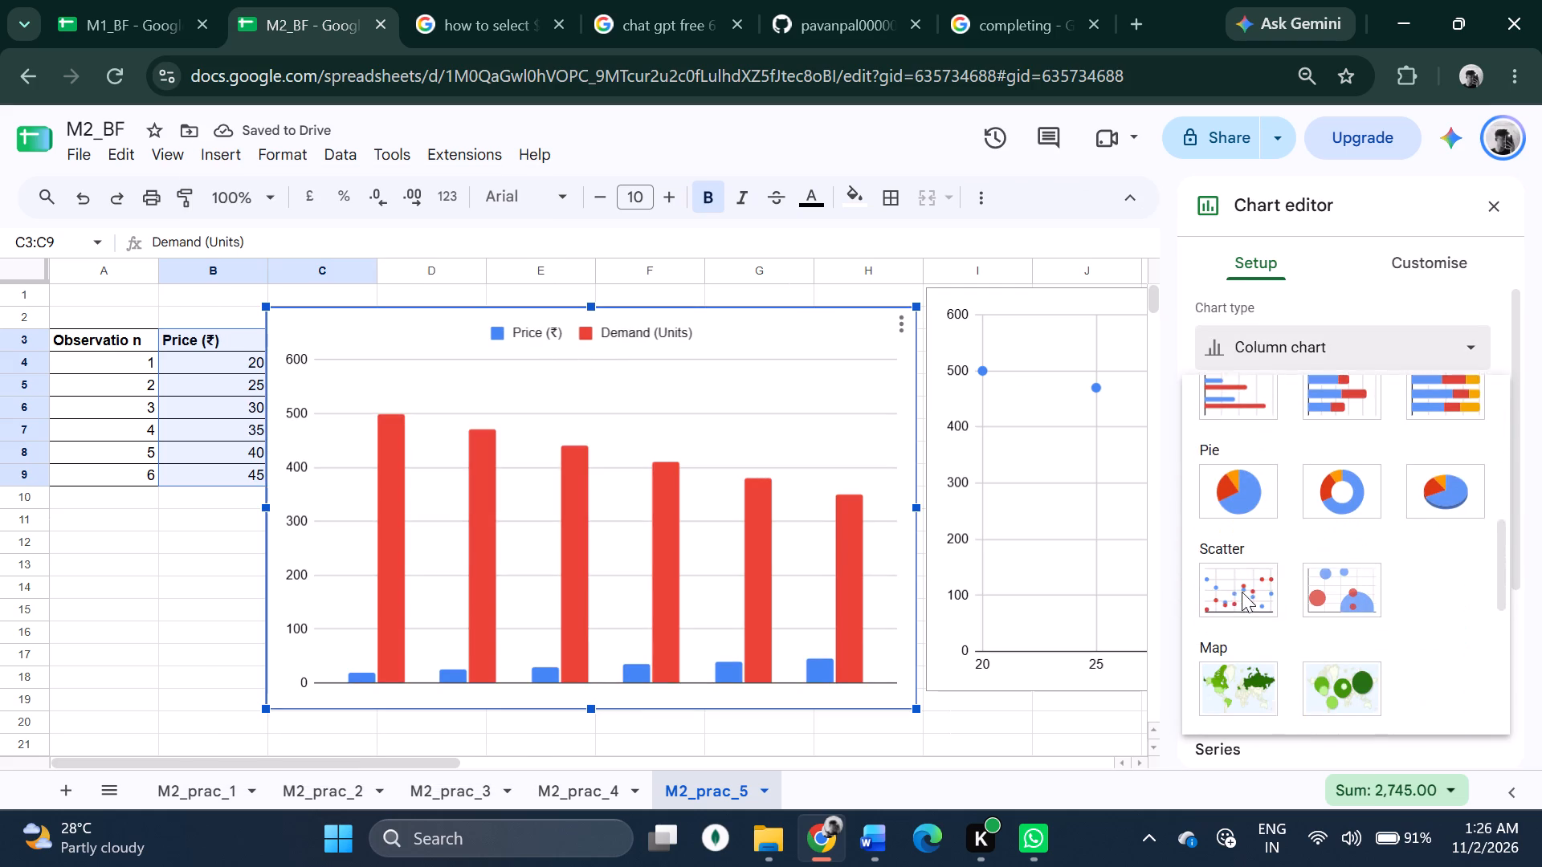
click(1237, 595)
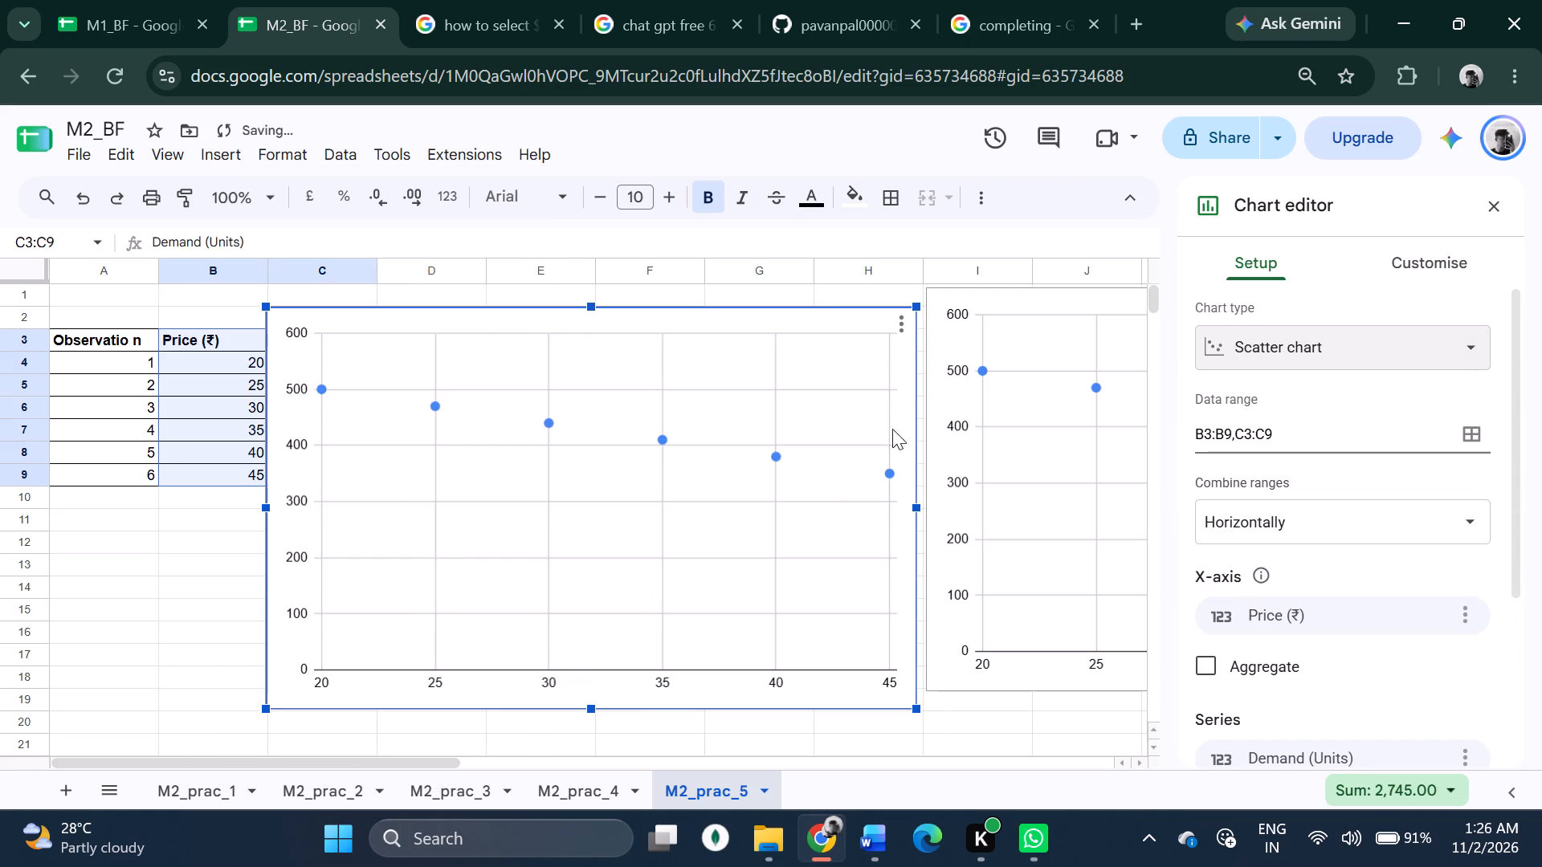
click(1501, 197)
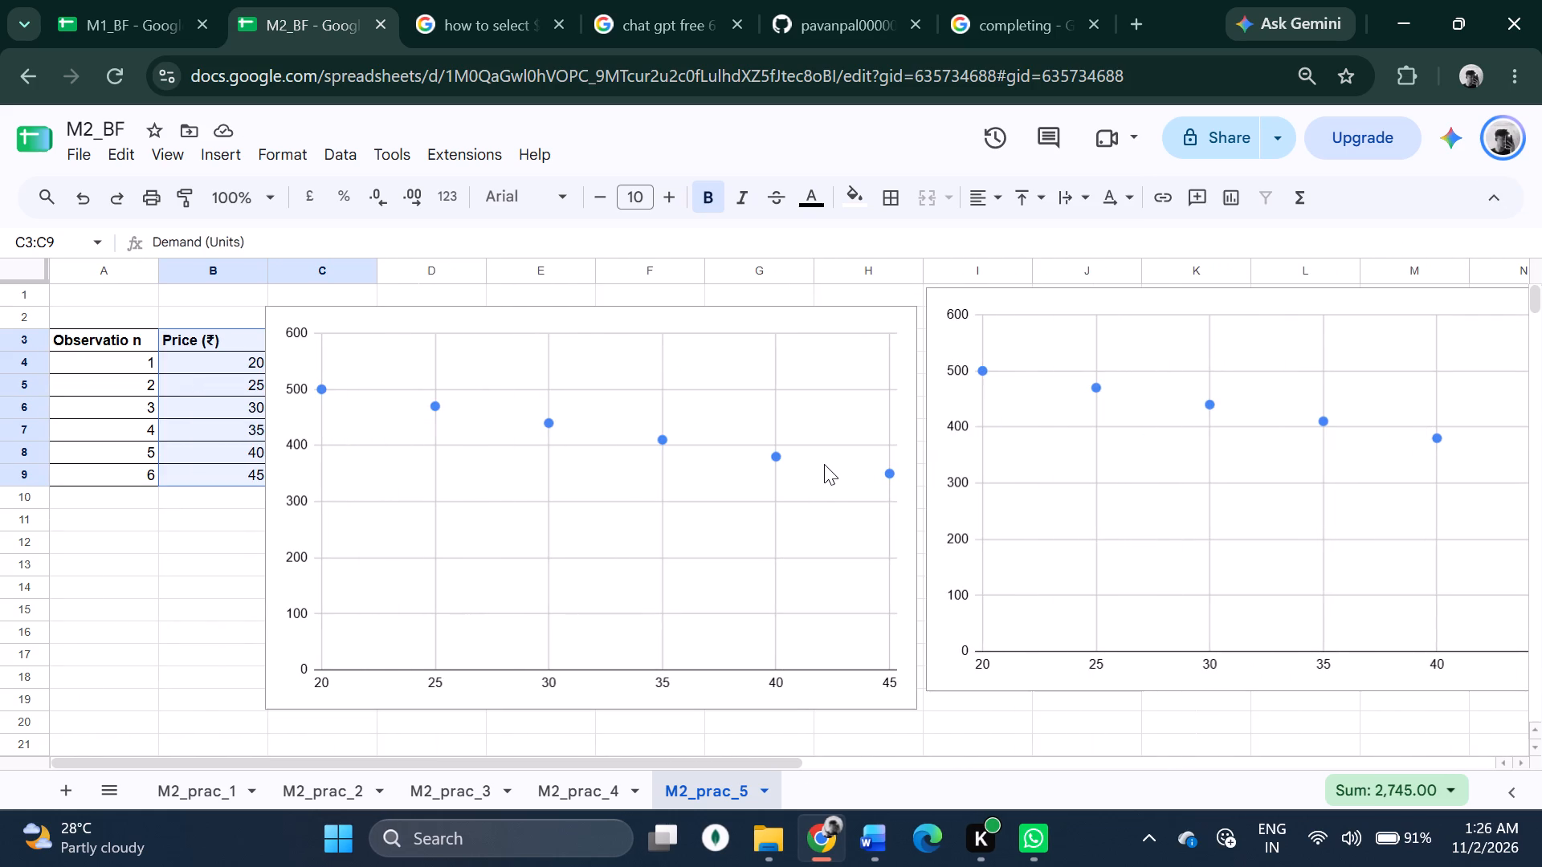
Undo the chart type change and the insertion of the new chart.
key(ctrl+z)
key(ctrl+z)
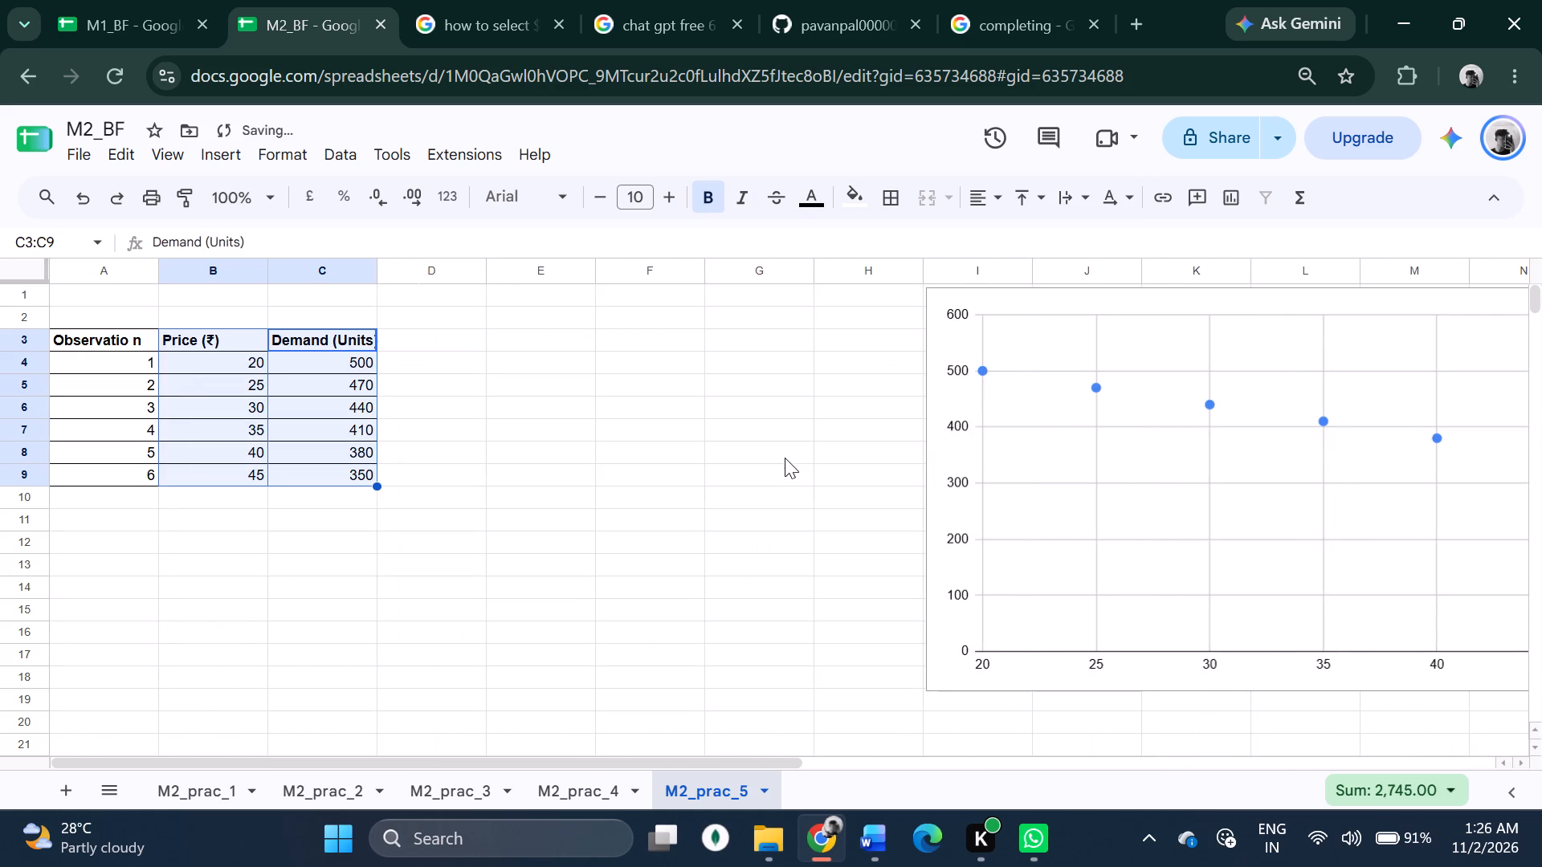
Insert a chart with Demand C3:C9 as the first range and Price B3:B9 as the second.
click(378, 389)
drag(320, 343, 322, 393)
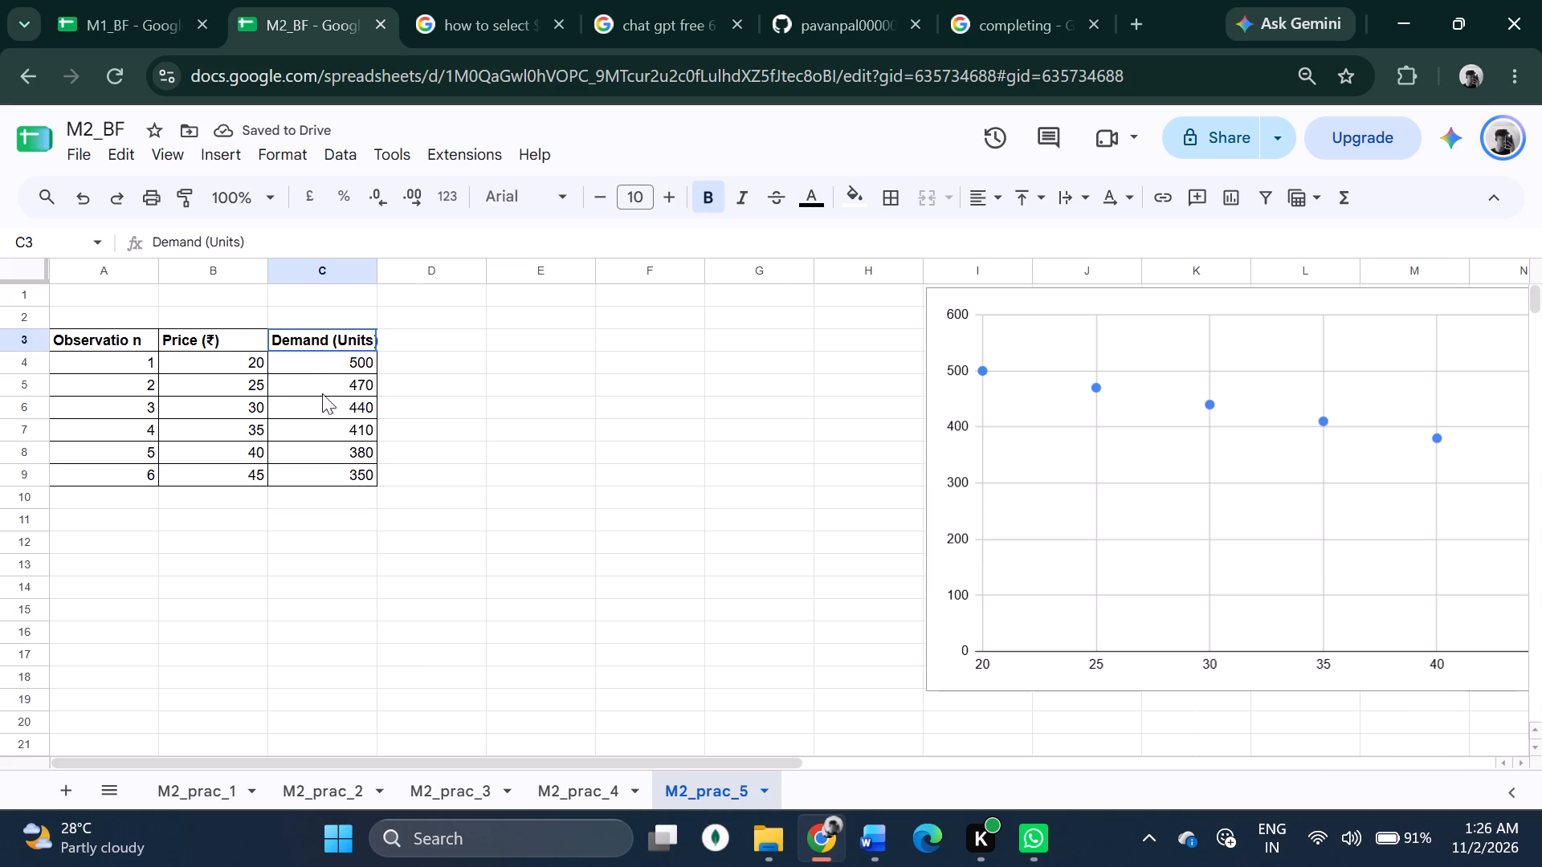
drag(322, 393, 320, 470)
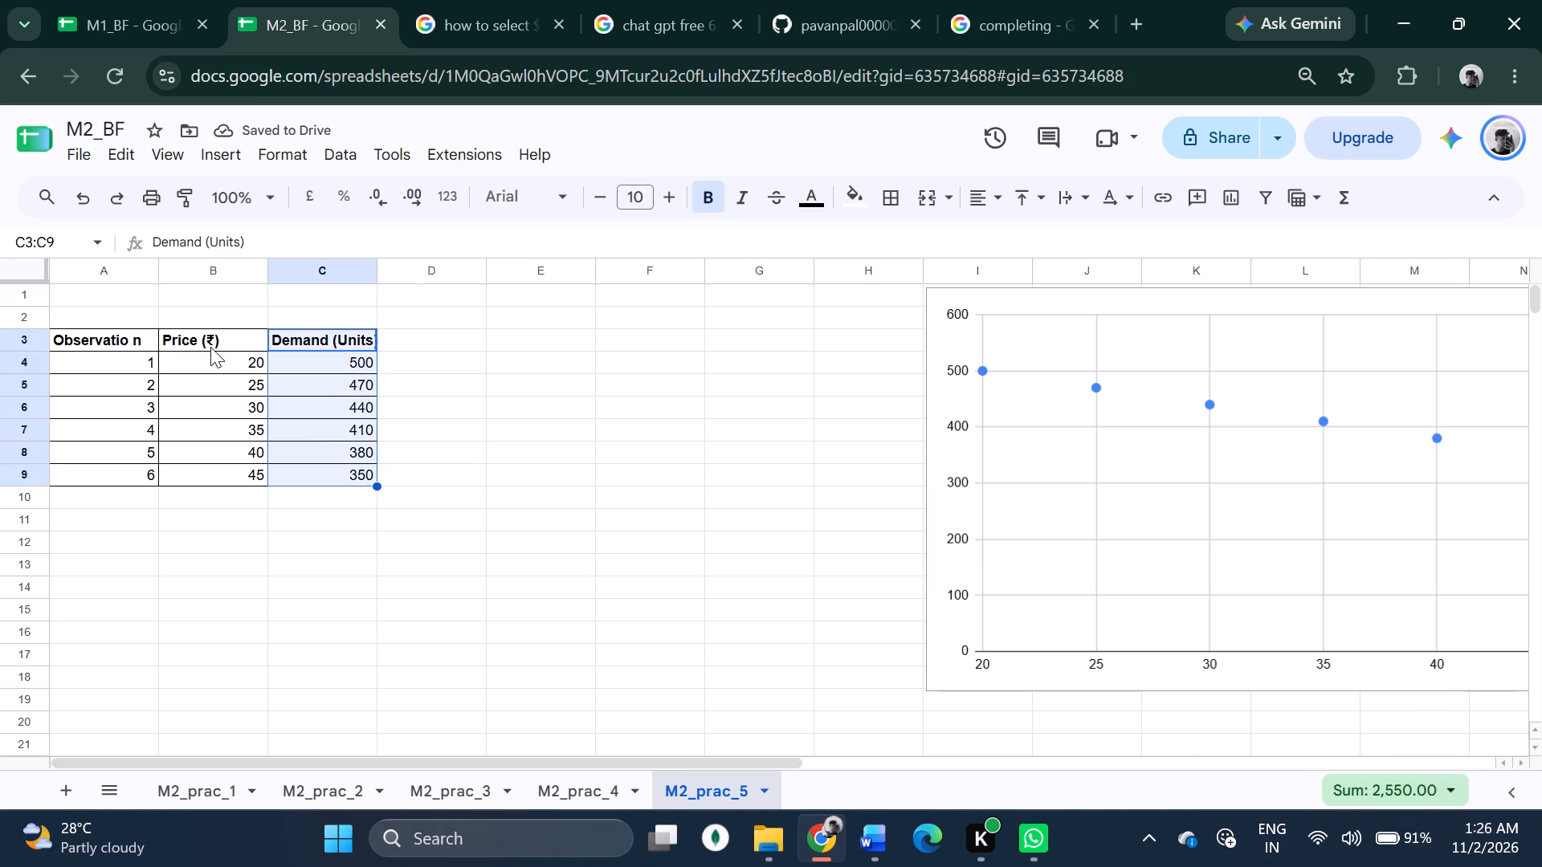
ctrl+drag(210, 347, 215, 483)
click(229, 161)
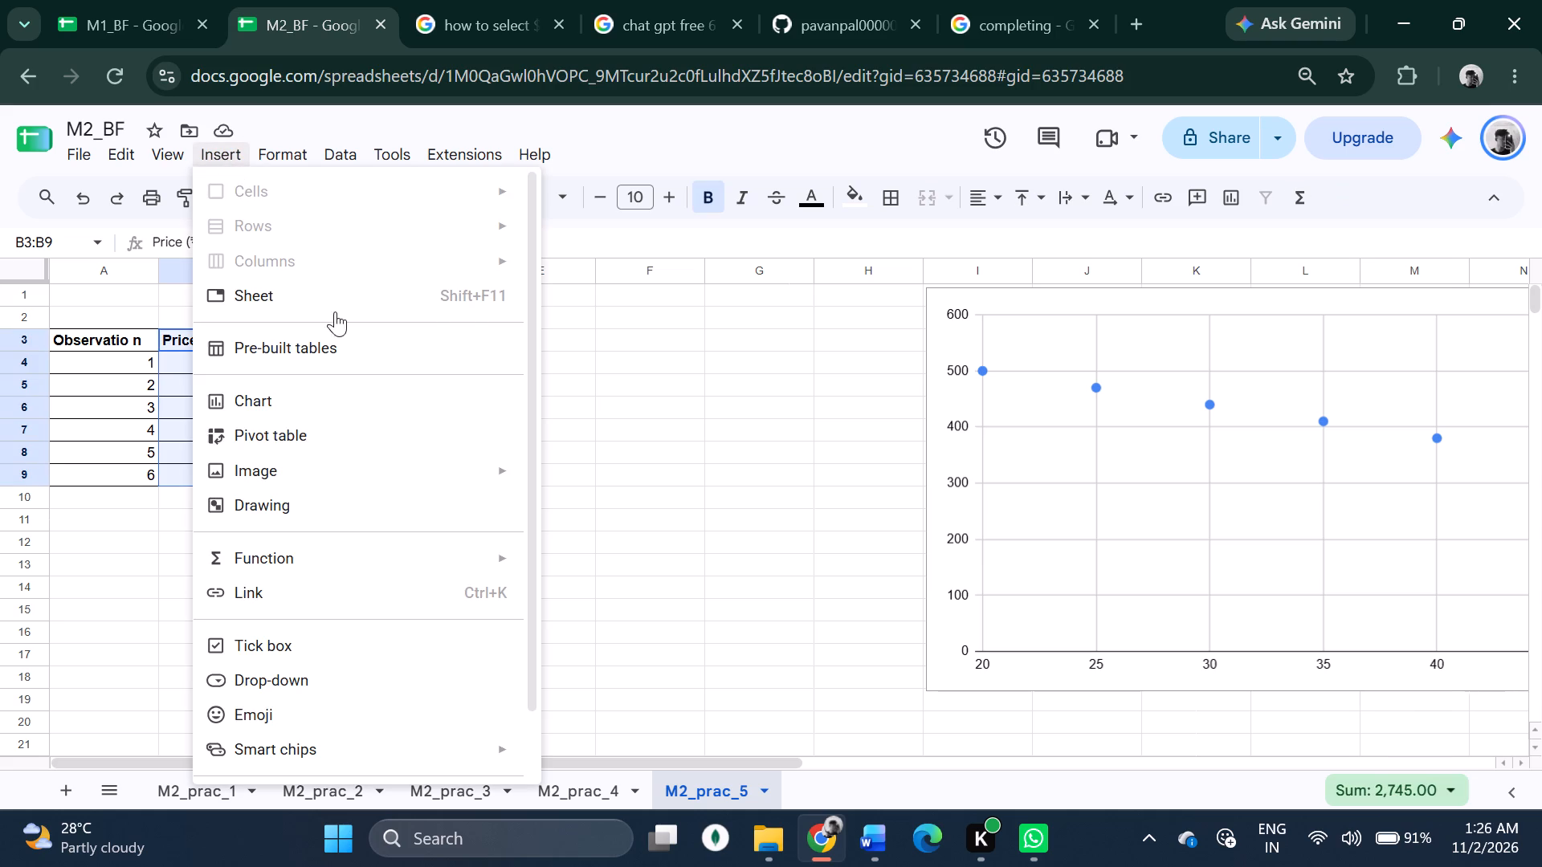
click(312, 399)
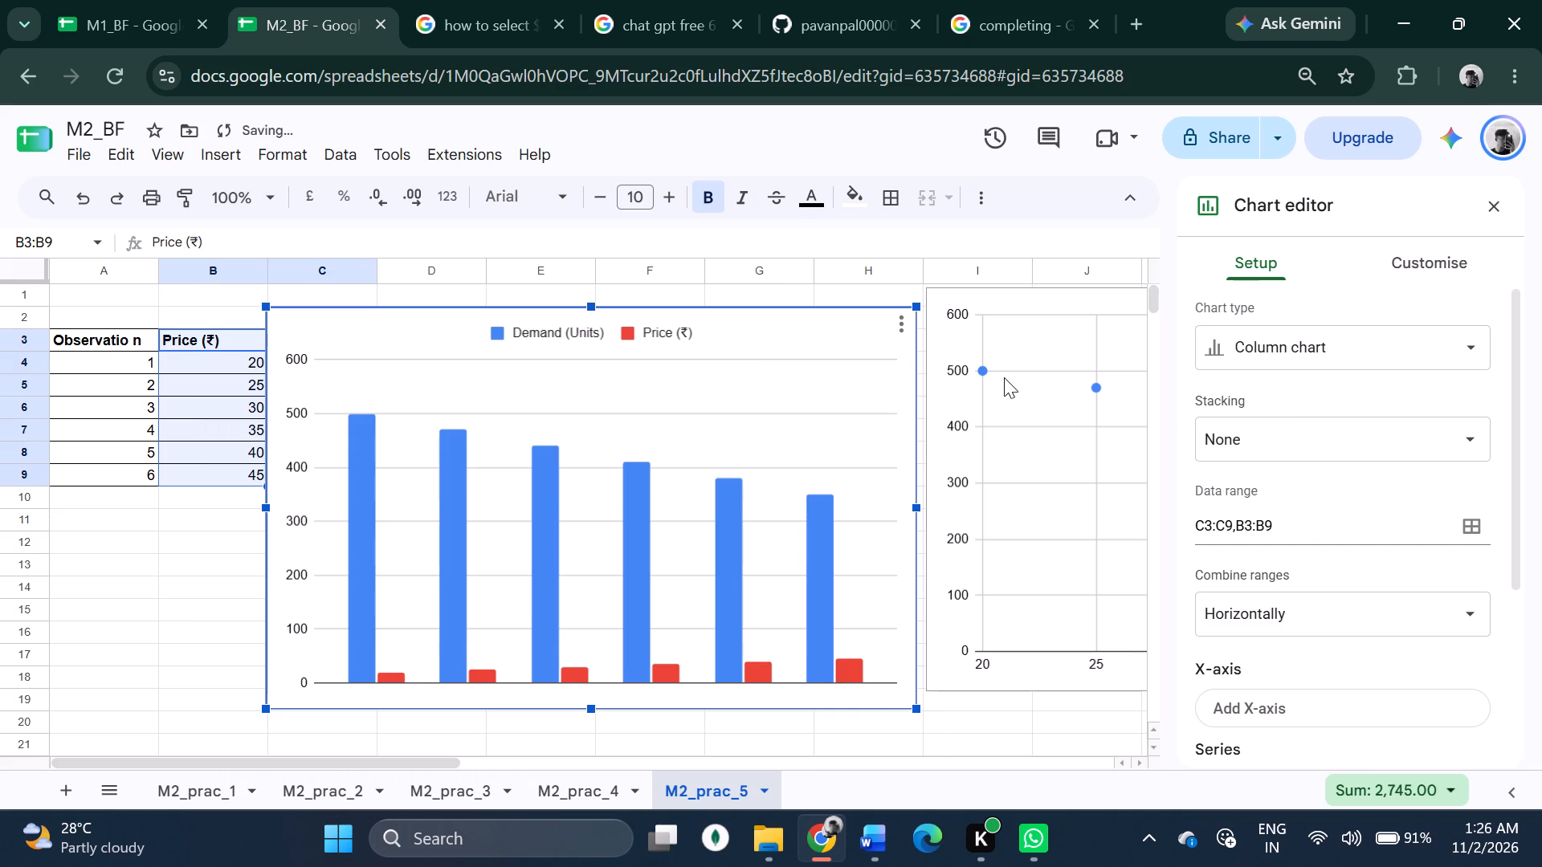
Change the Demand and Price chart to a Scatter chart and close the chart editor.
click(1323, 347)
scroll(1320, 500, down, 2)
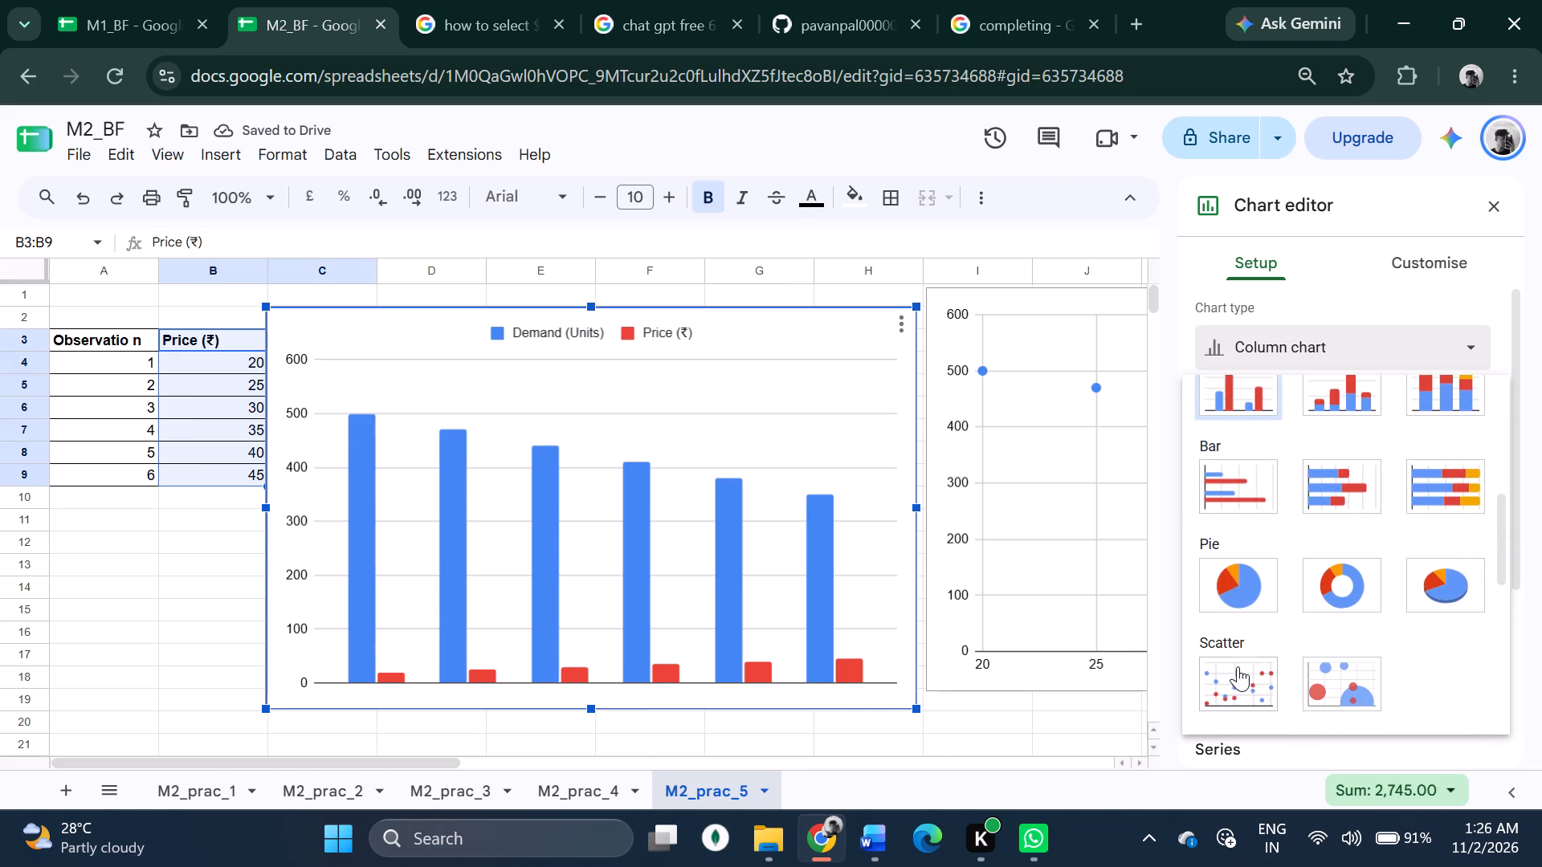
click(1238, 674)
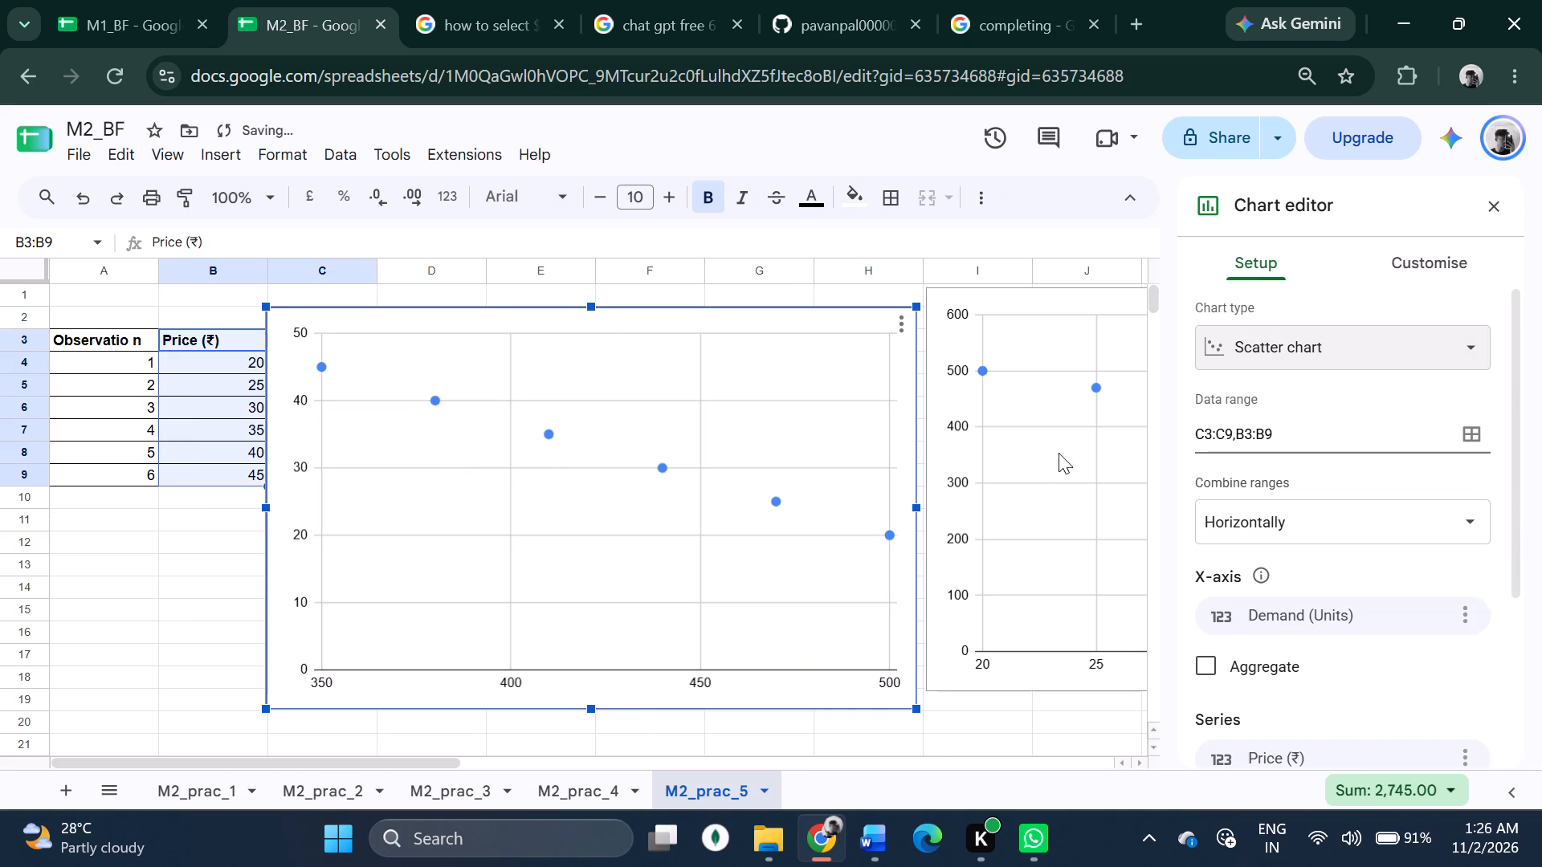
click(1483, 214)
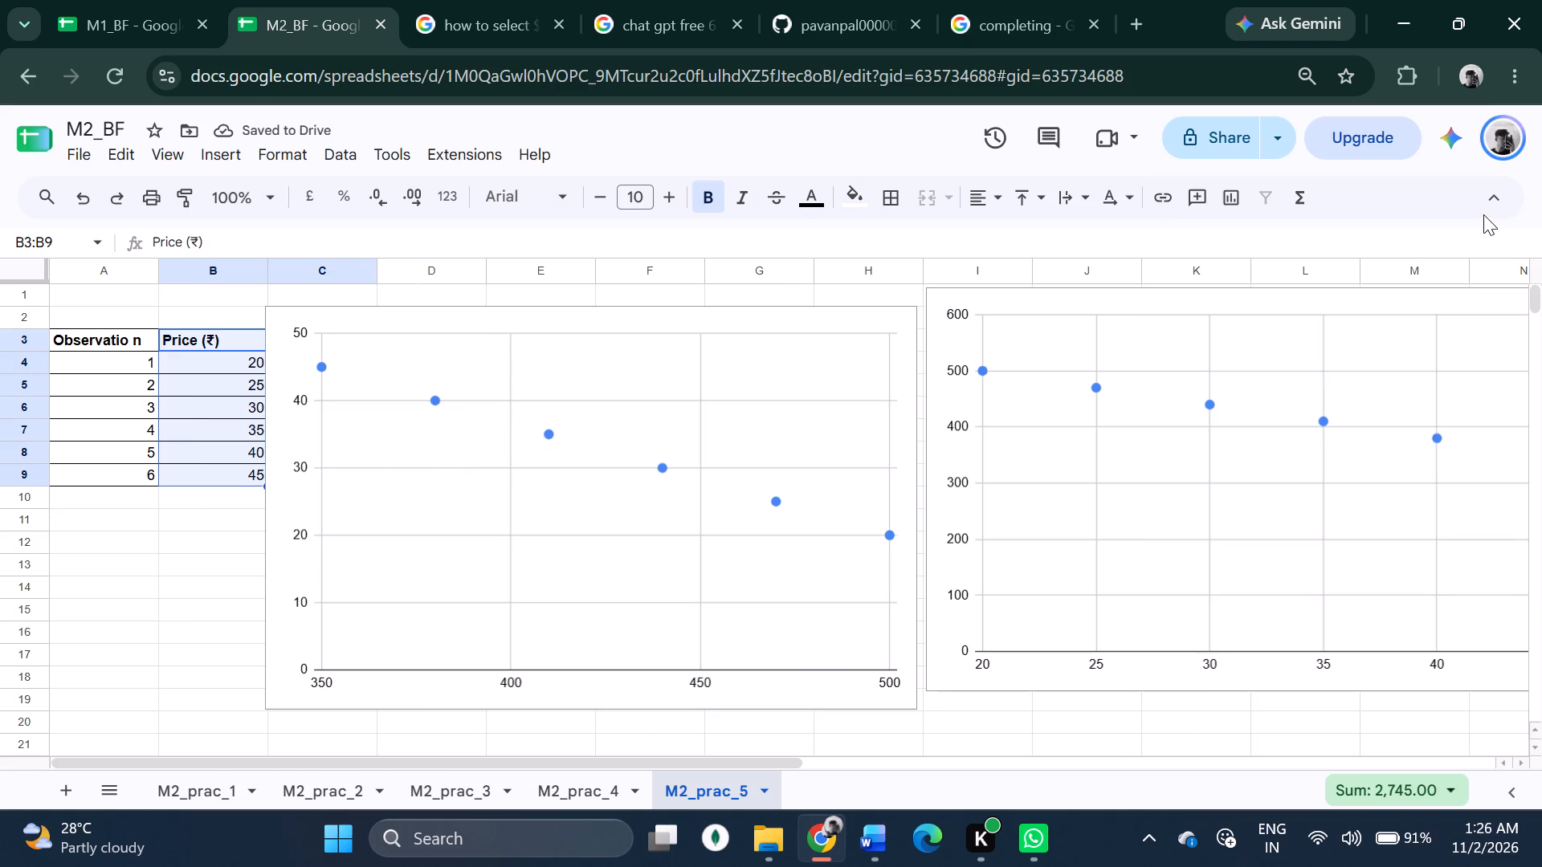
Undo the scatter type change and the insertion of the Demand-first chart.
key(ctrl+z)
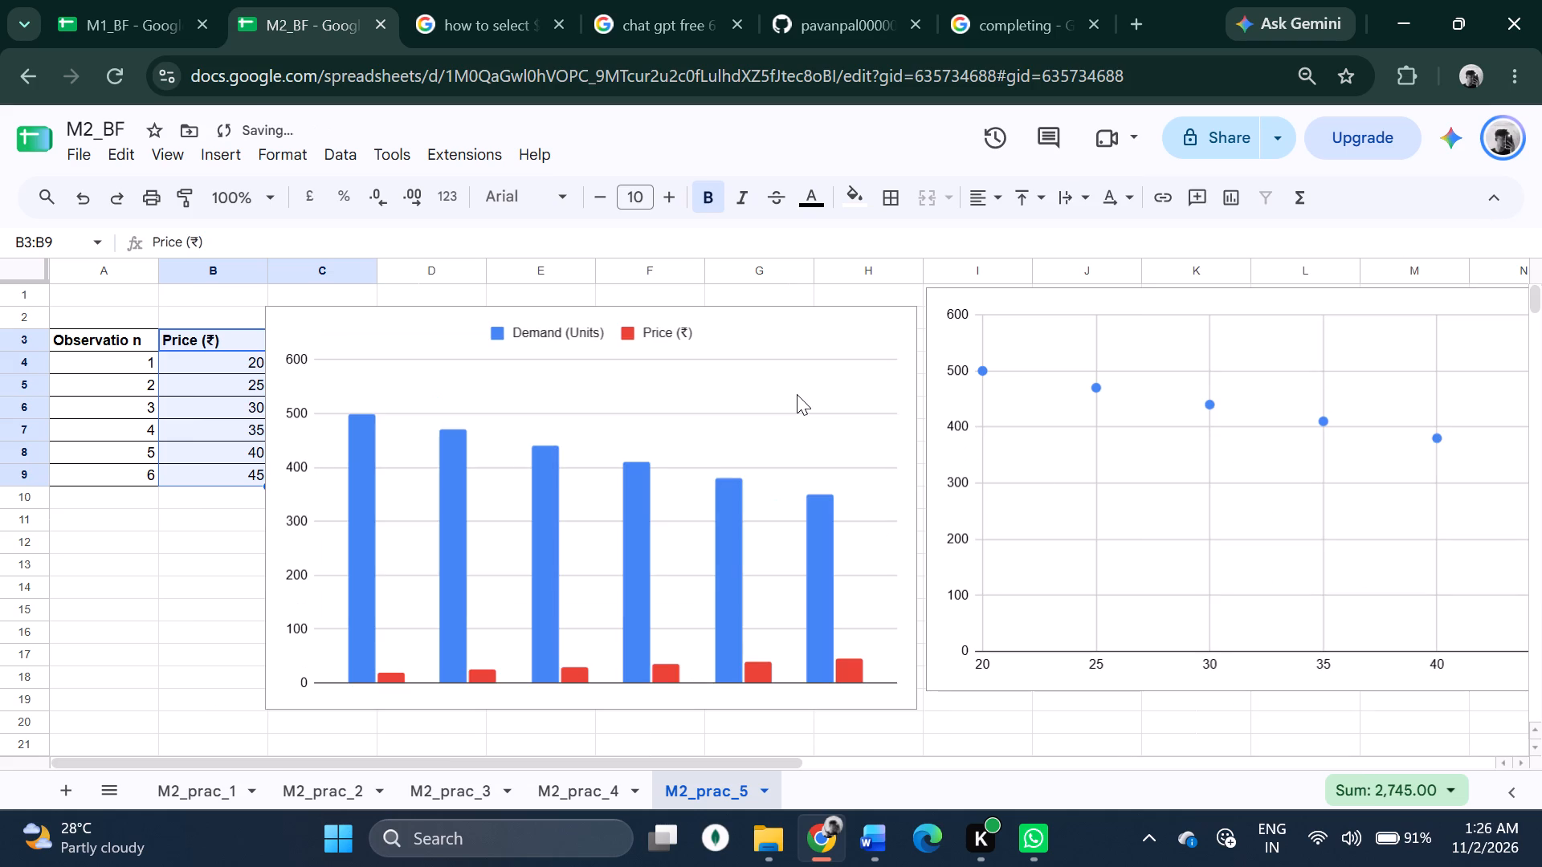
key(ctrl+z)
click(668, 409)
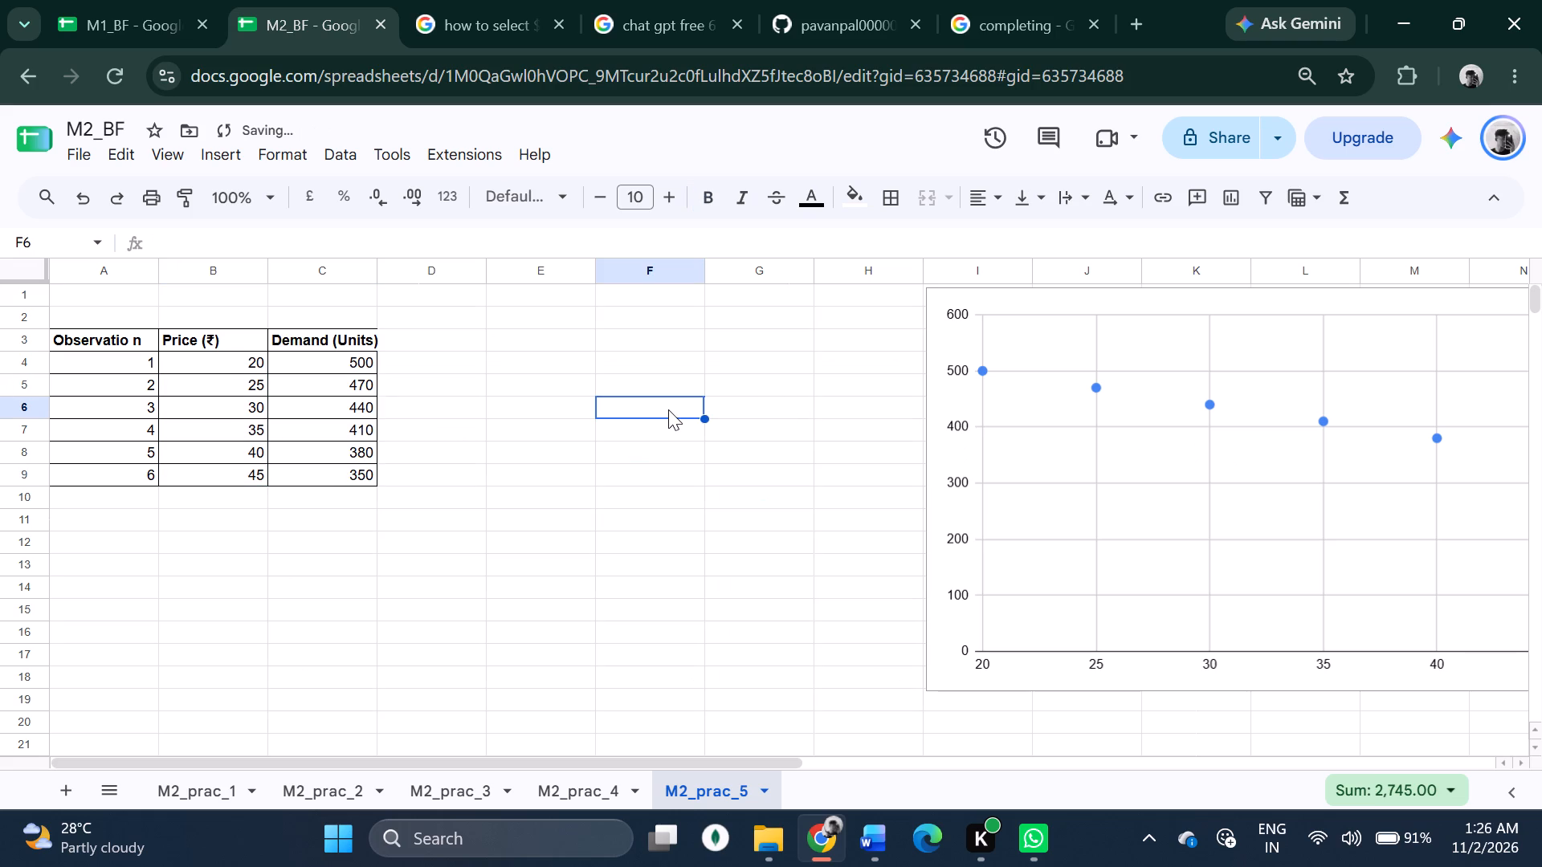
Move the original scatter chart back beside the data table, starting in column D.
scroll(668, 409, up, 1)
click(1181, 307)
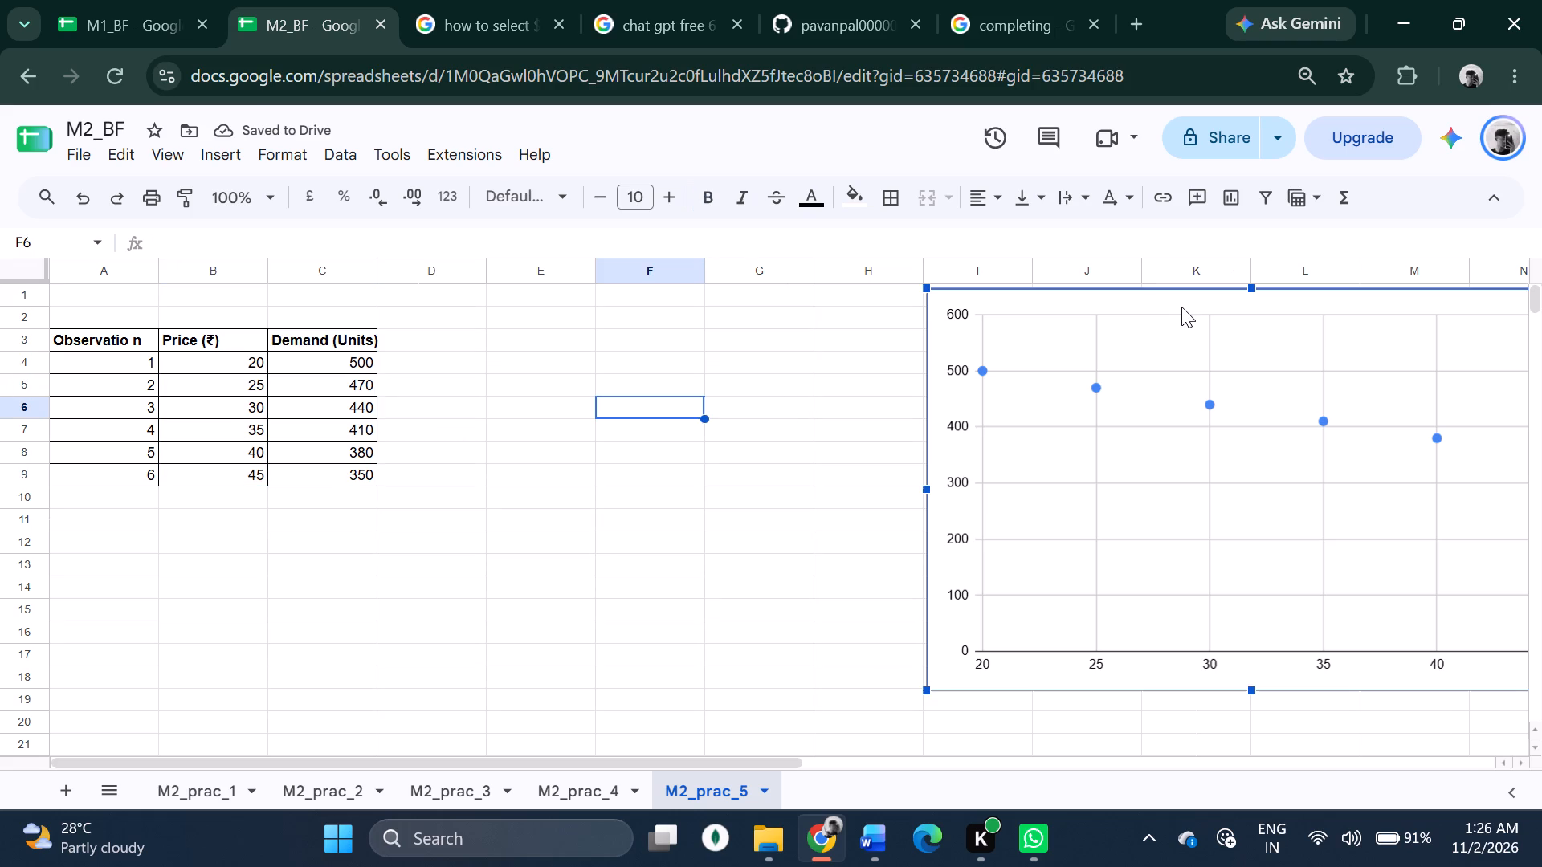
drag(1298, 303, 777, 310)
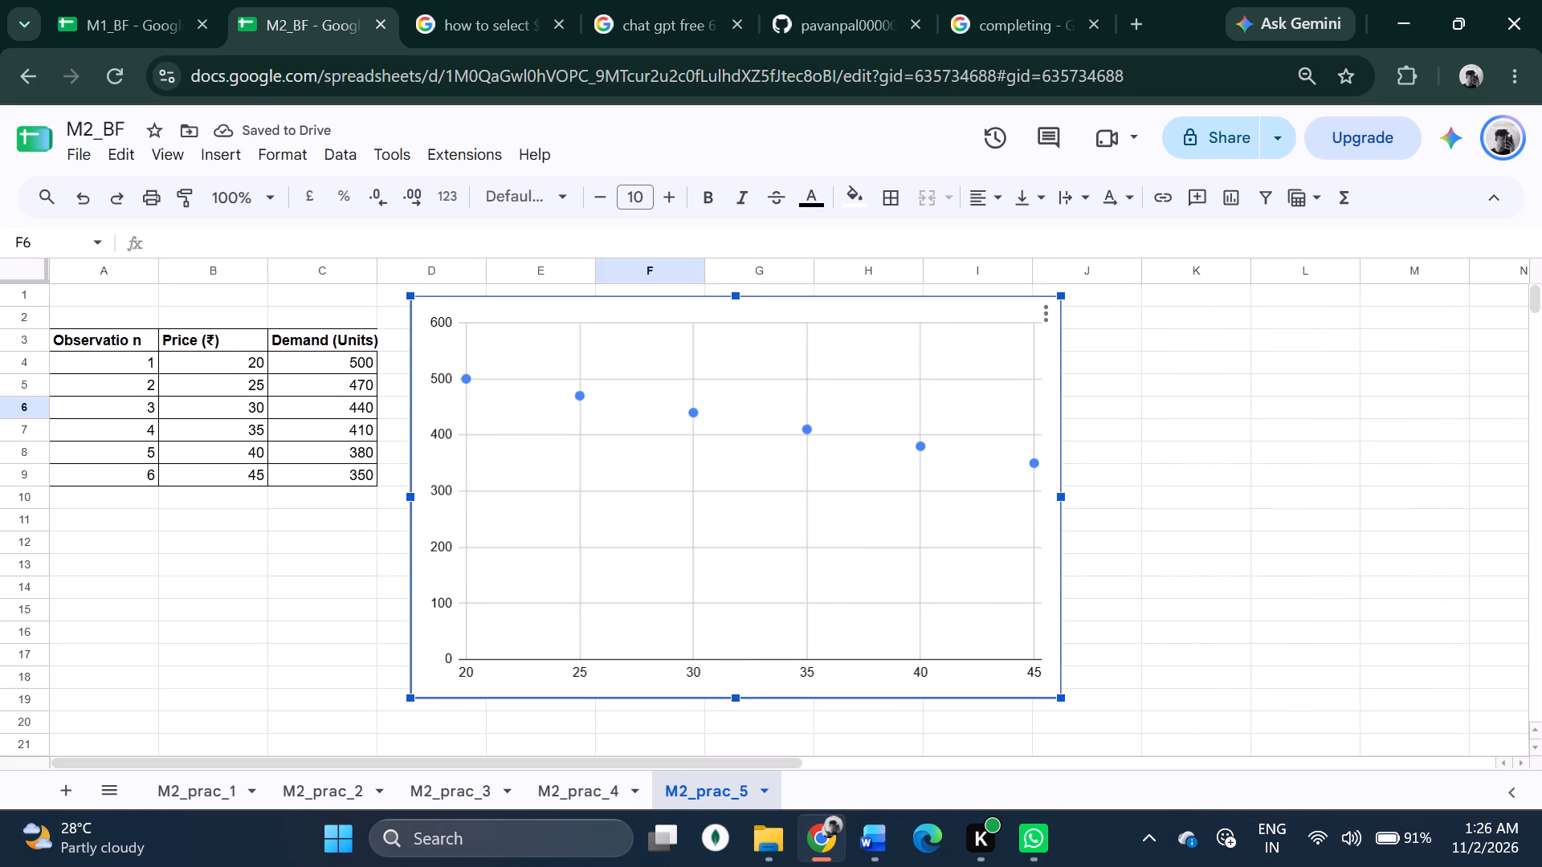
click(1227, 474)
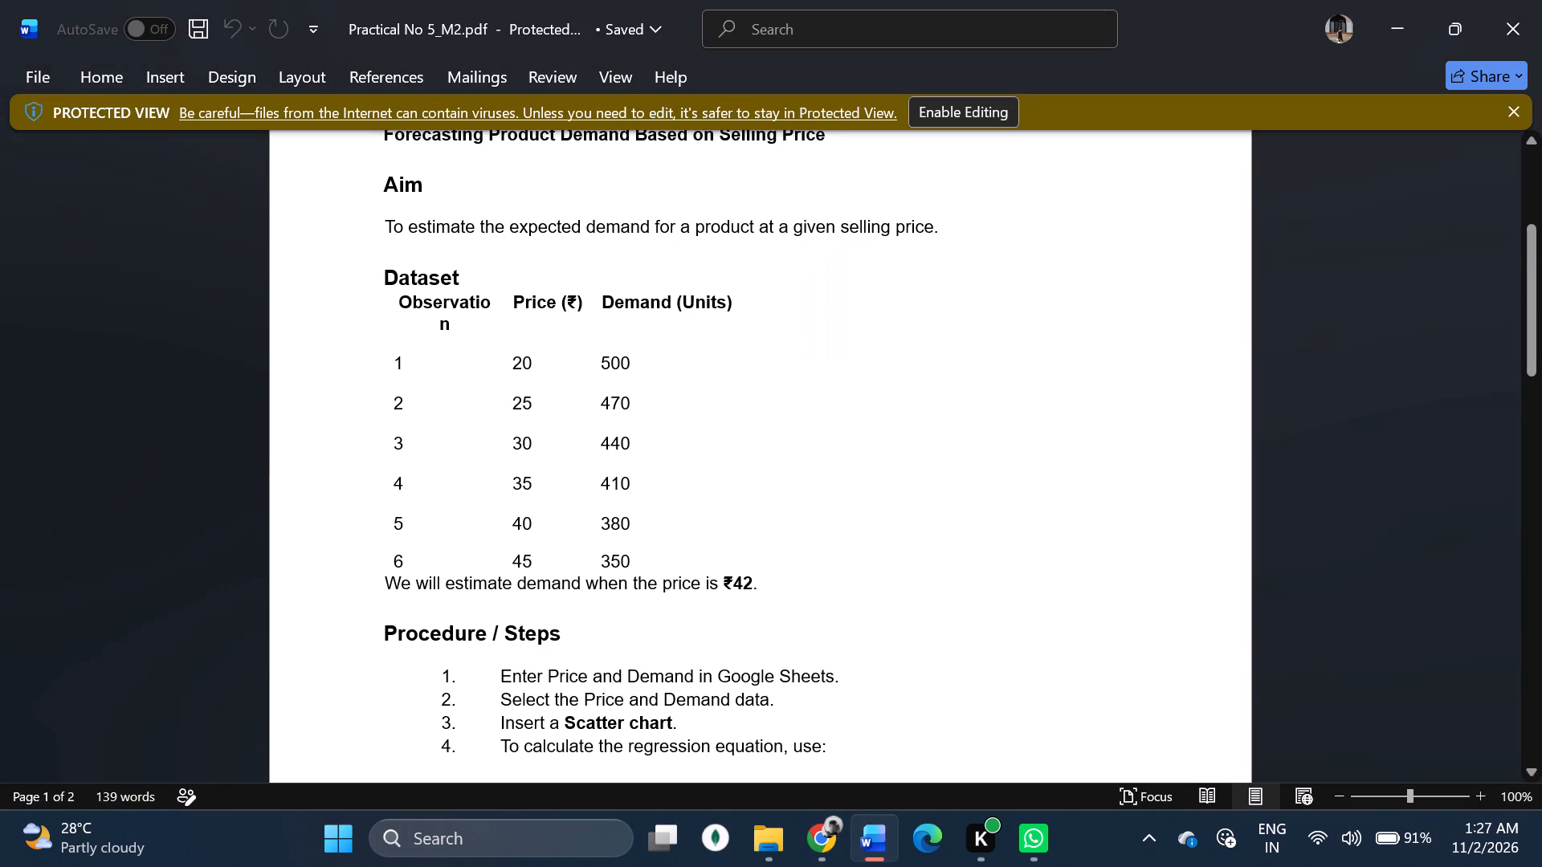
Read the Procedure / Steps section of Practical No 5_M2 in Word for the regression slope and intercept formulas.
scroll(669, 454, down, 1)
scroll(669, 454, up, 1)
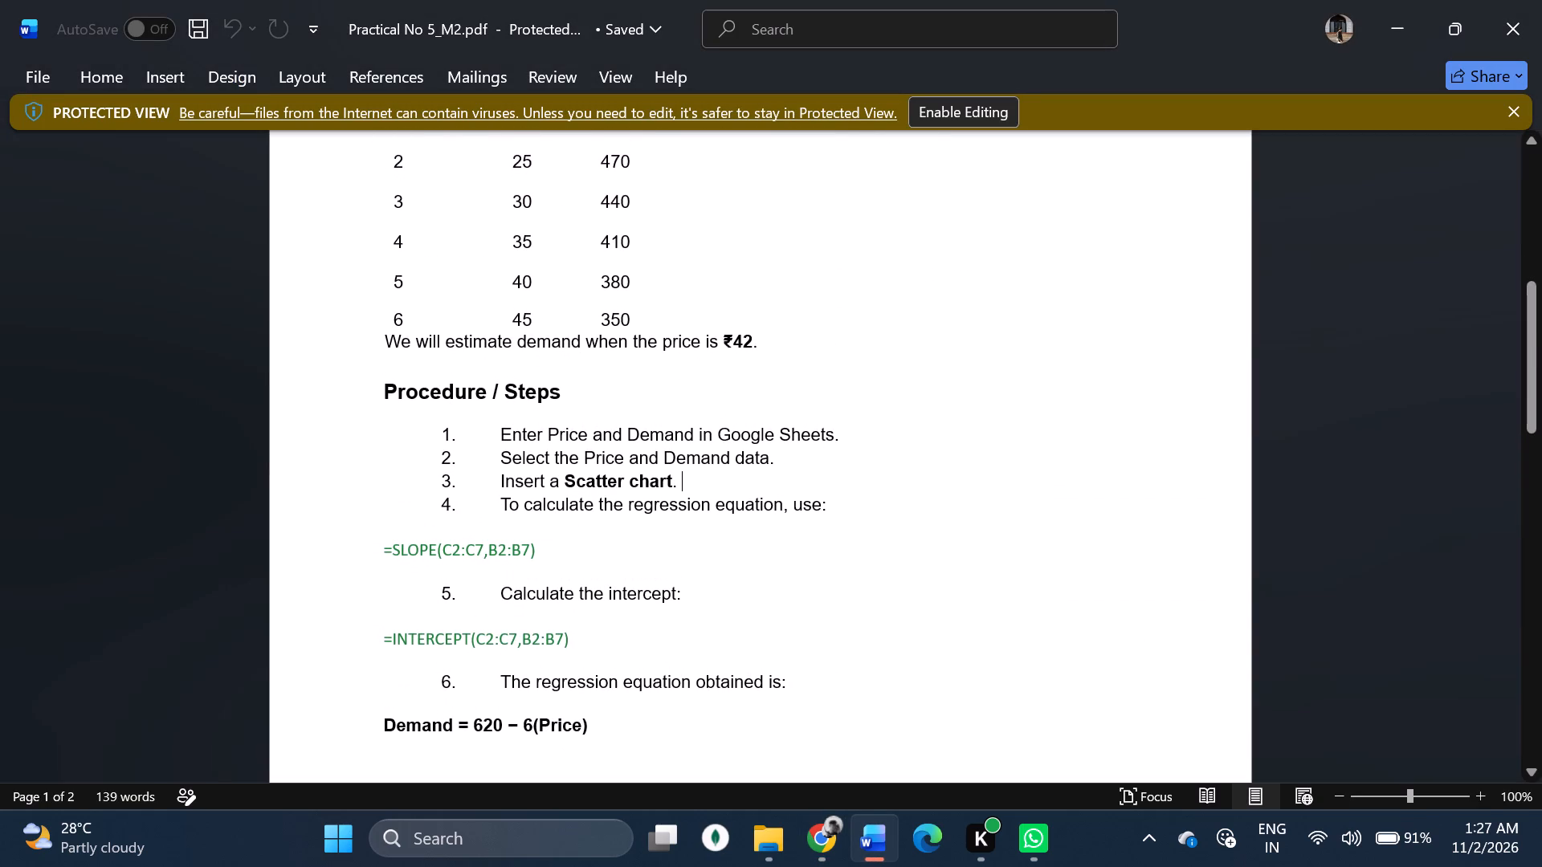
scroll(610, 485, down, 1)
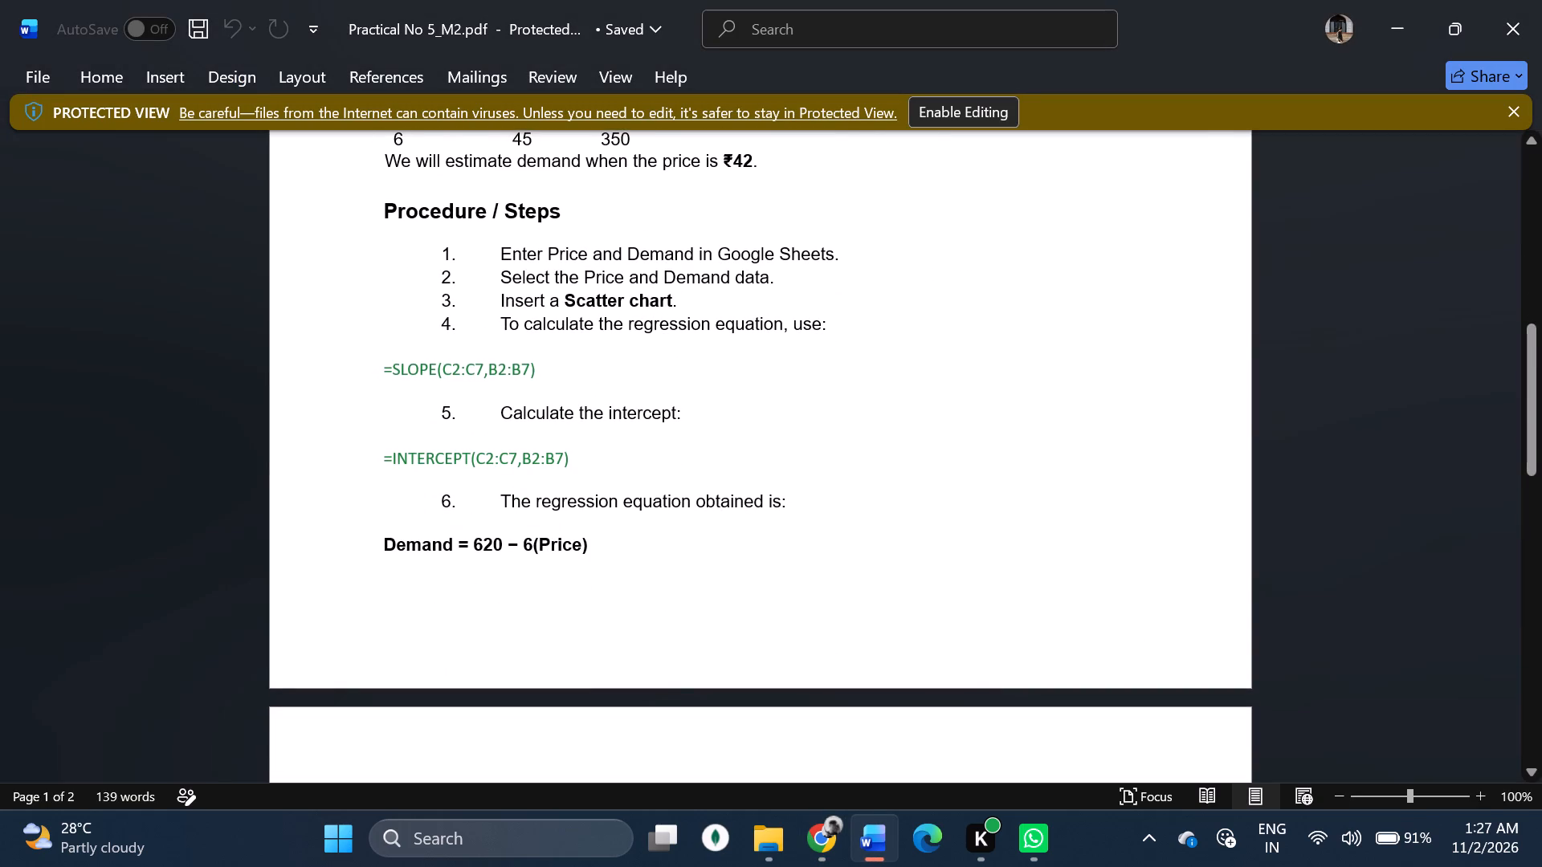
drag(841, 323, 545, 344)
click(637, 387)
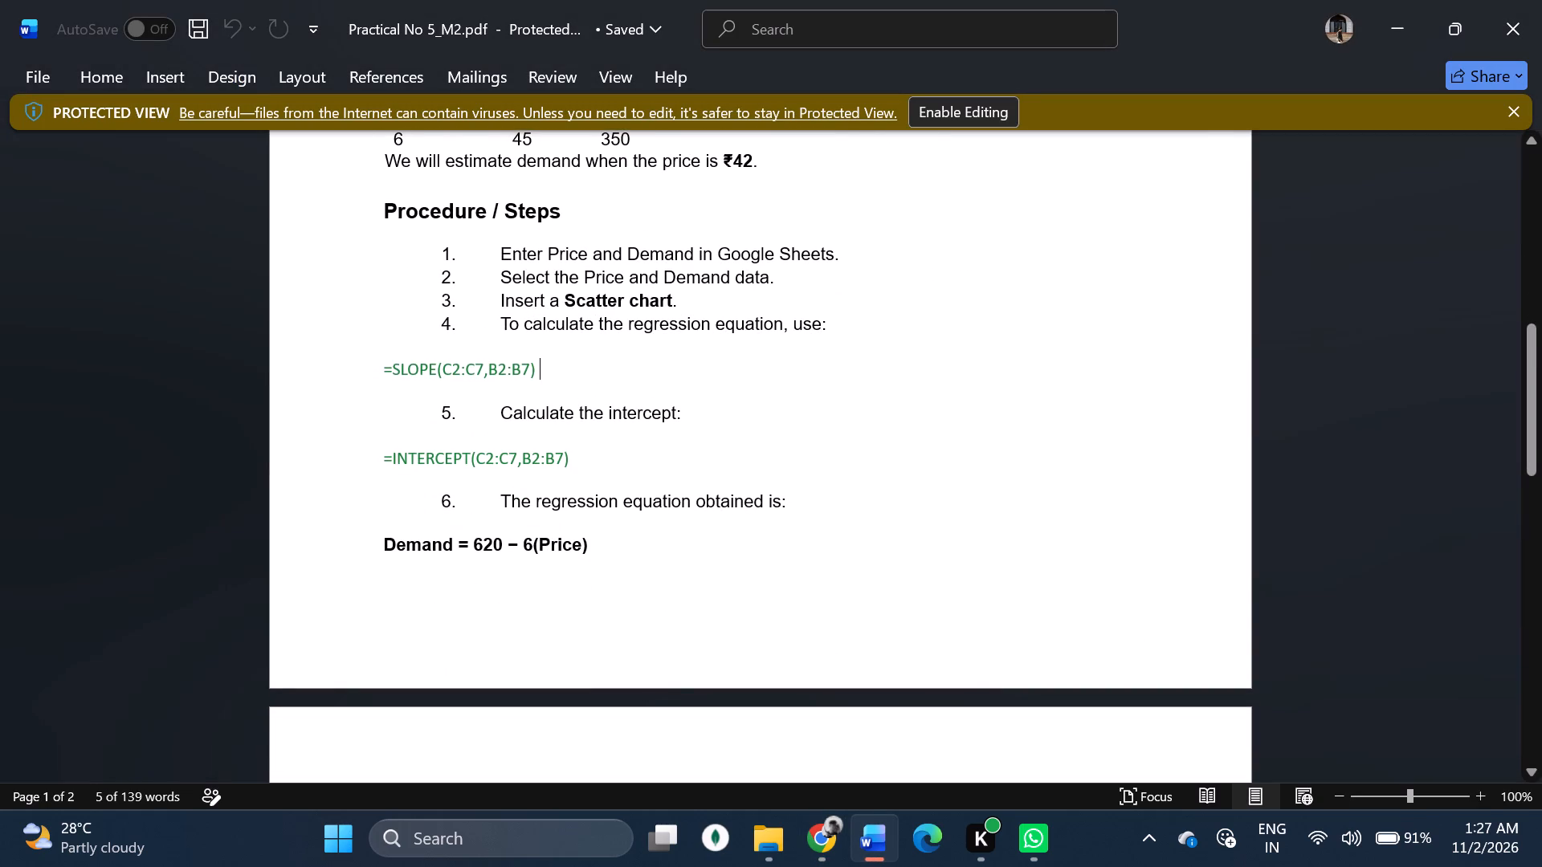
scroll(788, 497, down, 2)
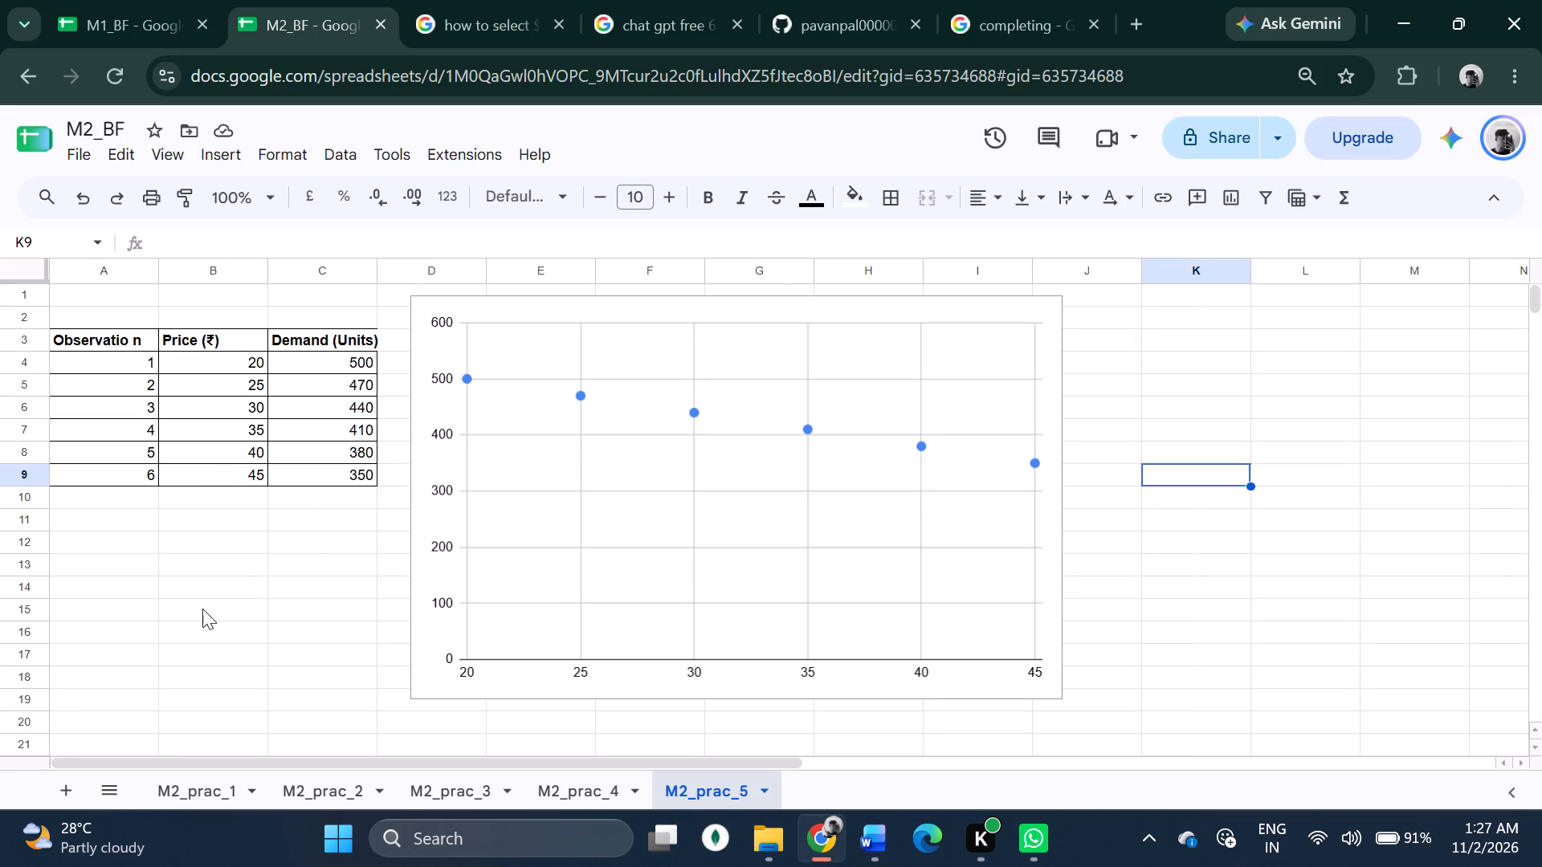
In the M2_BF spreadsheet, move the scatter chart further from the table so it starts near the end of column E.
drag(744, 331, 825, 317)
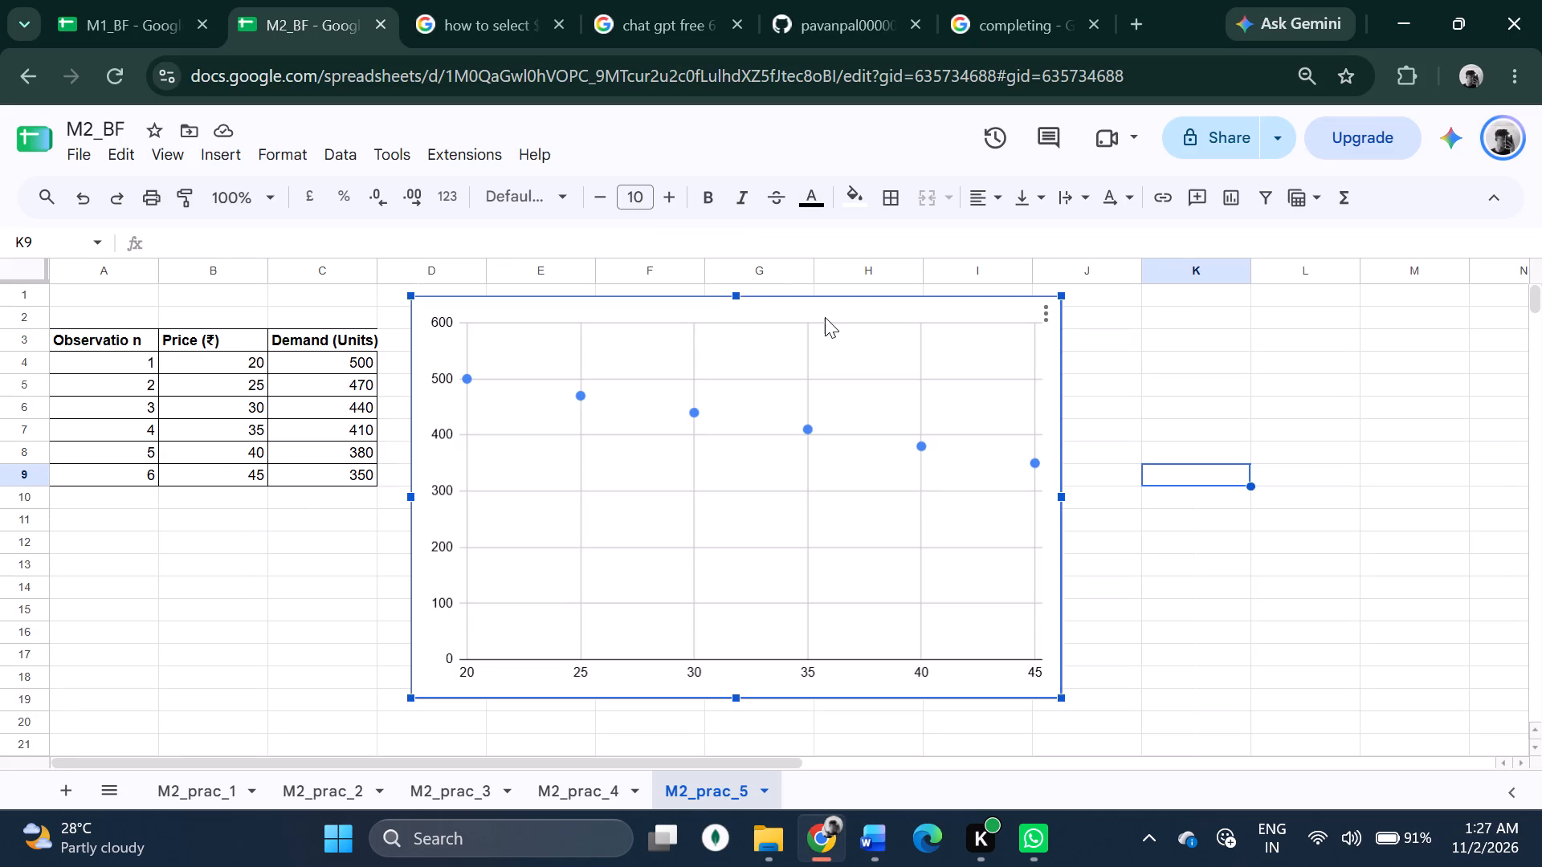
drag(826, 310, 1004, 311)
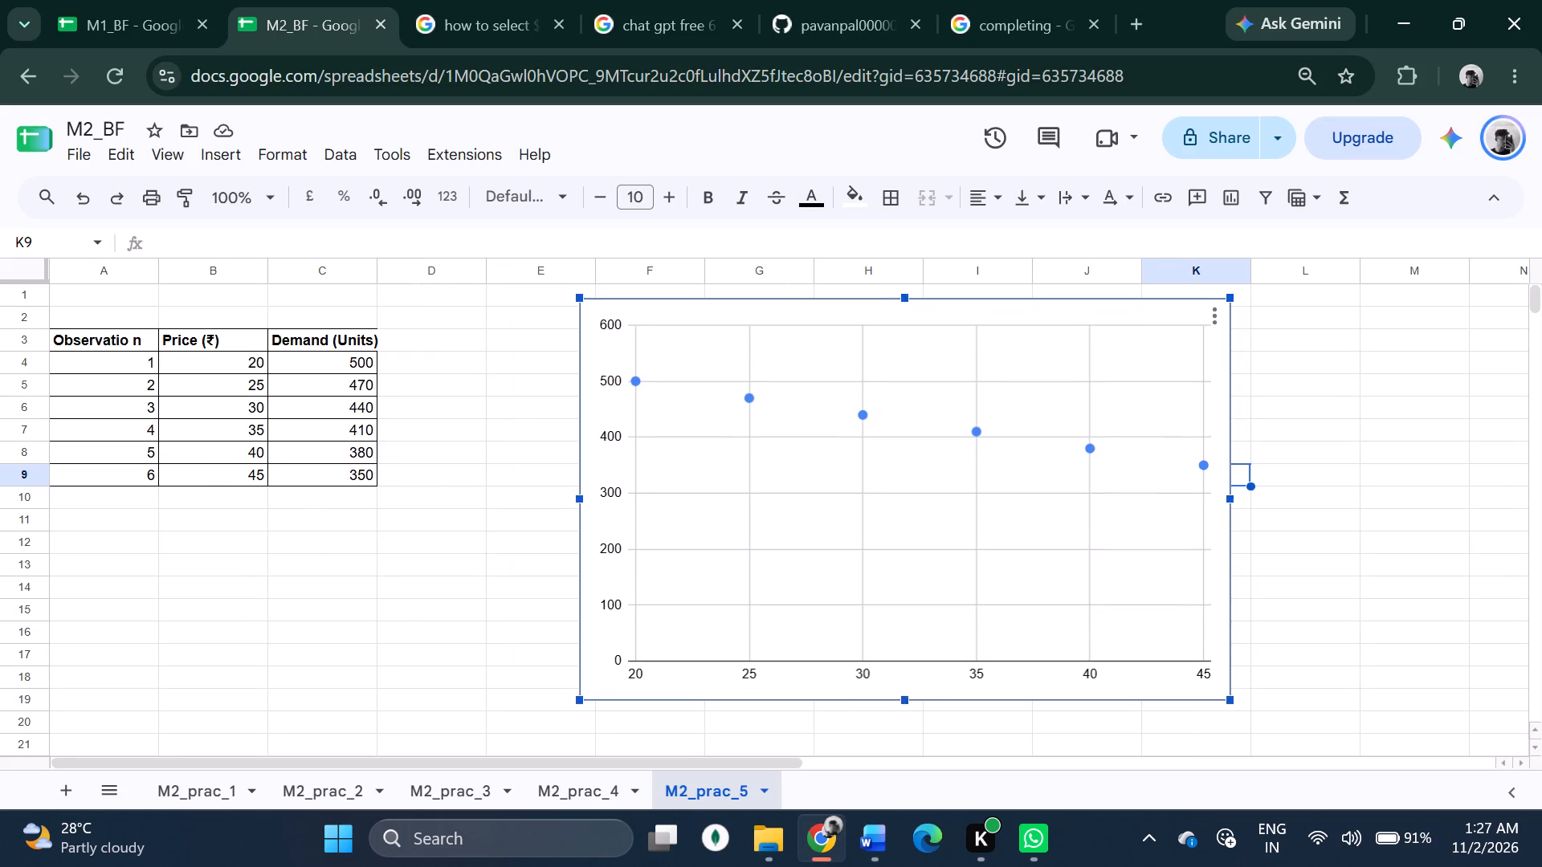
Nudge the scatter chart slightly down so its top edge sits in row 2.
drag(1004, 311, 1003, 323)
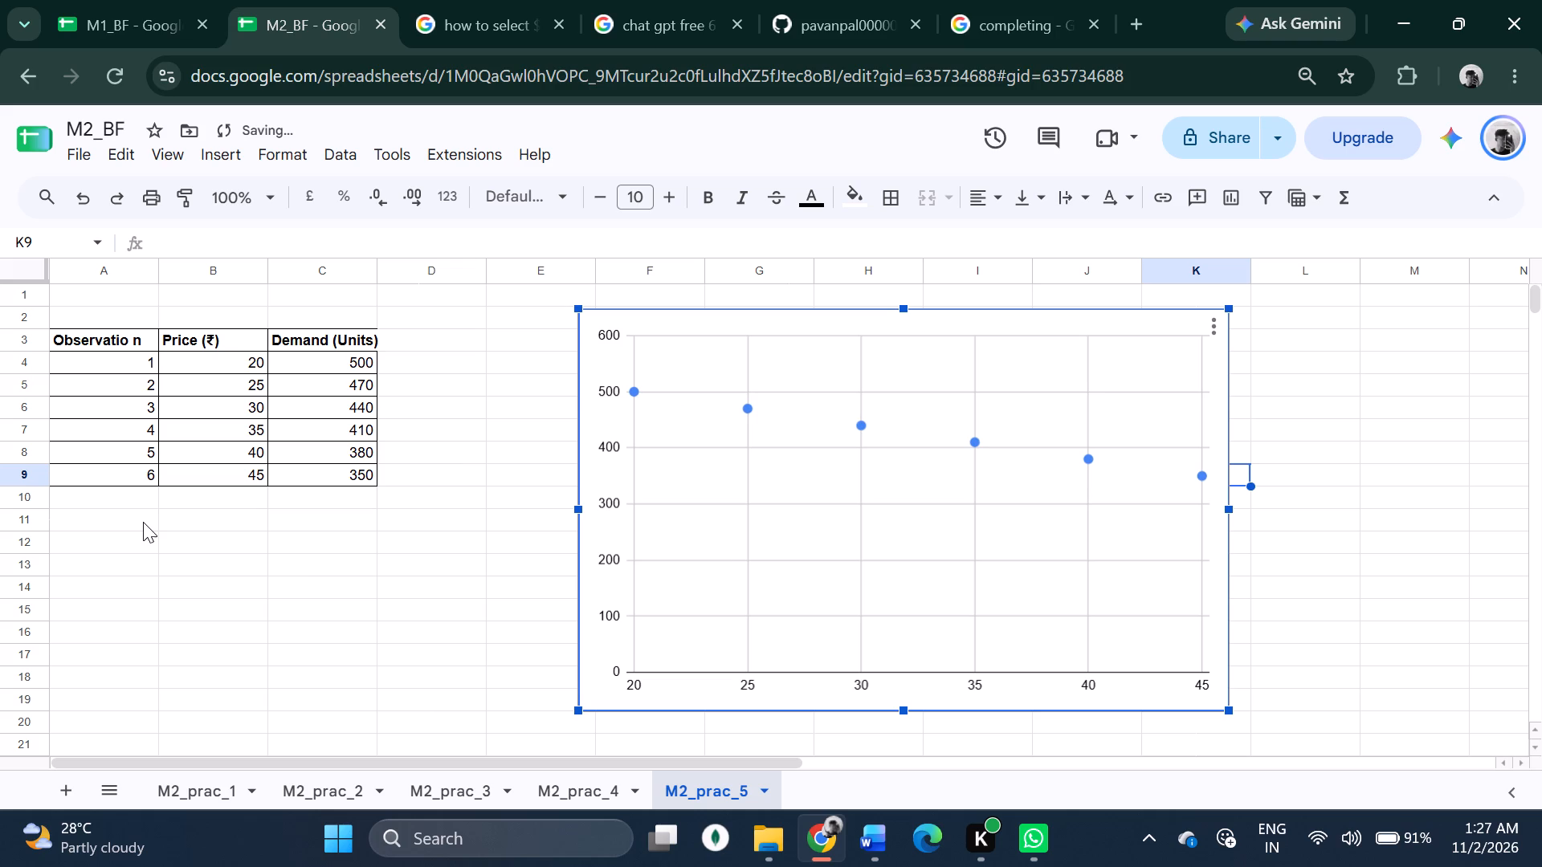
Enter the labels "slope" in A11 and "intercept" in A12 below the data table.
click(143, 522)
text(slope)
key(Return)
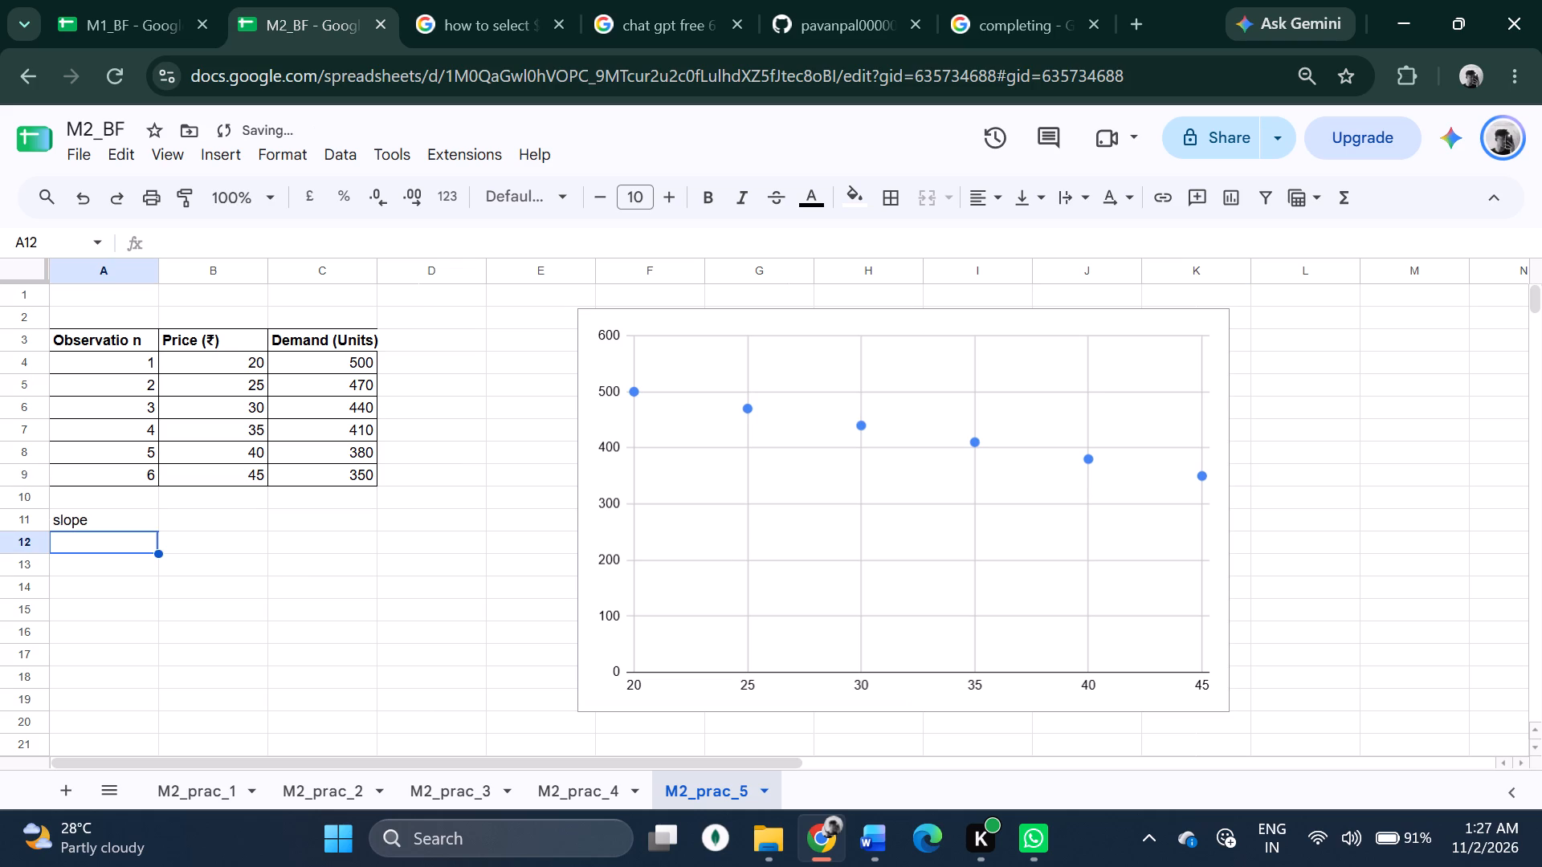
text(intercepy)
key(BackSpace)
key(t)
key(Return)
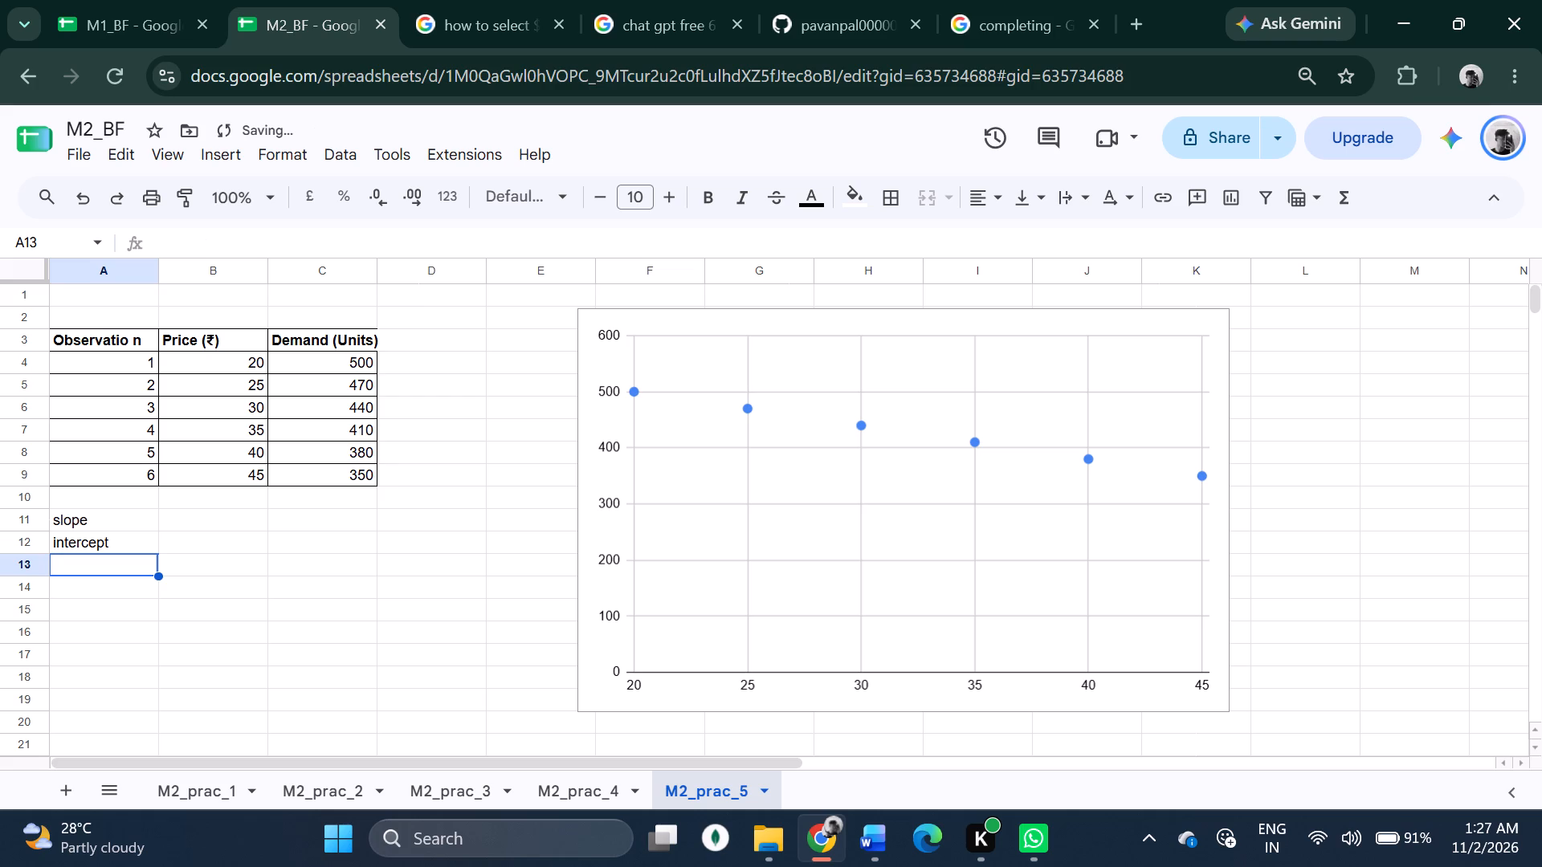
Enter a SLOPE formula in B11 over the Demand values C4:C9.
click(198, 524)
key(equal)
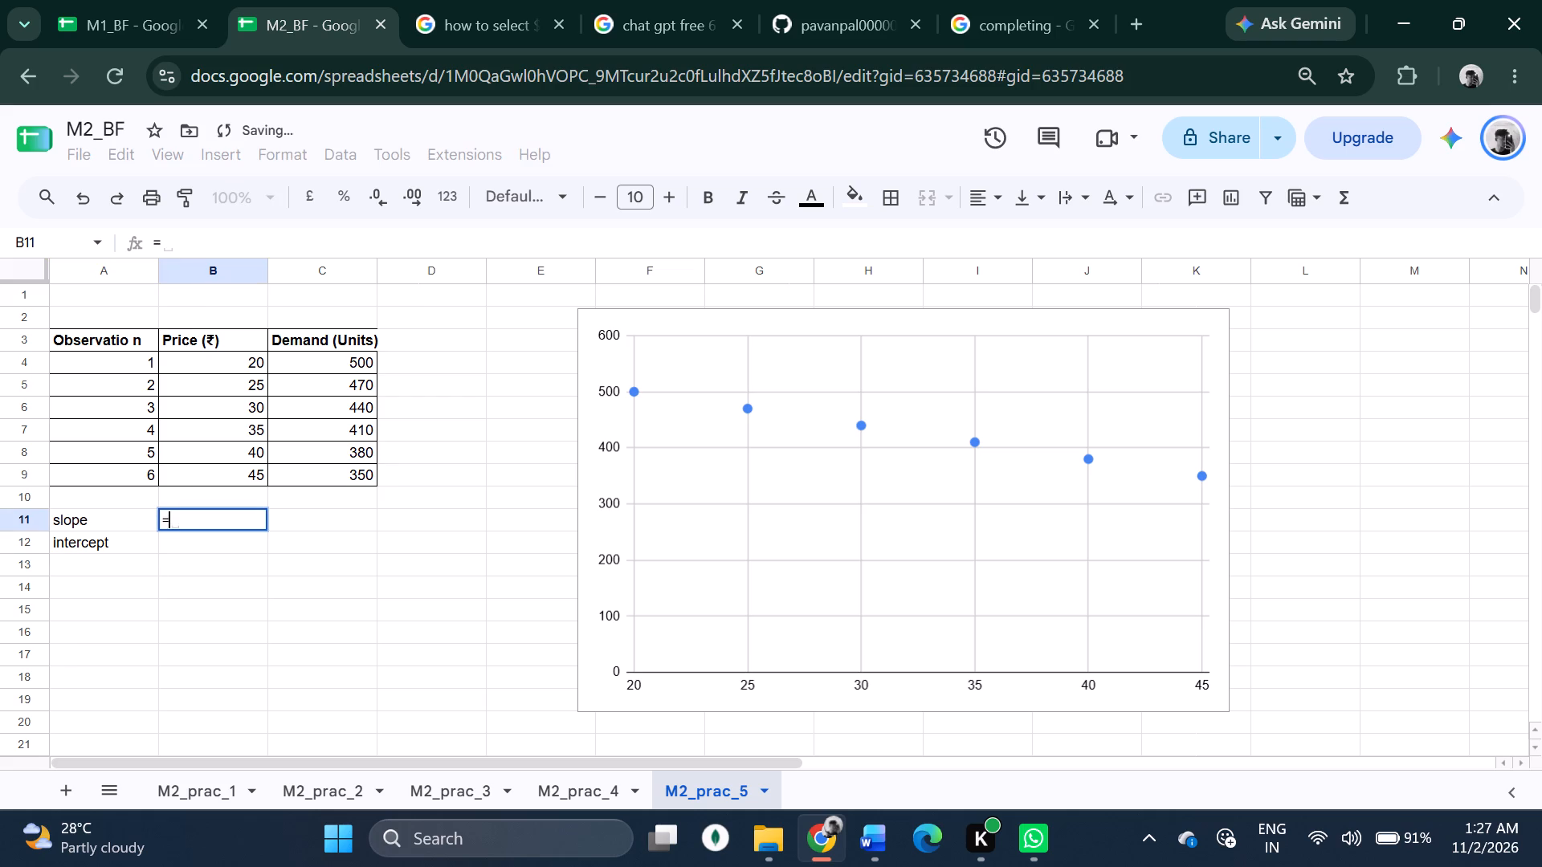
text(slop)
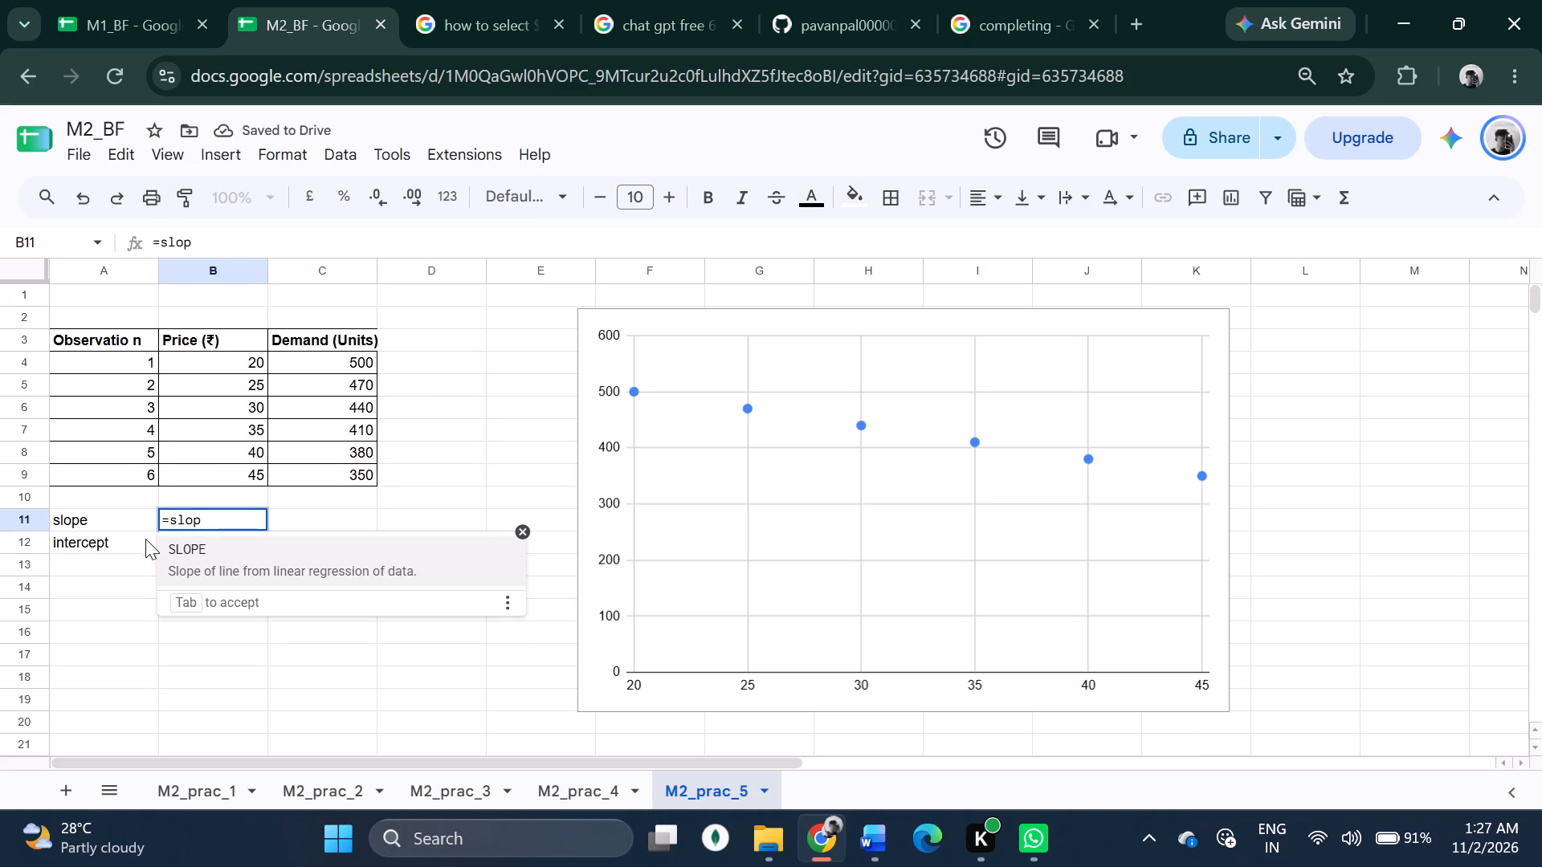
click(219, 557)
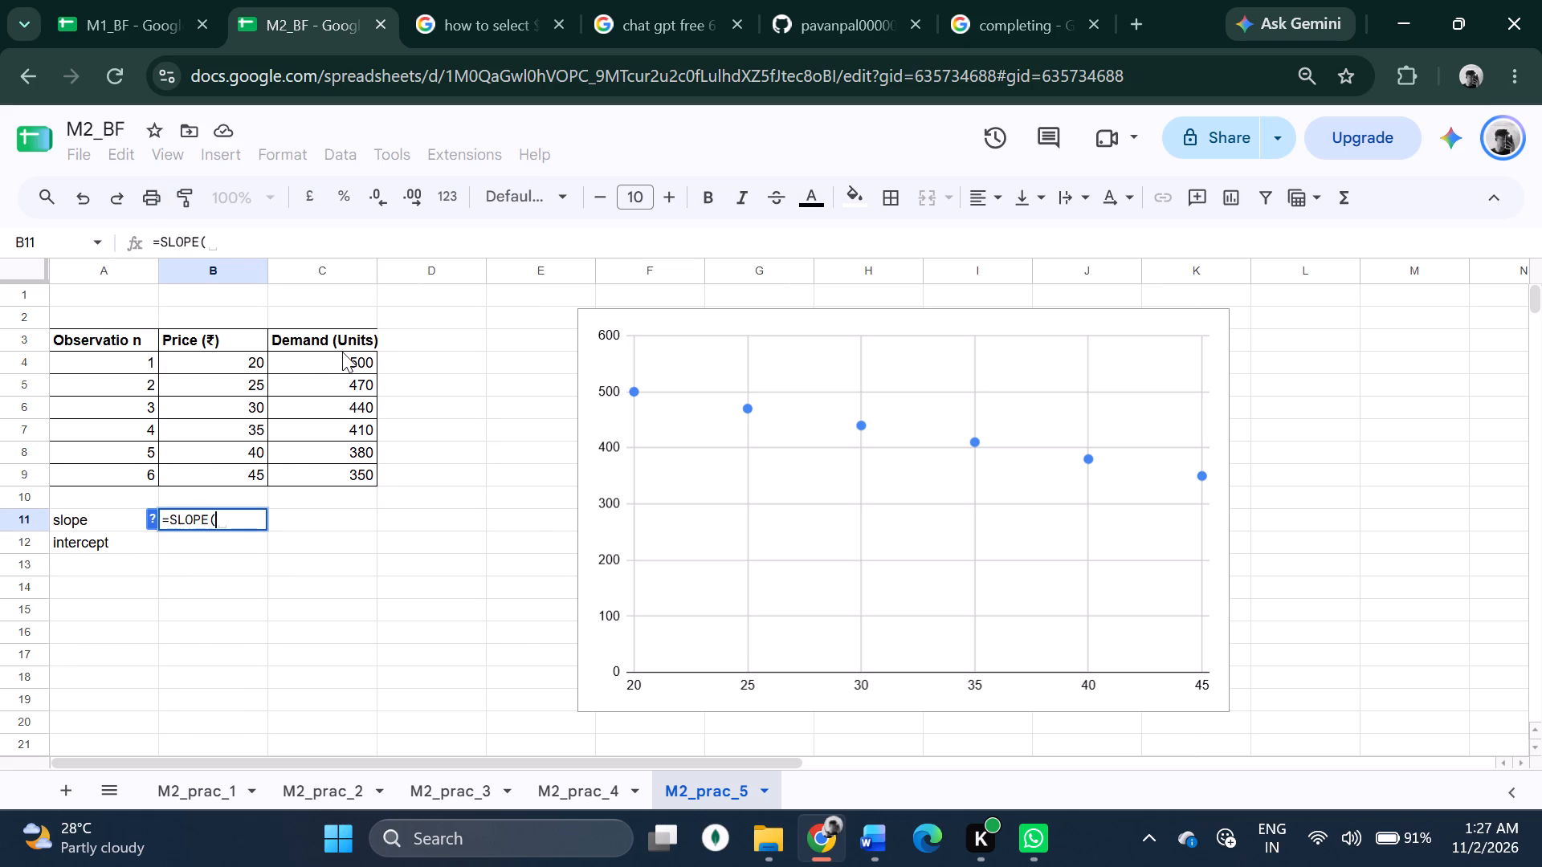
click(342, 352)
click(334, 360)
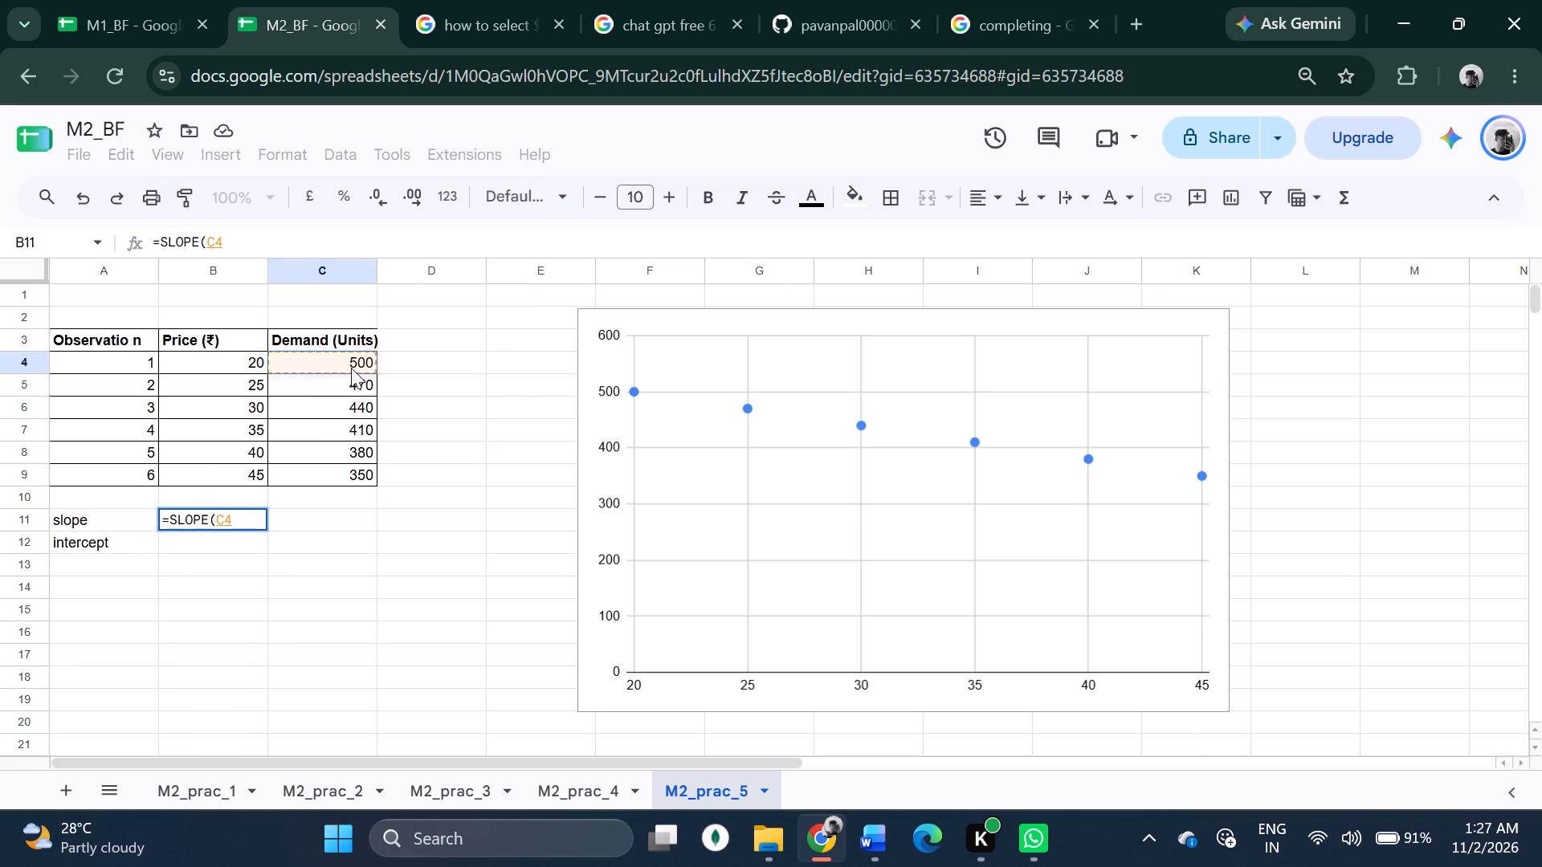
drag(349, 365, 328, 480)
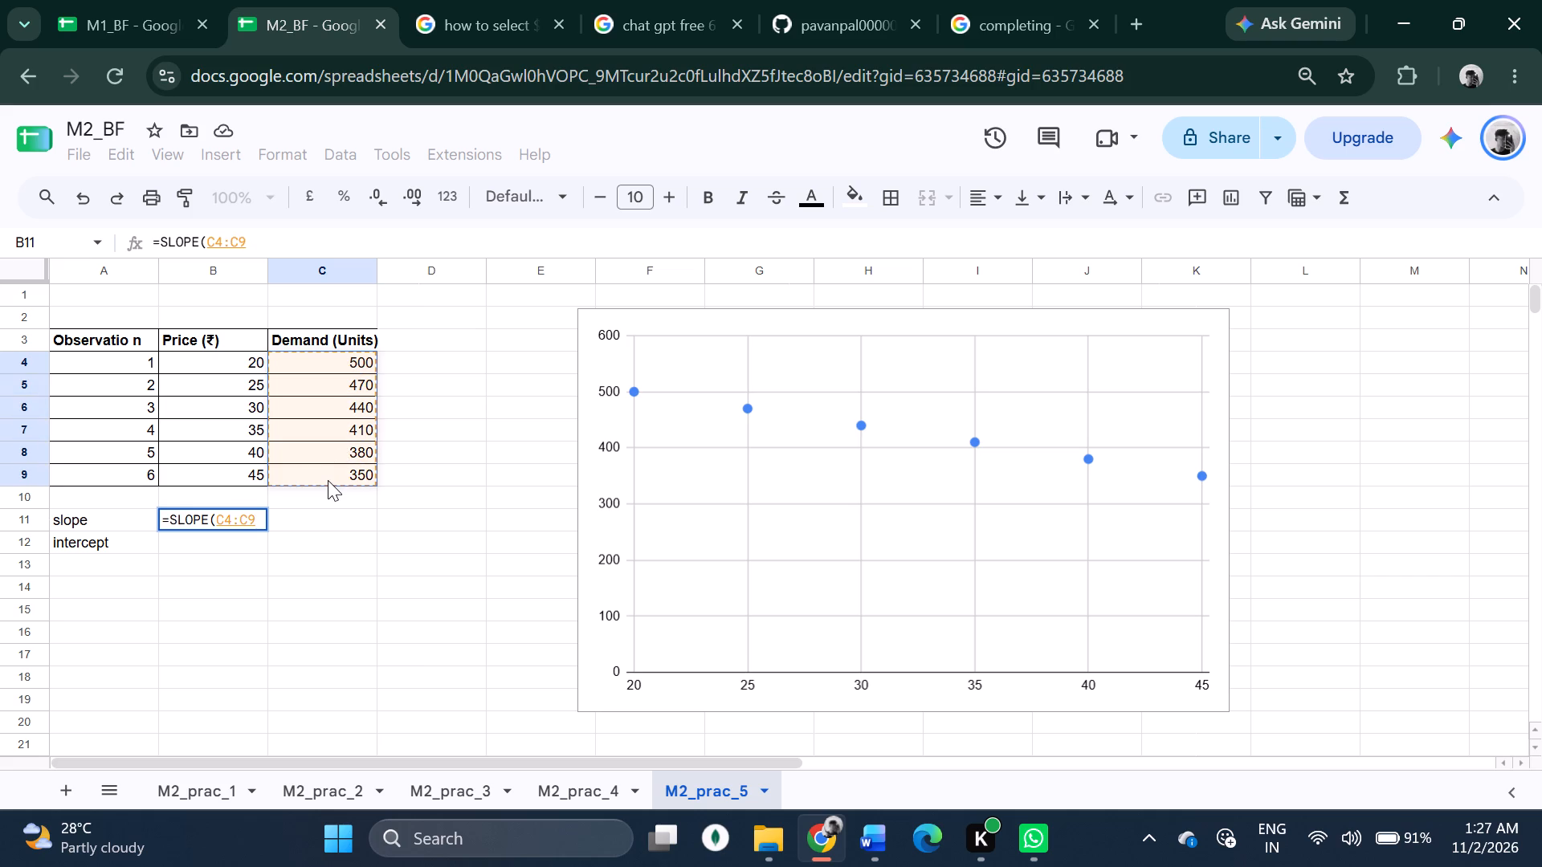
key(Return)
Add the Price values B4:B9 as the second argument of the SLOPE formula in B11.
click(239, 509)
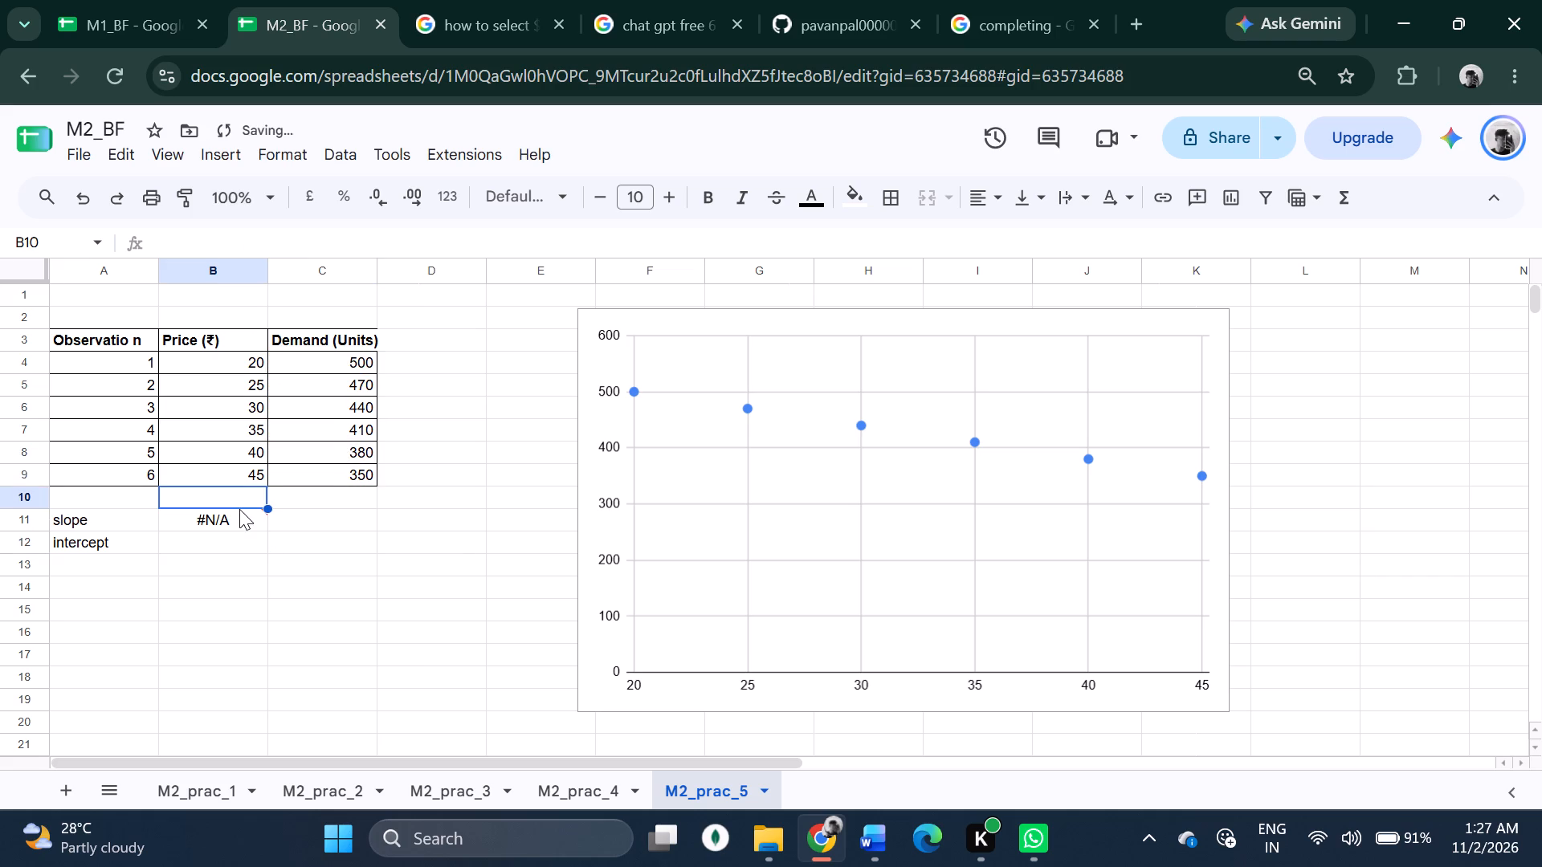
click(222, 522)
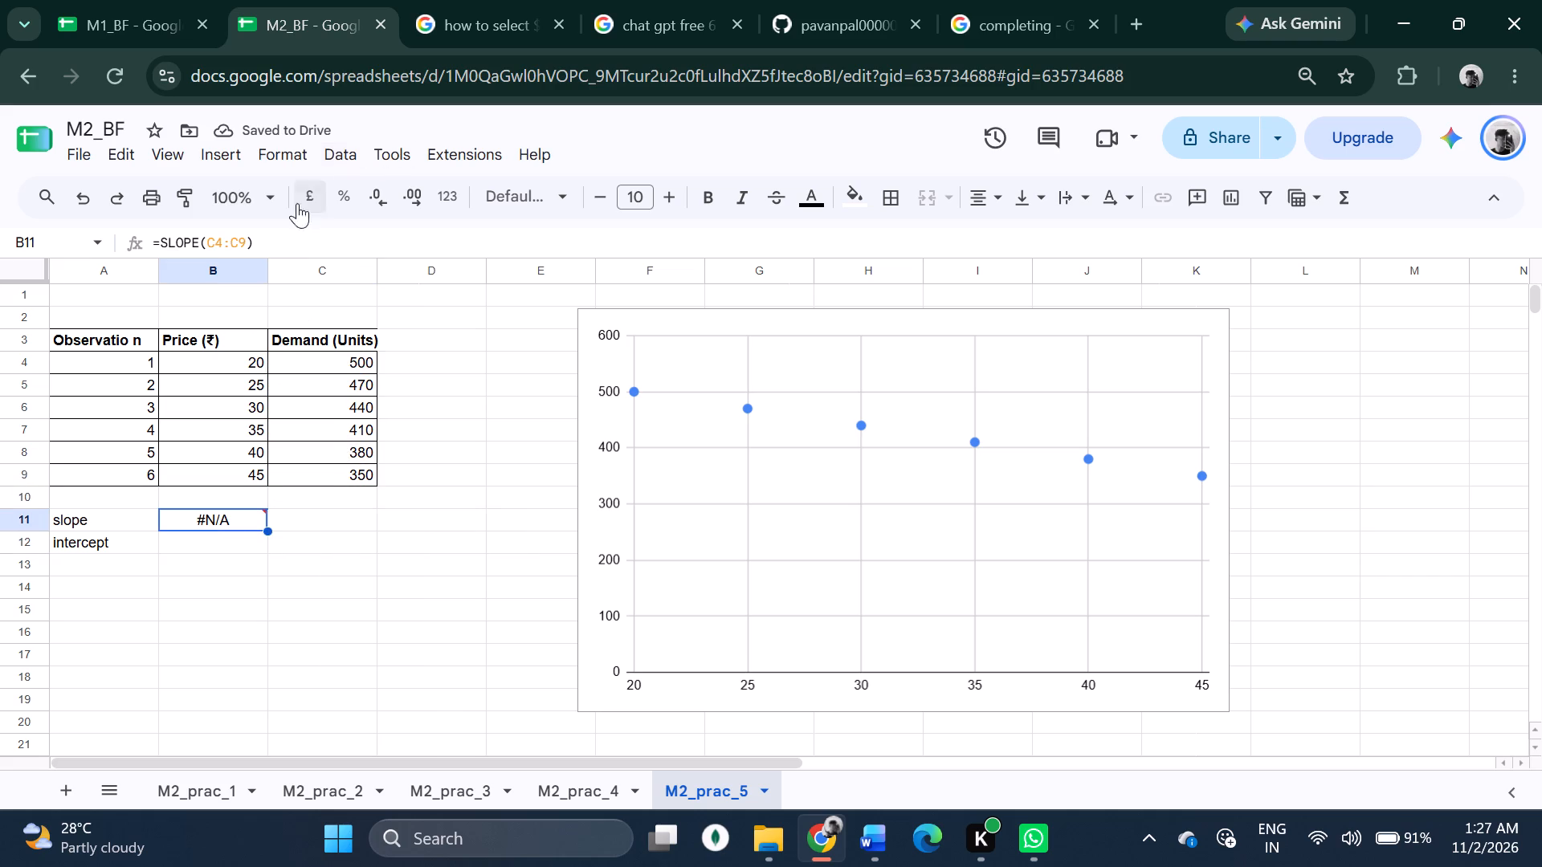
click(248, 242)
key(comma)
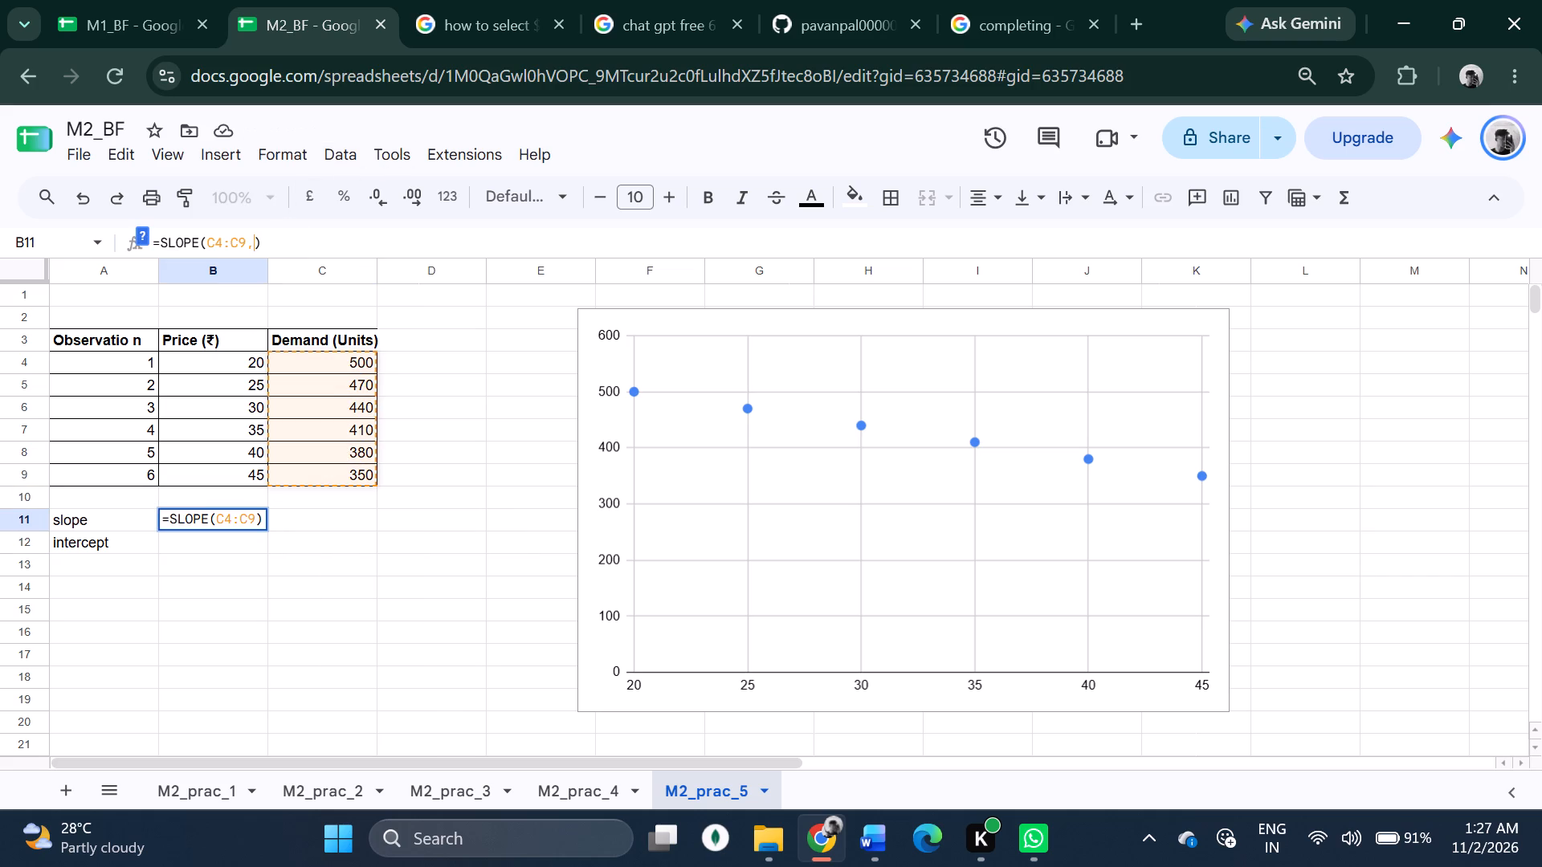
drag(235, 356, 223, 389)
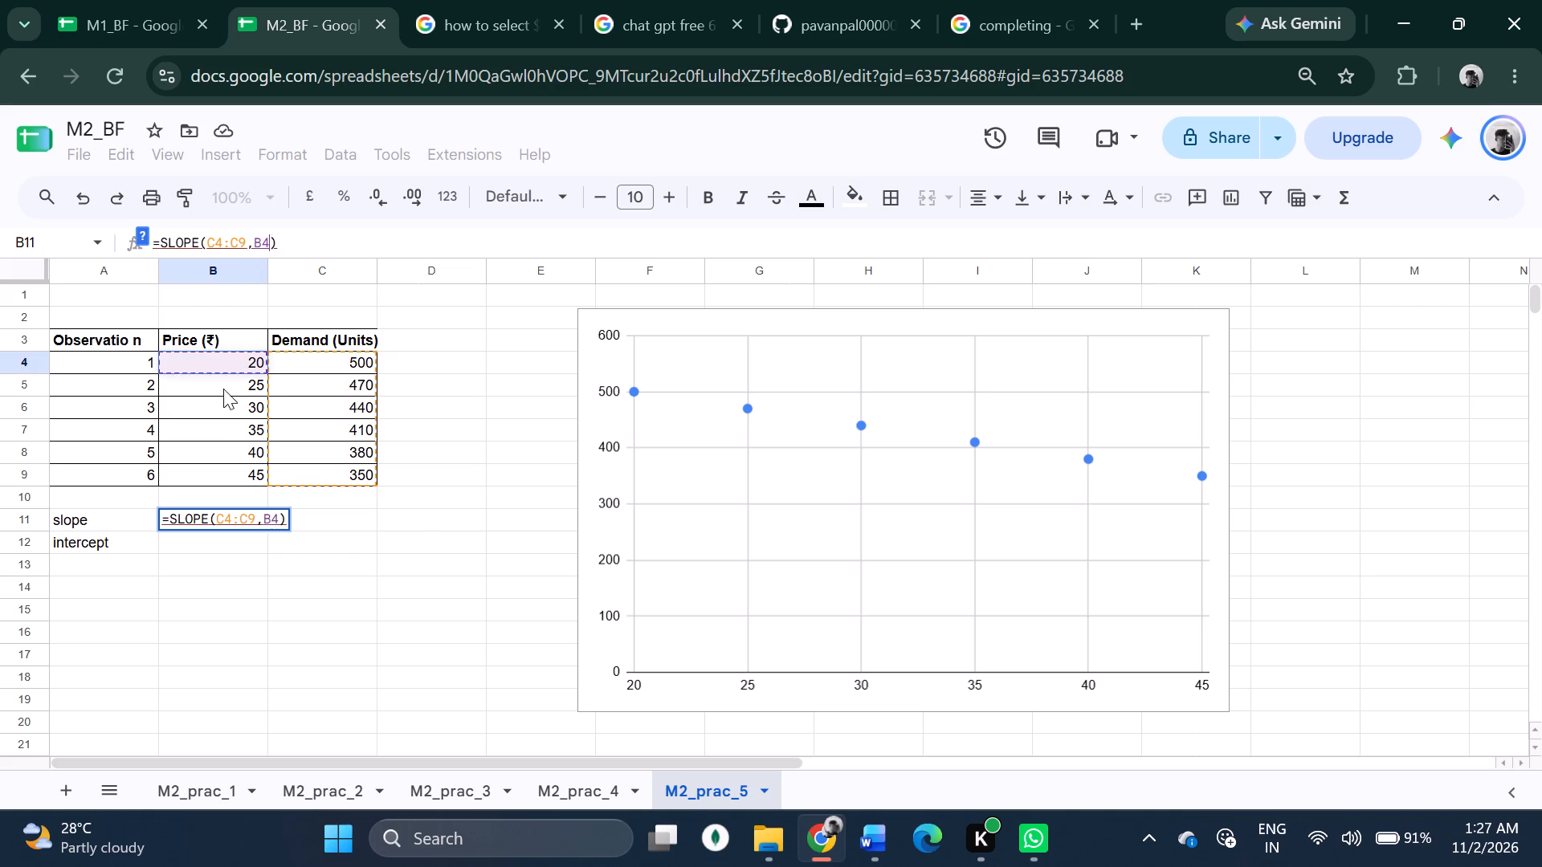
drag(223, 389, 221, 474)
key(Return)
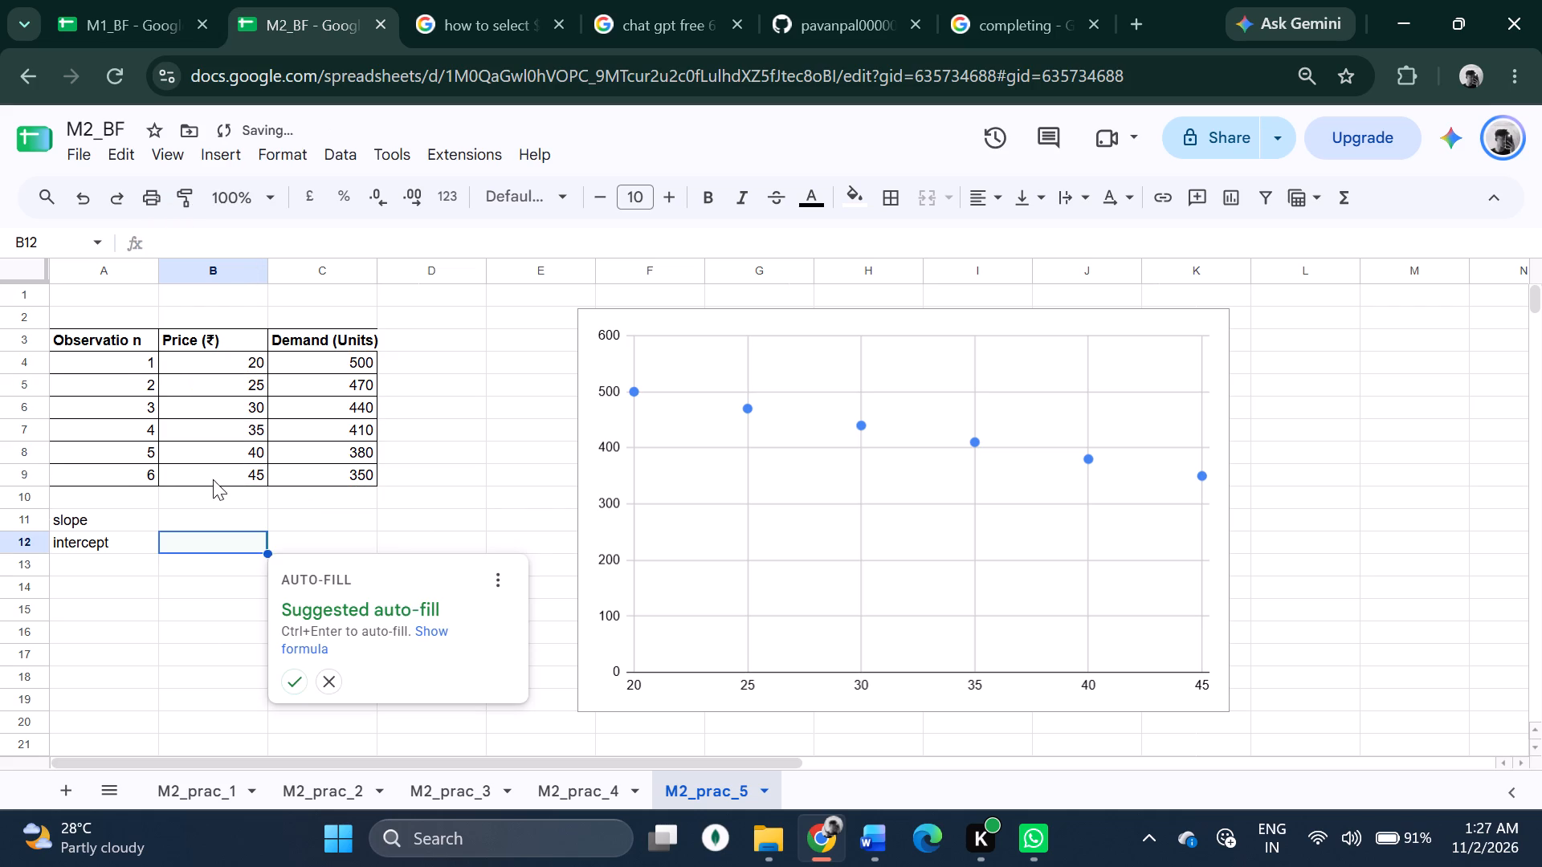
click(192, 645)
Calculate the intercept in B12 with INTERCEPT, using Demand C4:C9 and Price B4:B9.
click(213, 544)
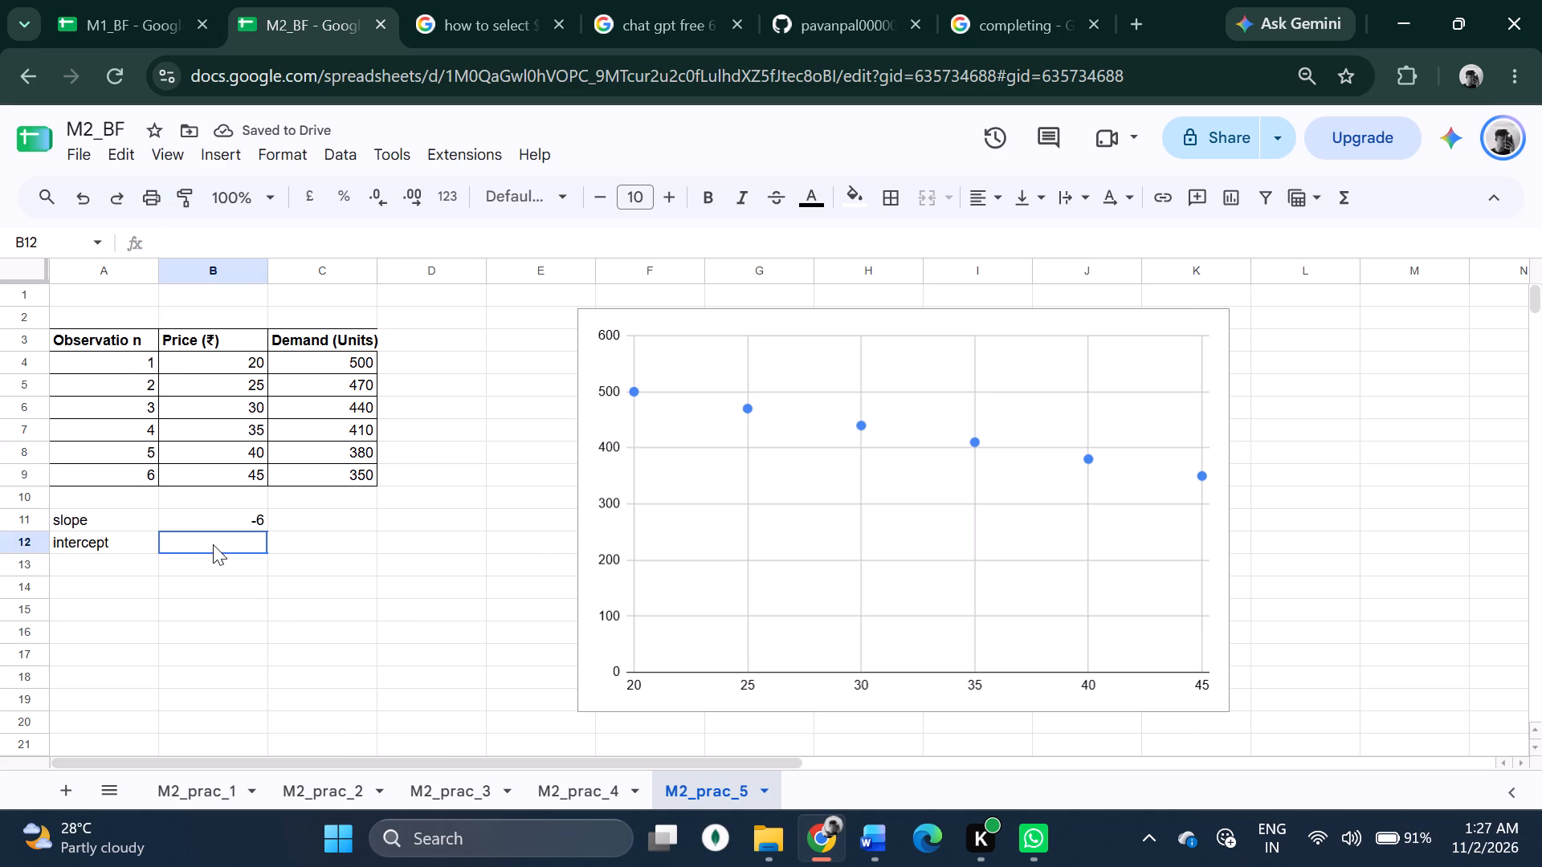
key(equal)
text(inter)
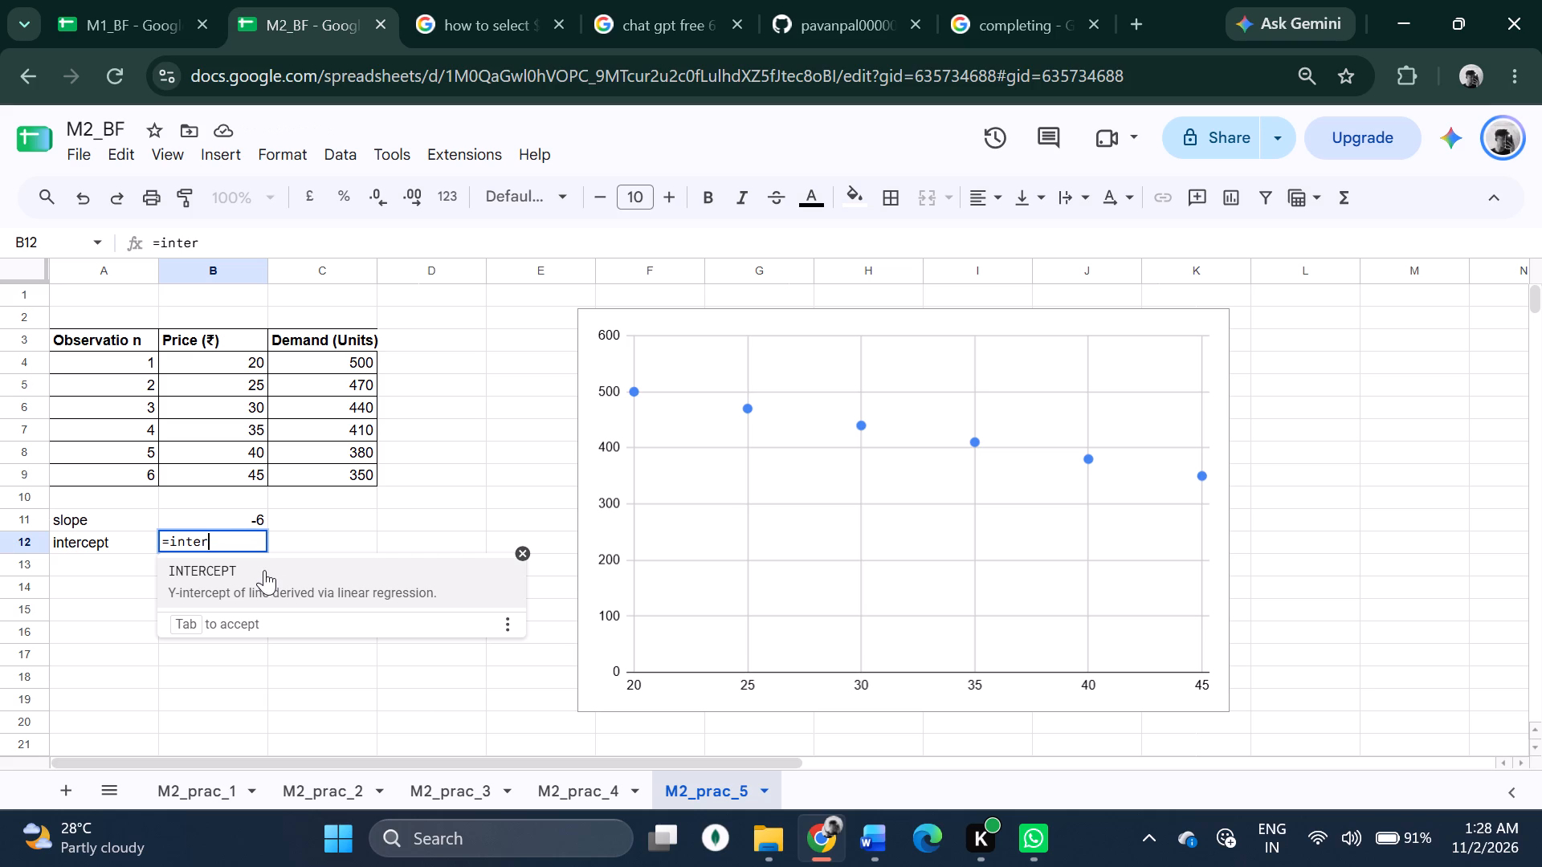
click(264, 570)
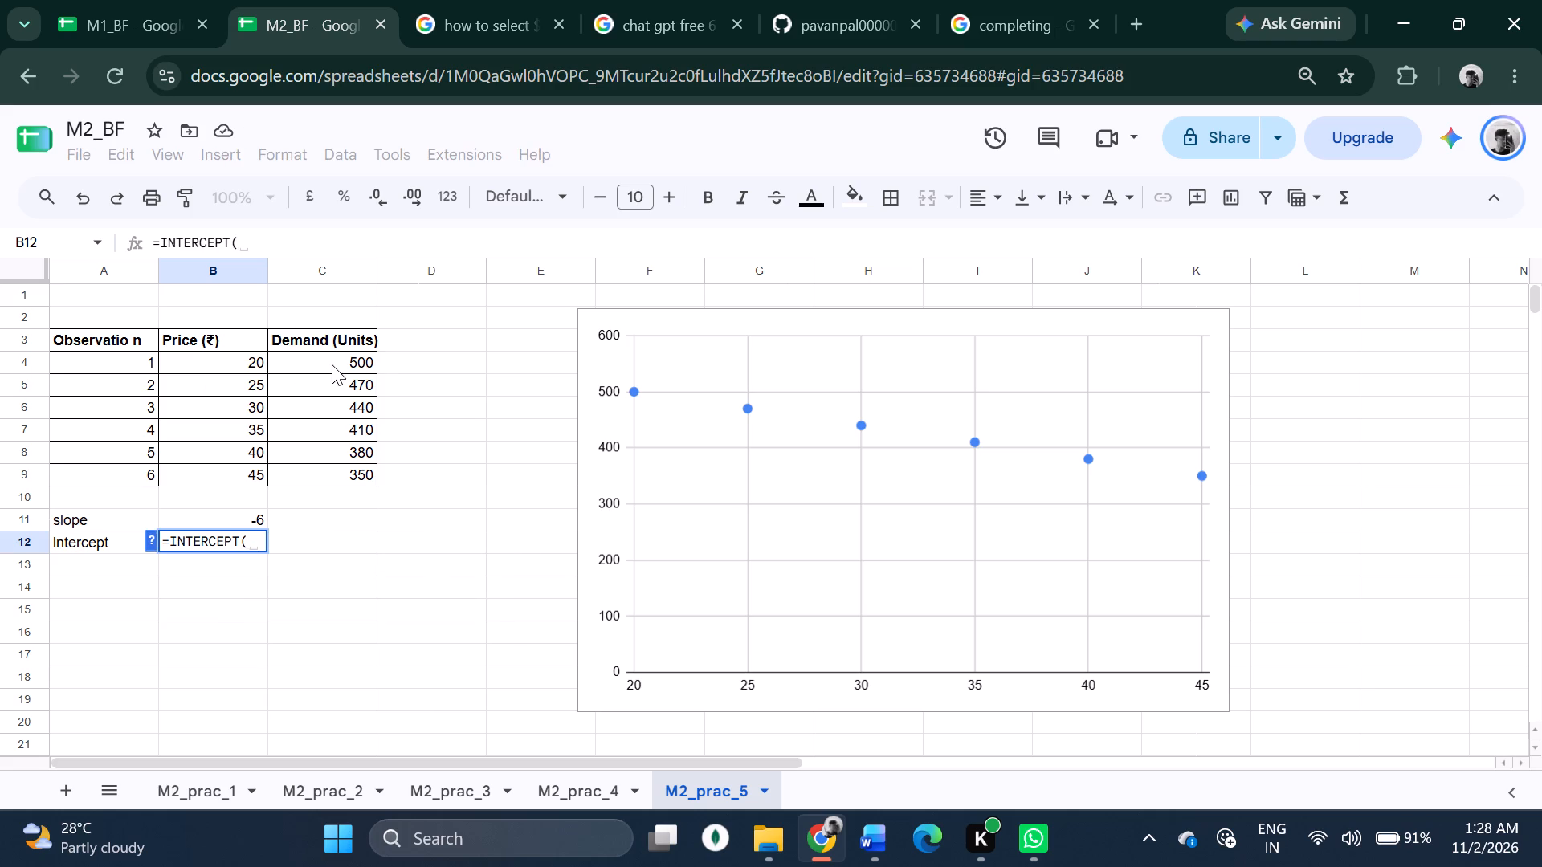
drag(332, 364, 334, 467)
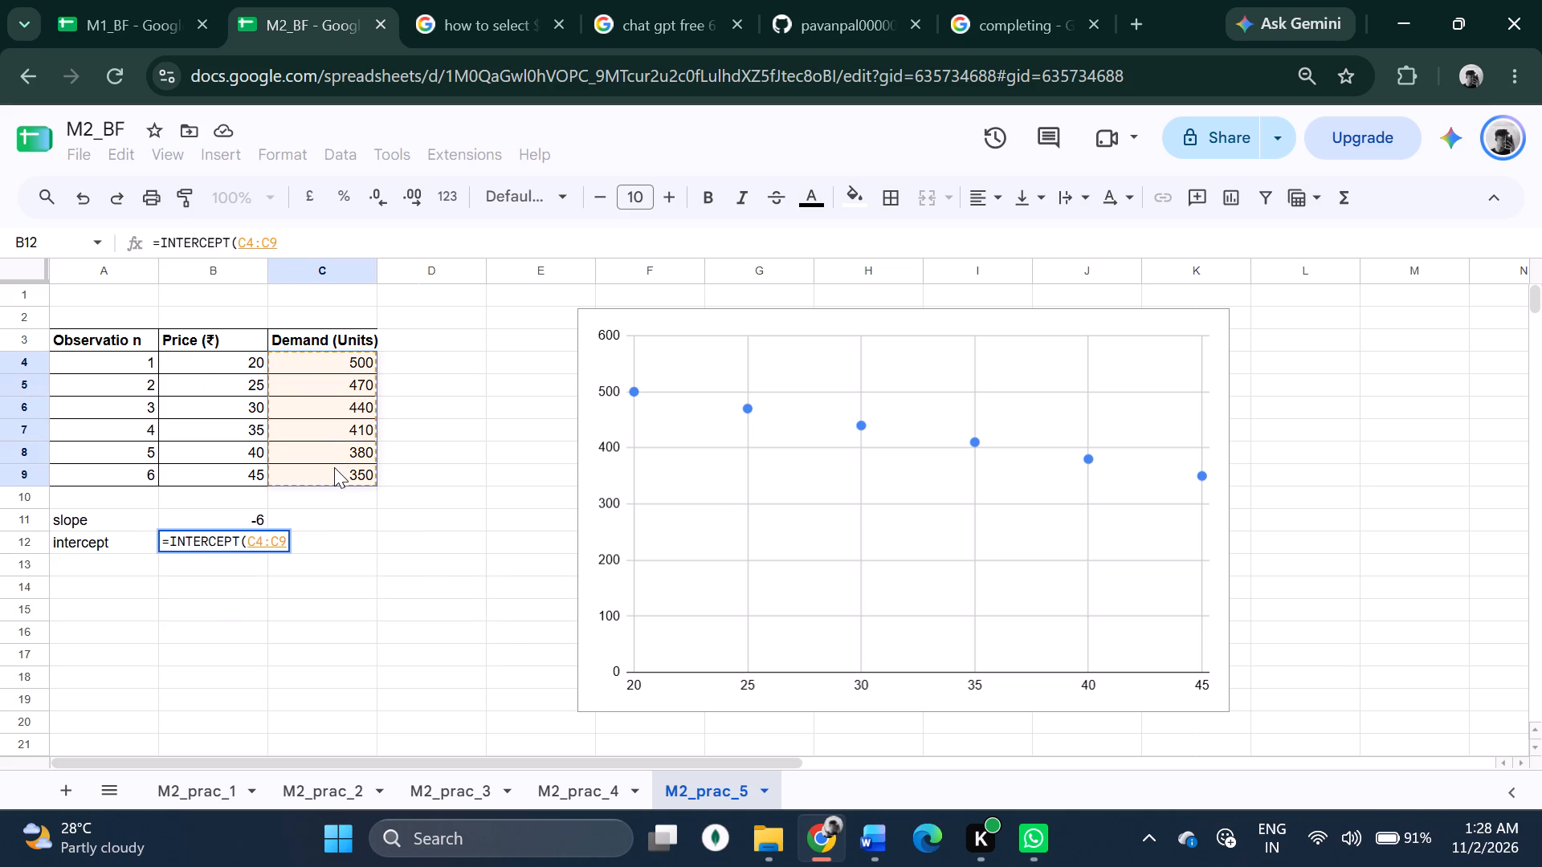
key(comma)
drag(215, 356, 220, 473)
key(Return)
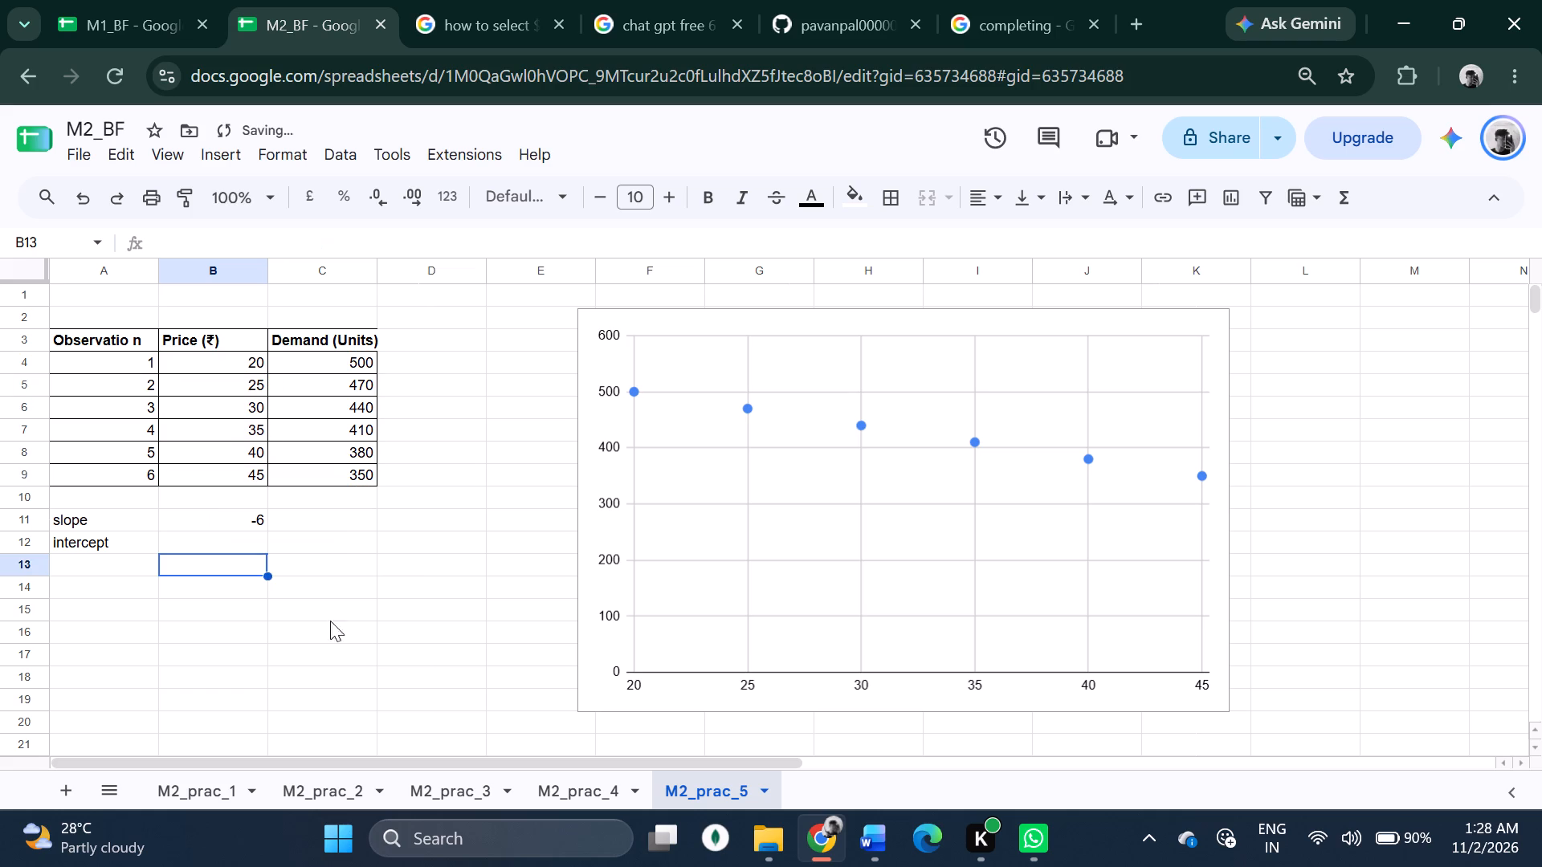
click(385, 571)
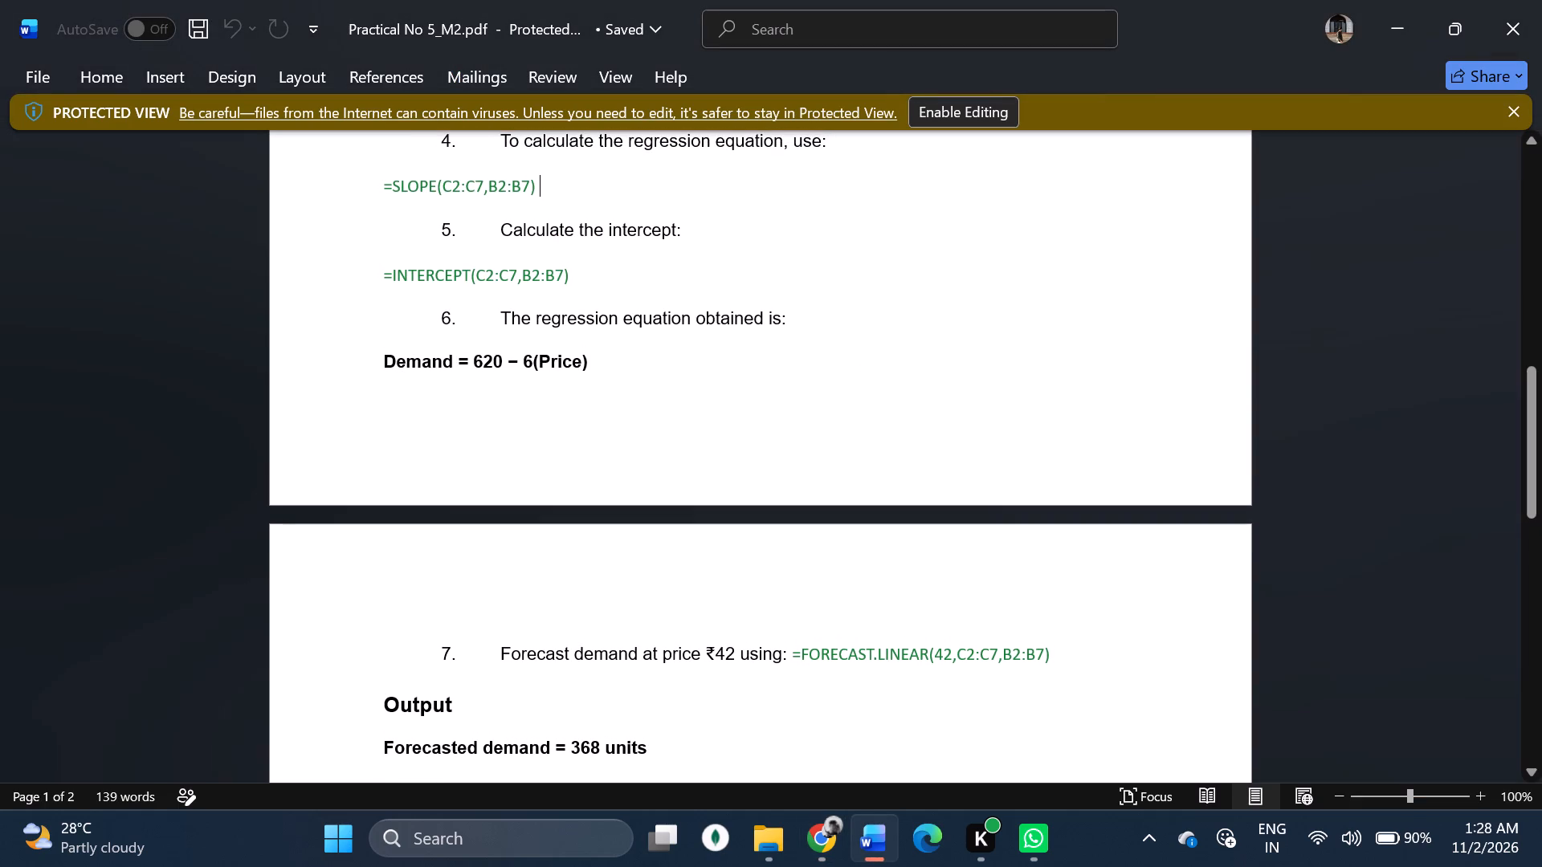
Switch to Practical No 5_M2 in Word and read the regression equation, forecast formula, Output and Conclusion.
drag(591, 363, 388, 379)
click(532, 459)
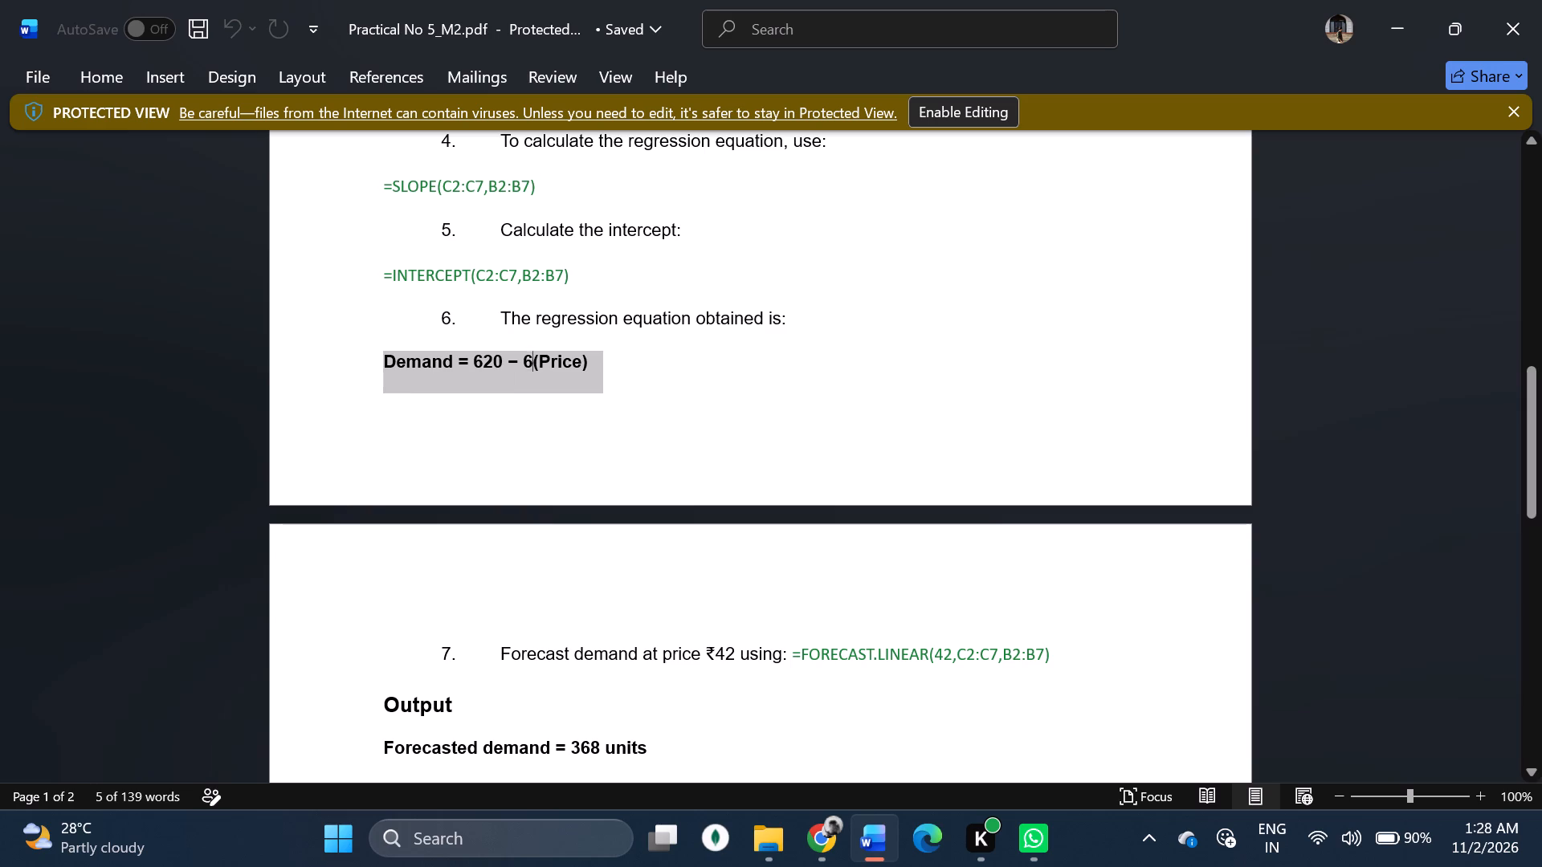
scroll(532, 459, down, 1)
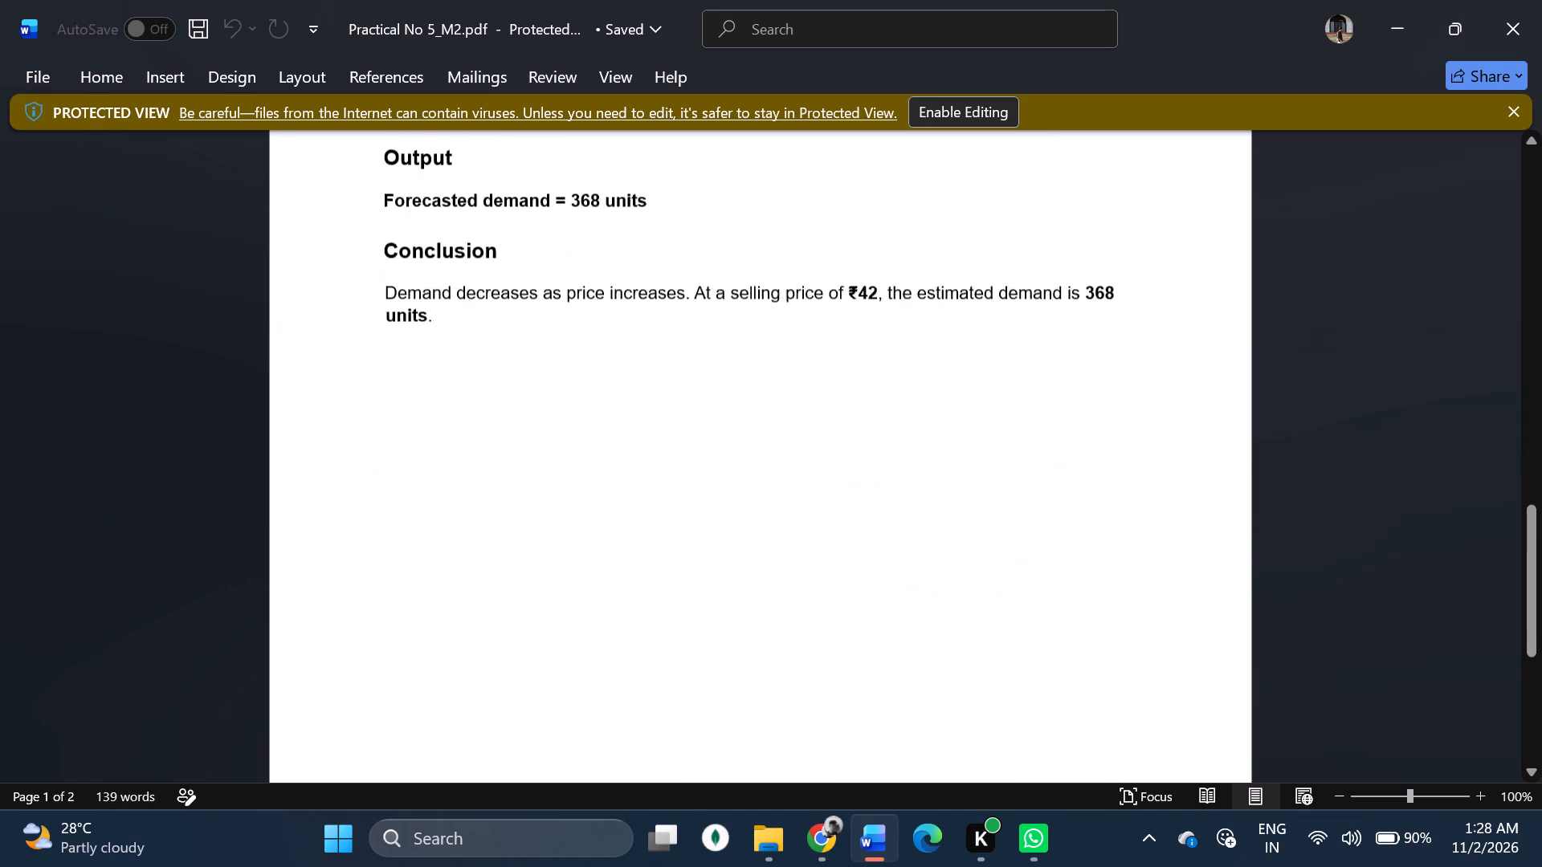
scroll(532, 459, up, 1)
scroll(532, 459, down, 1)
scroll(532, 459, up, 1)
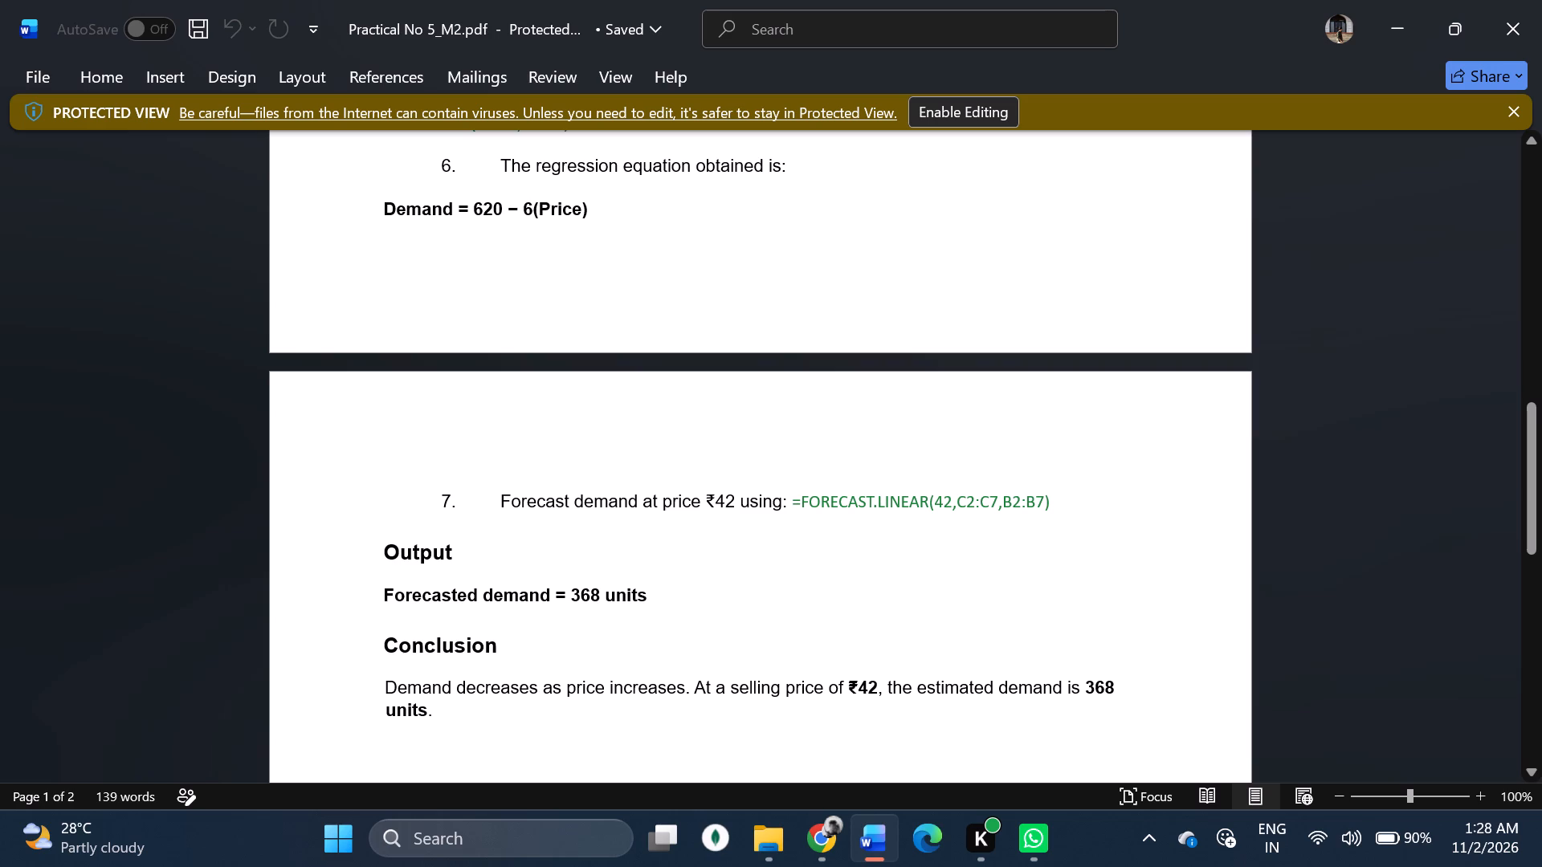
scroll(857, 507, down, 1)
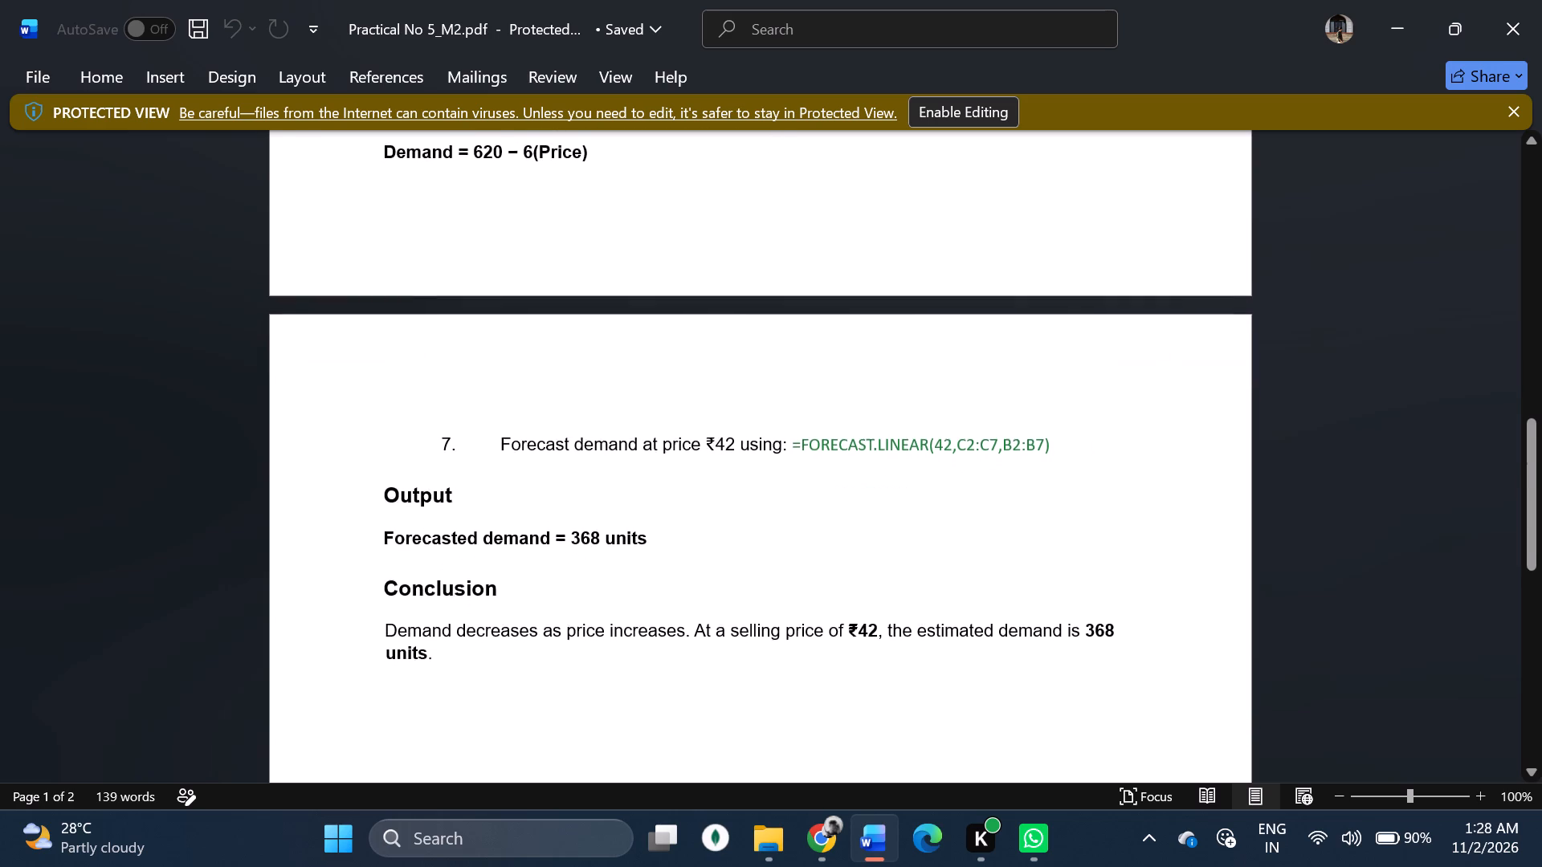
scroll(857, 507, down, 1)
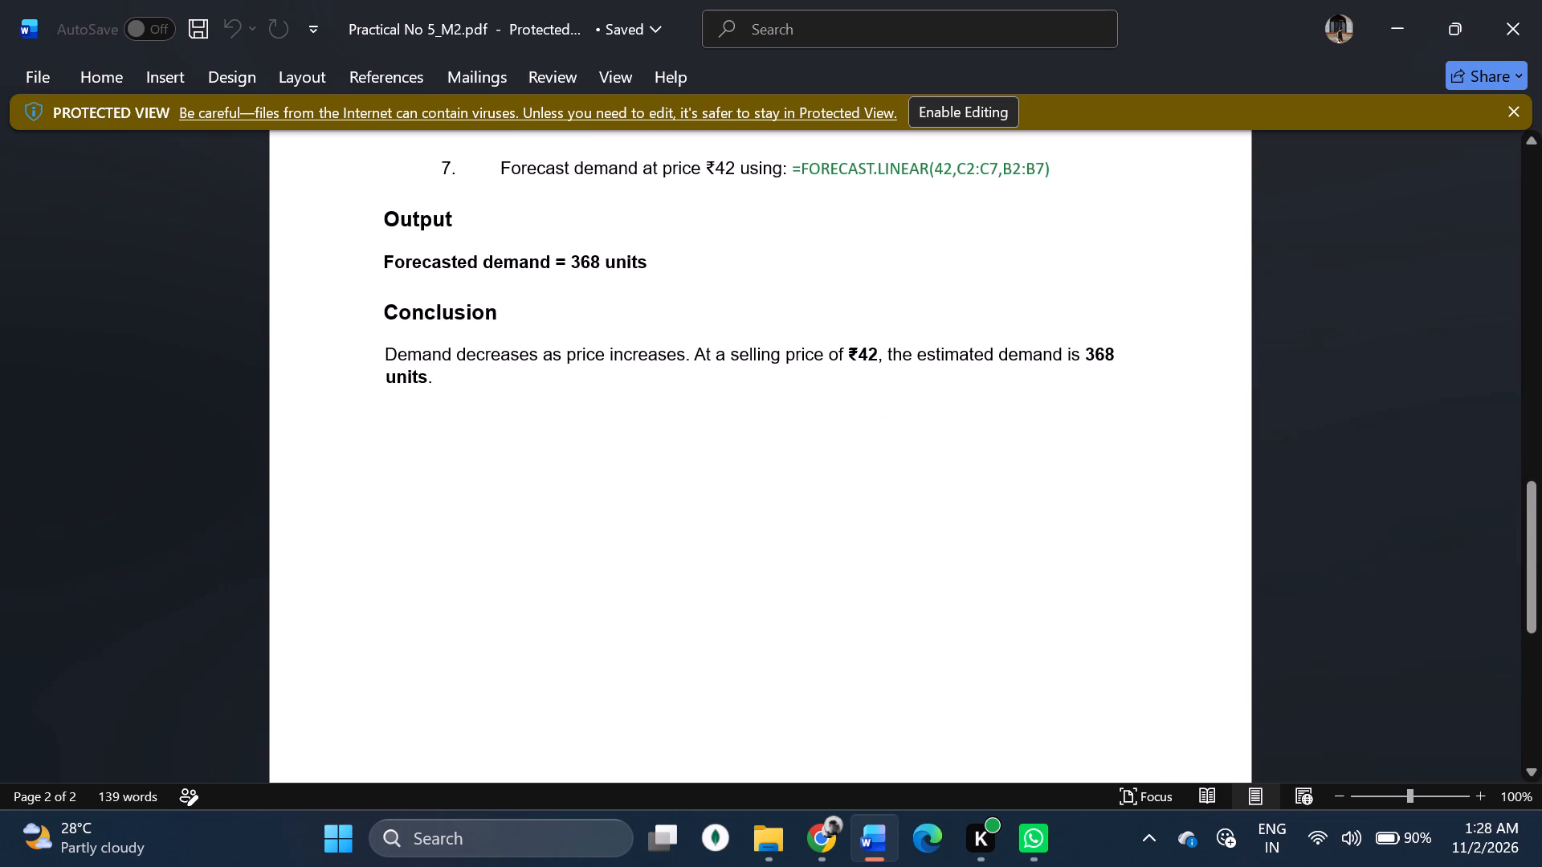
drag(383, 265, 663, 243)
scroll(698, 282, up, 2)
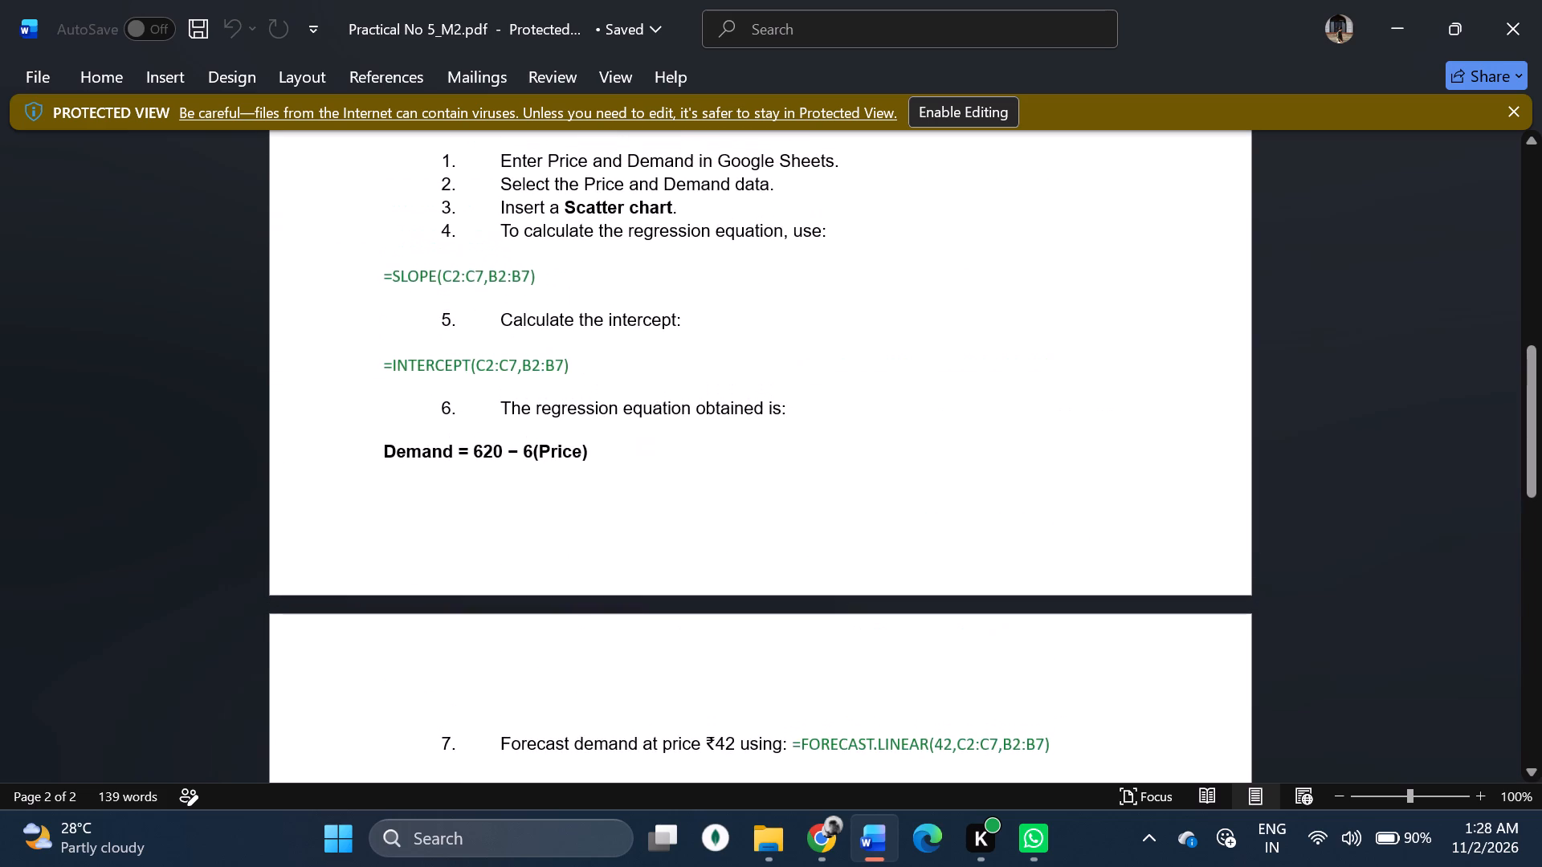
scroll(698, 282, up, 1)
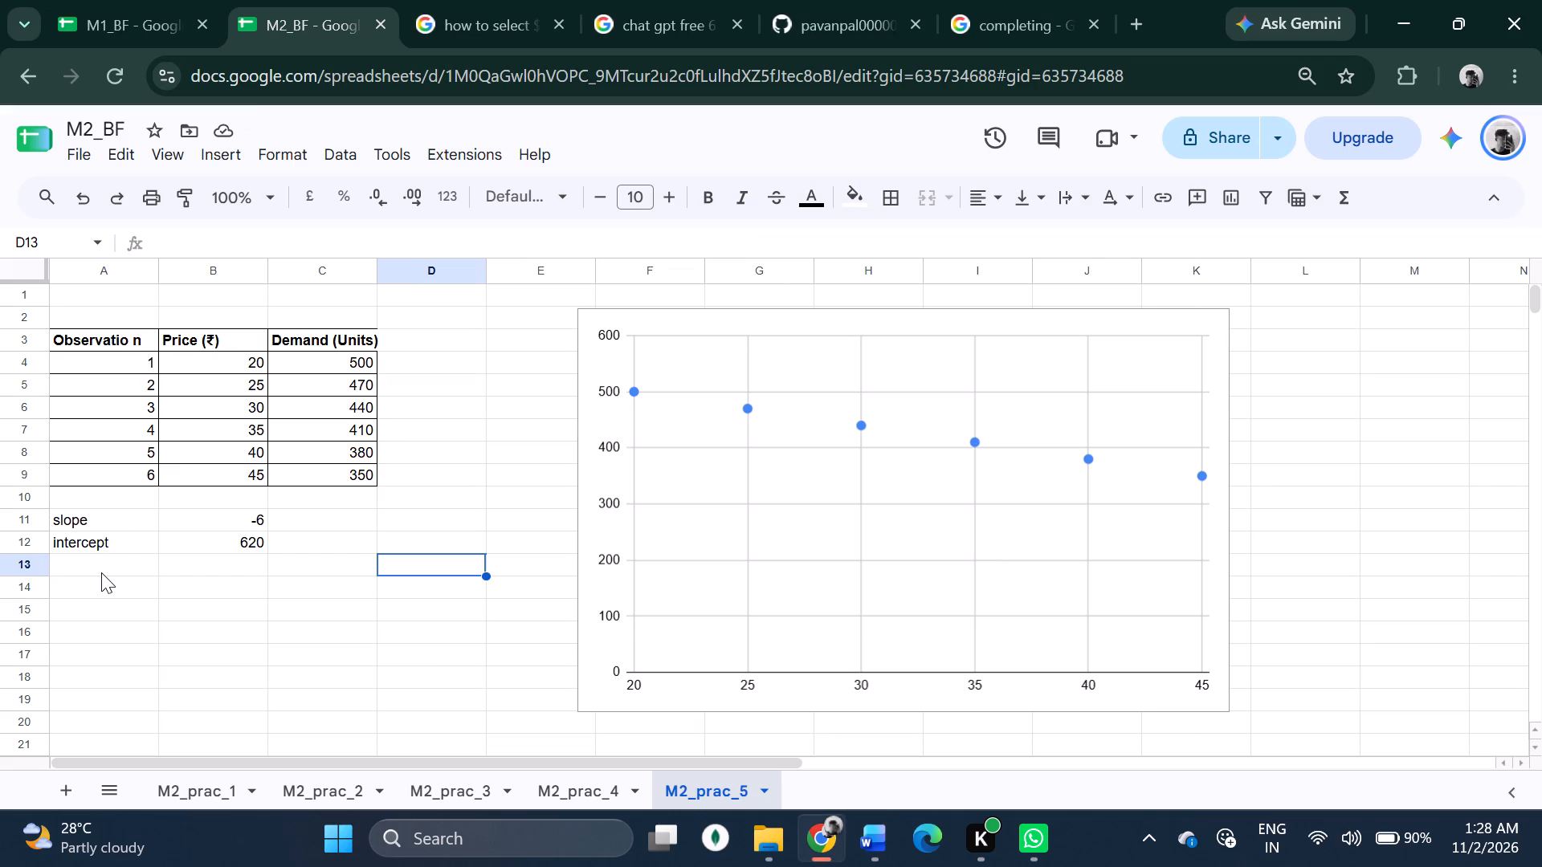
Back in the M2_BF spreadsheet, enter the label "forcast 42" in A13.
click(100, 572)
text(forcast 42)
key(Return)
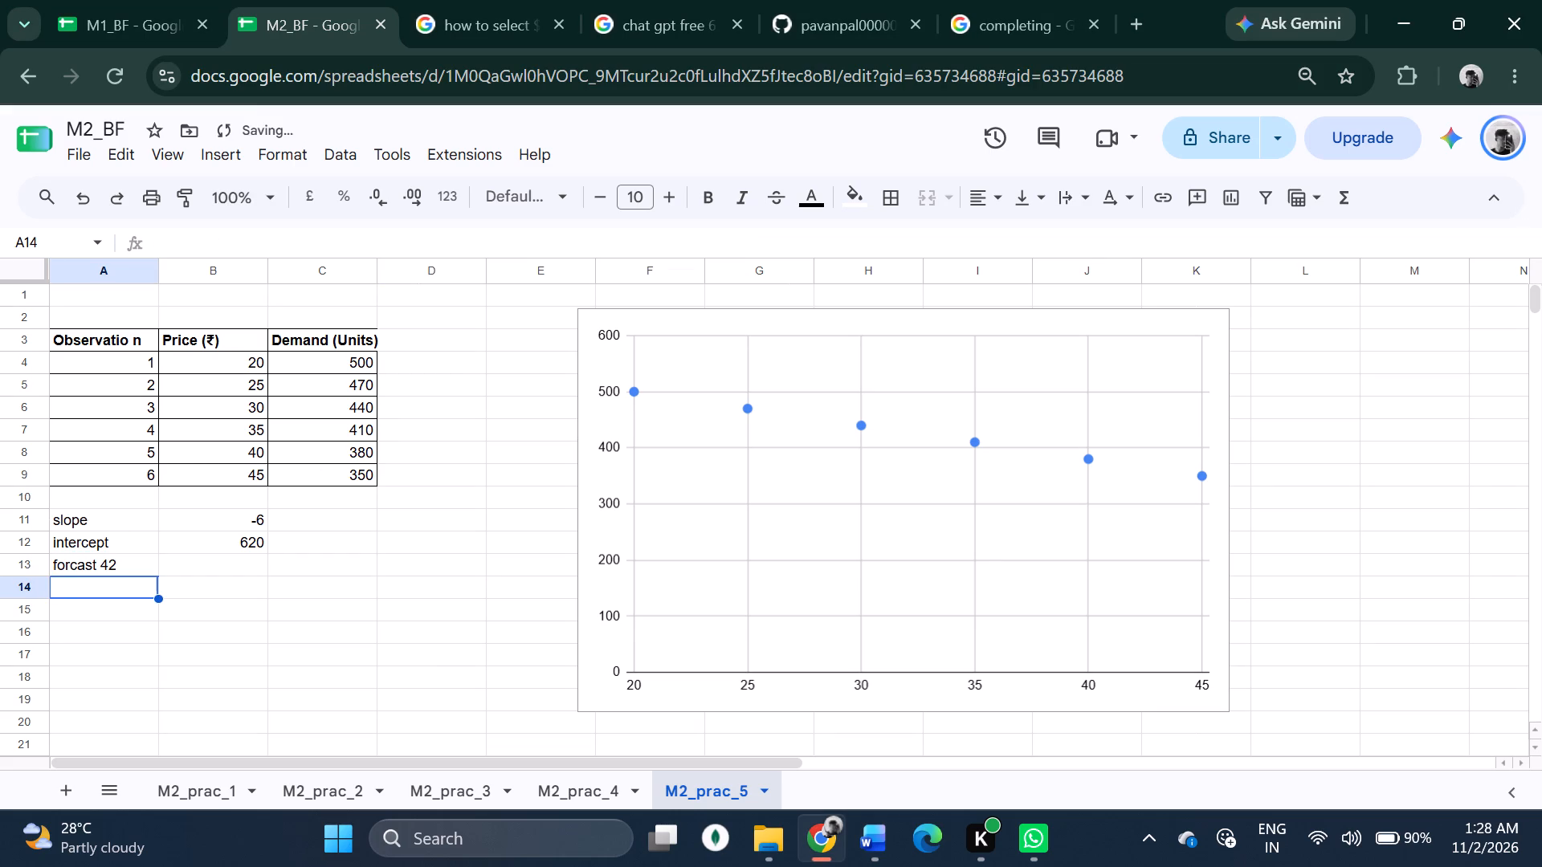
Forecast demand at price 42 in B13 with FORECAST.LINEAR over C4:C9 and B4:B9, checking the function in the Word document.
click(202, 564)
key(equal)
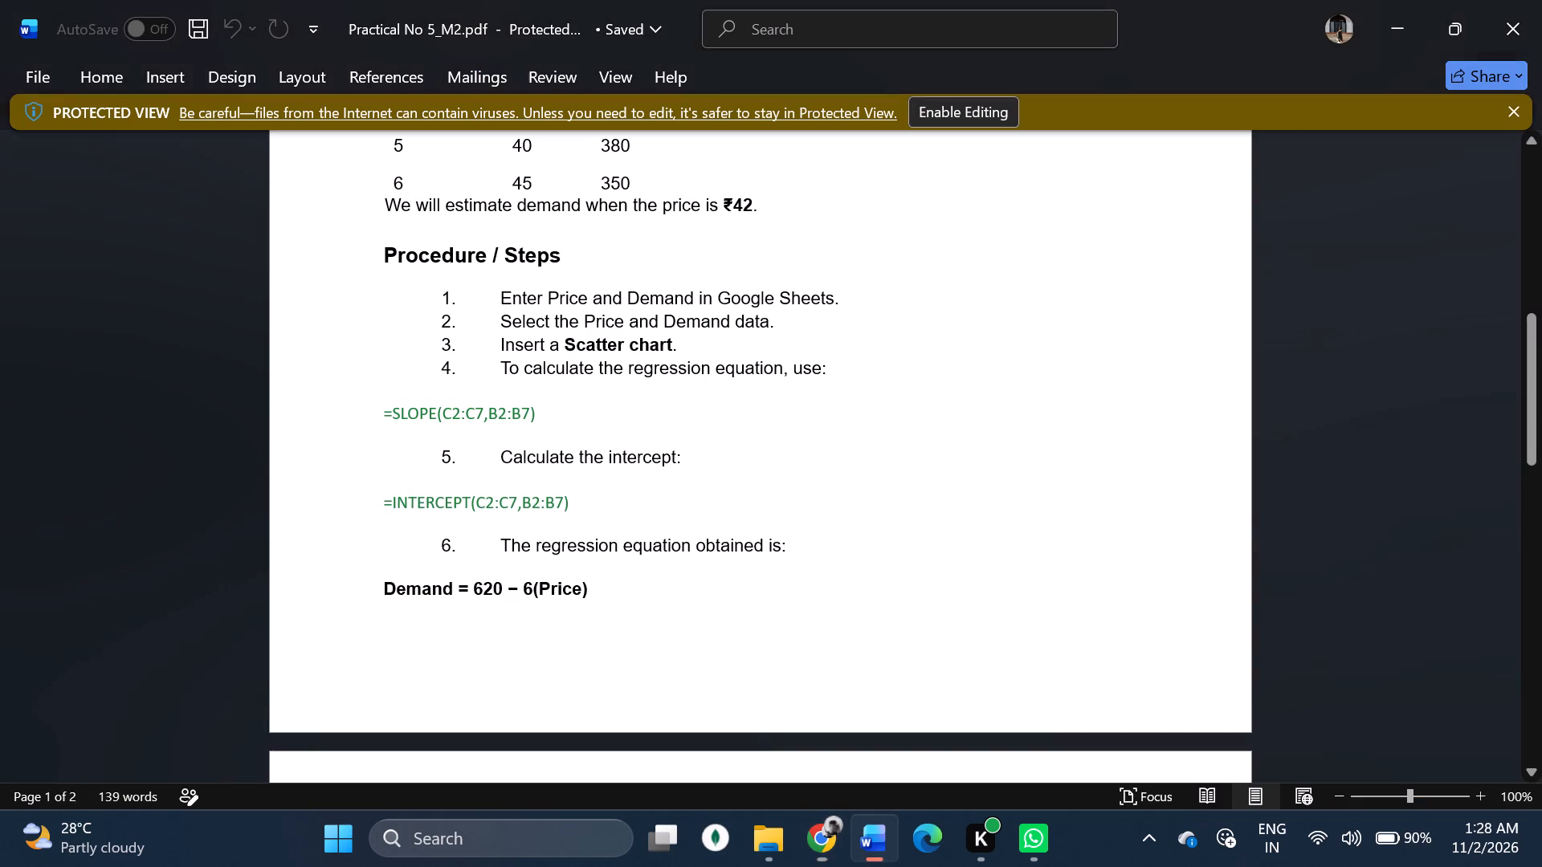
scroll(202, 564, down, 1)
scroll(202, 564, up, 1)
scroll(202, 564, down, 1)
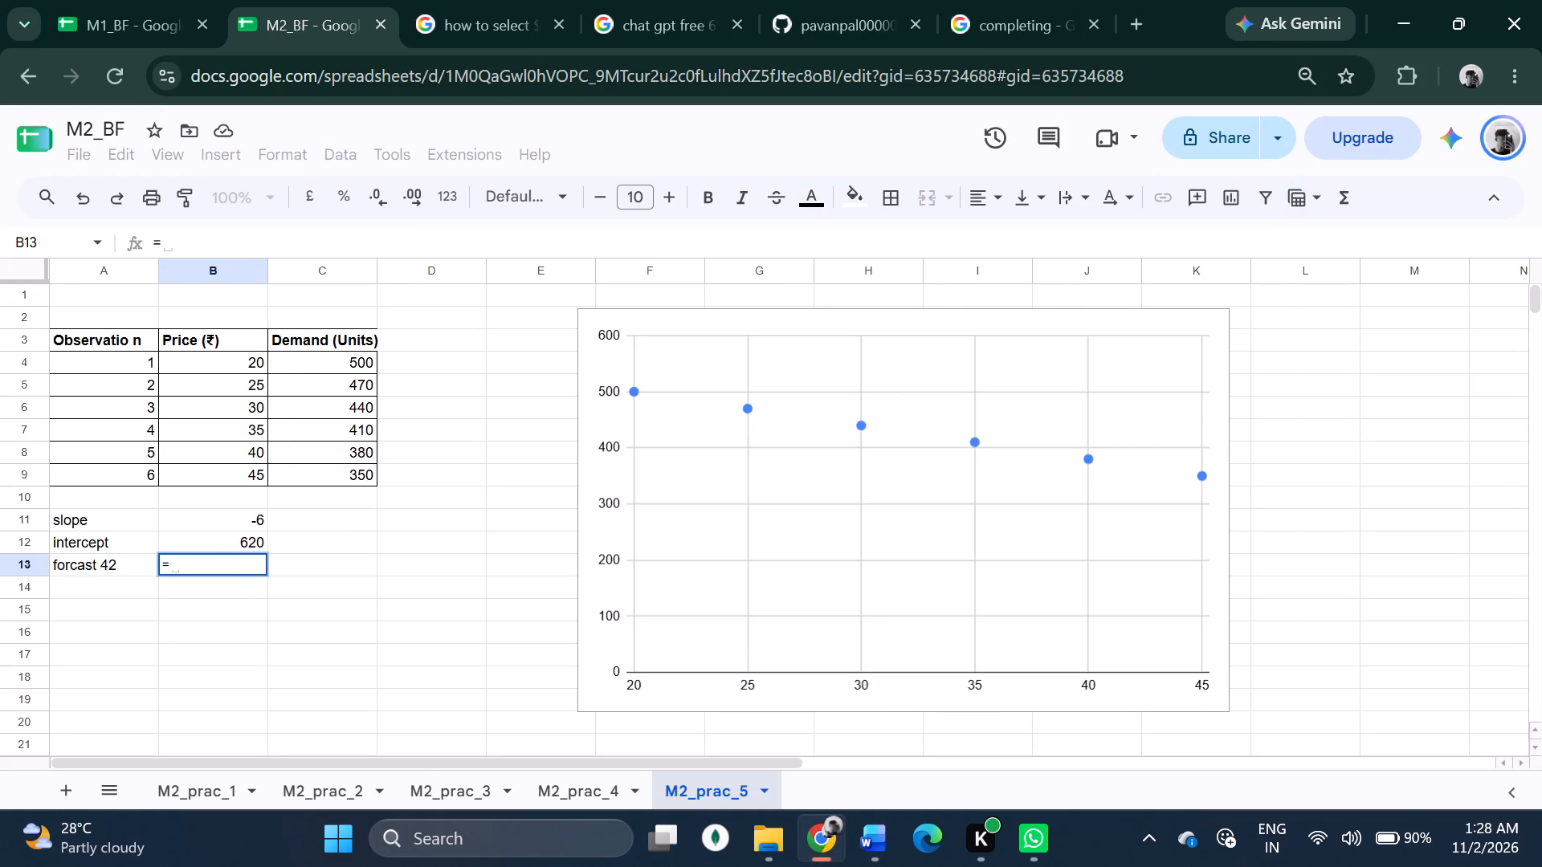
text(fore)
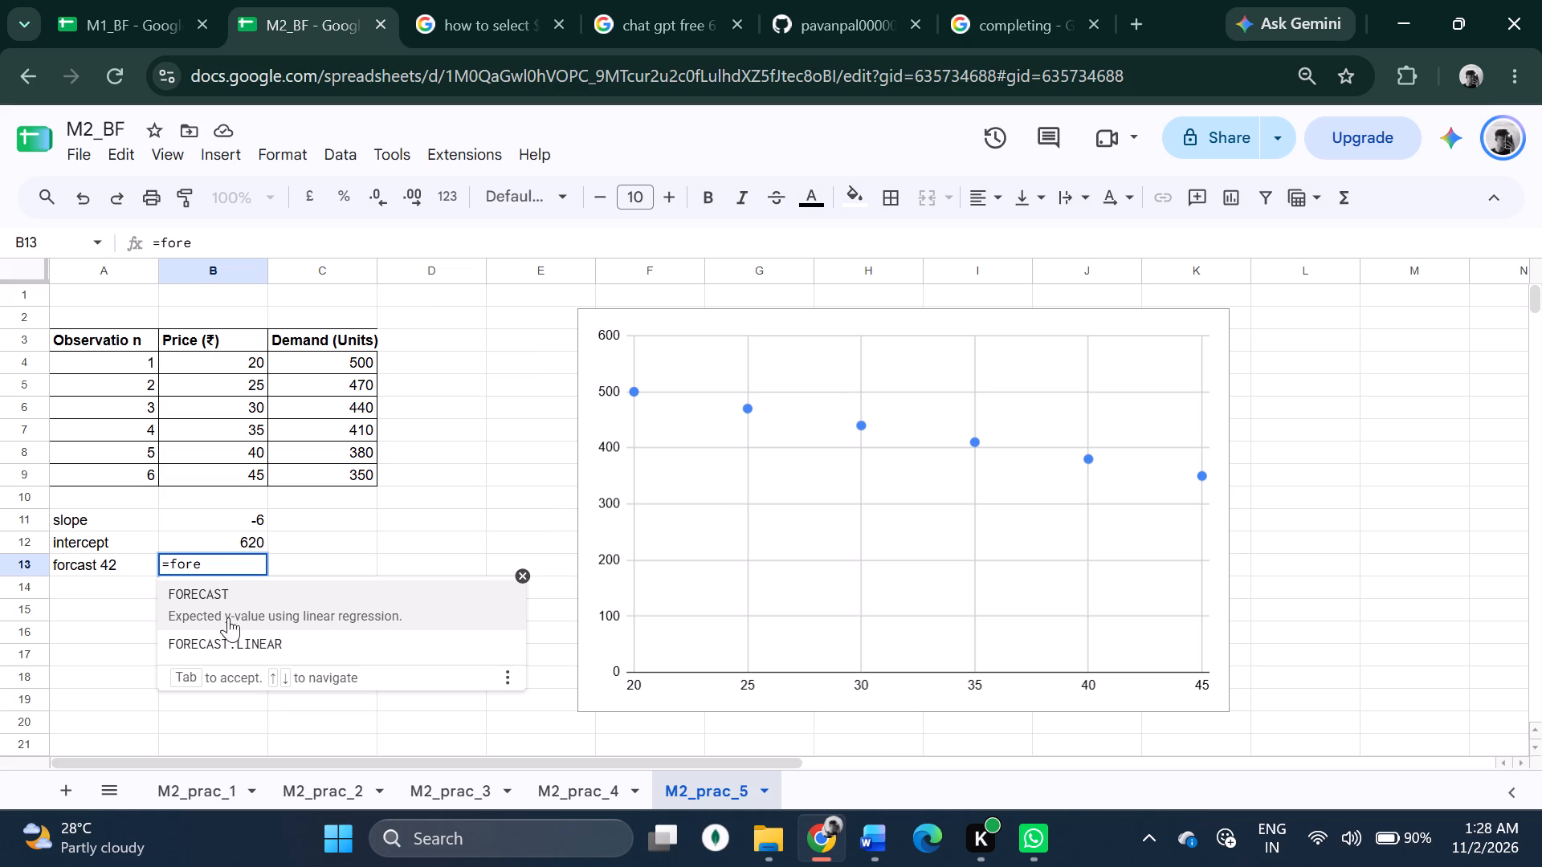
click(271, 644)
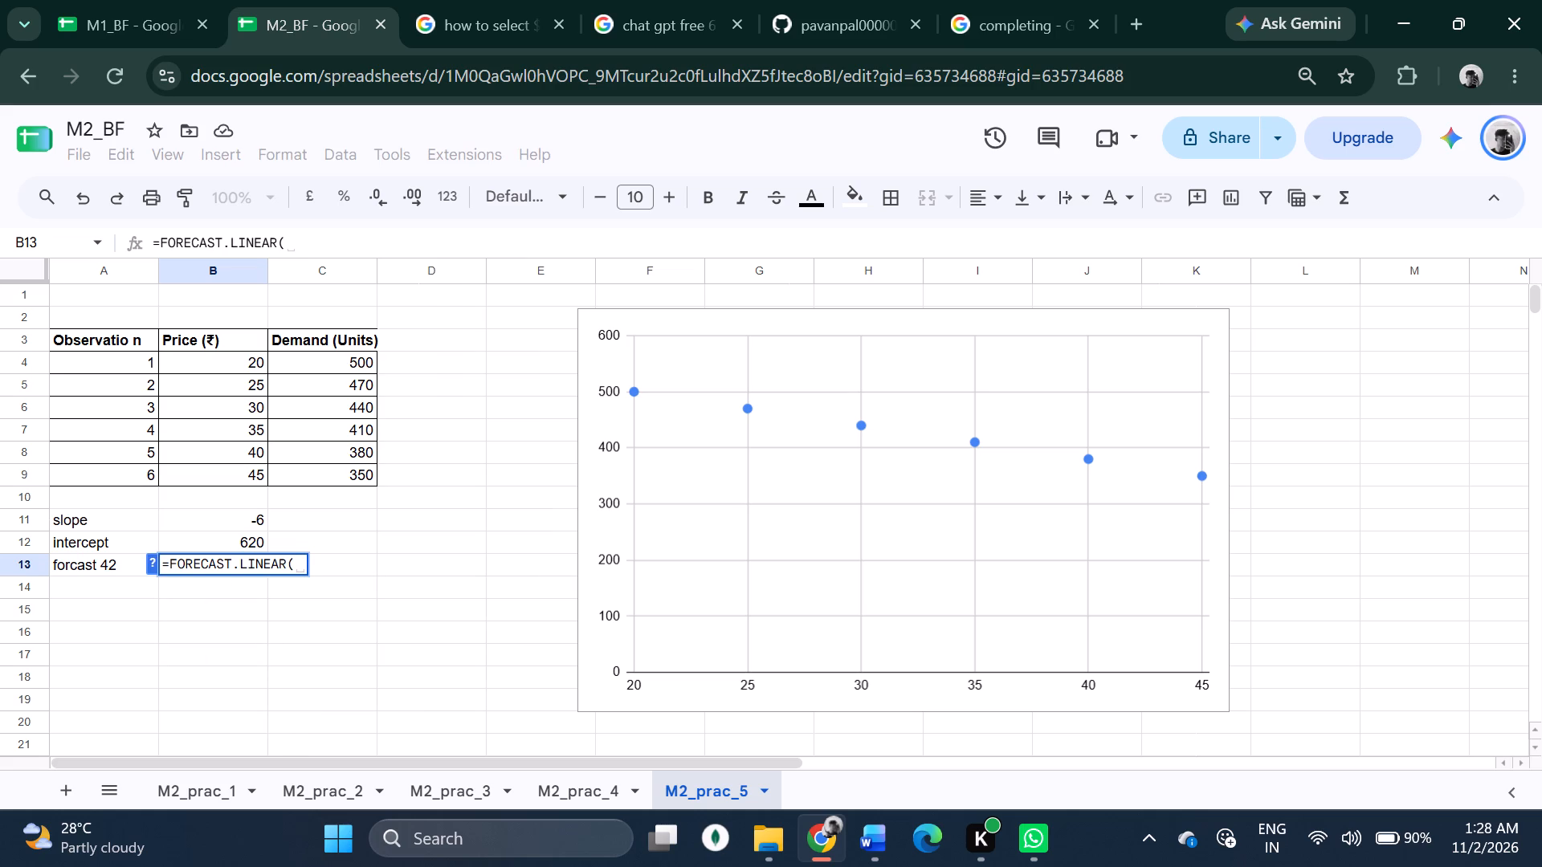
text(42)
key(comma)
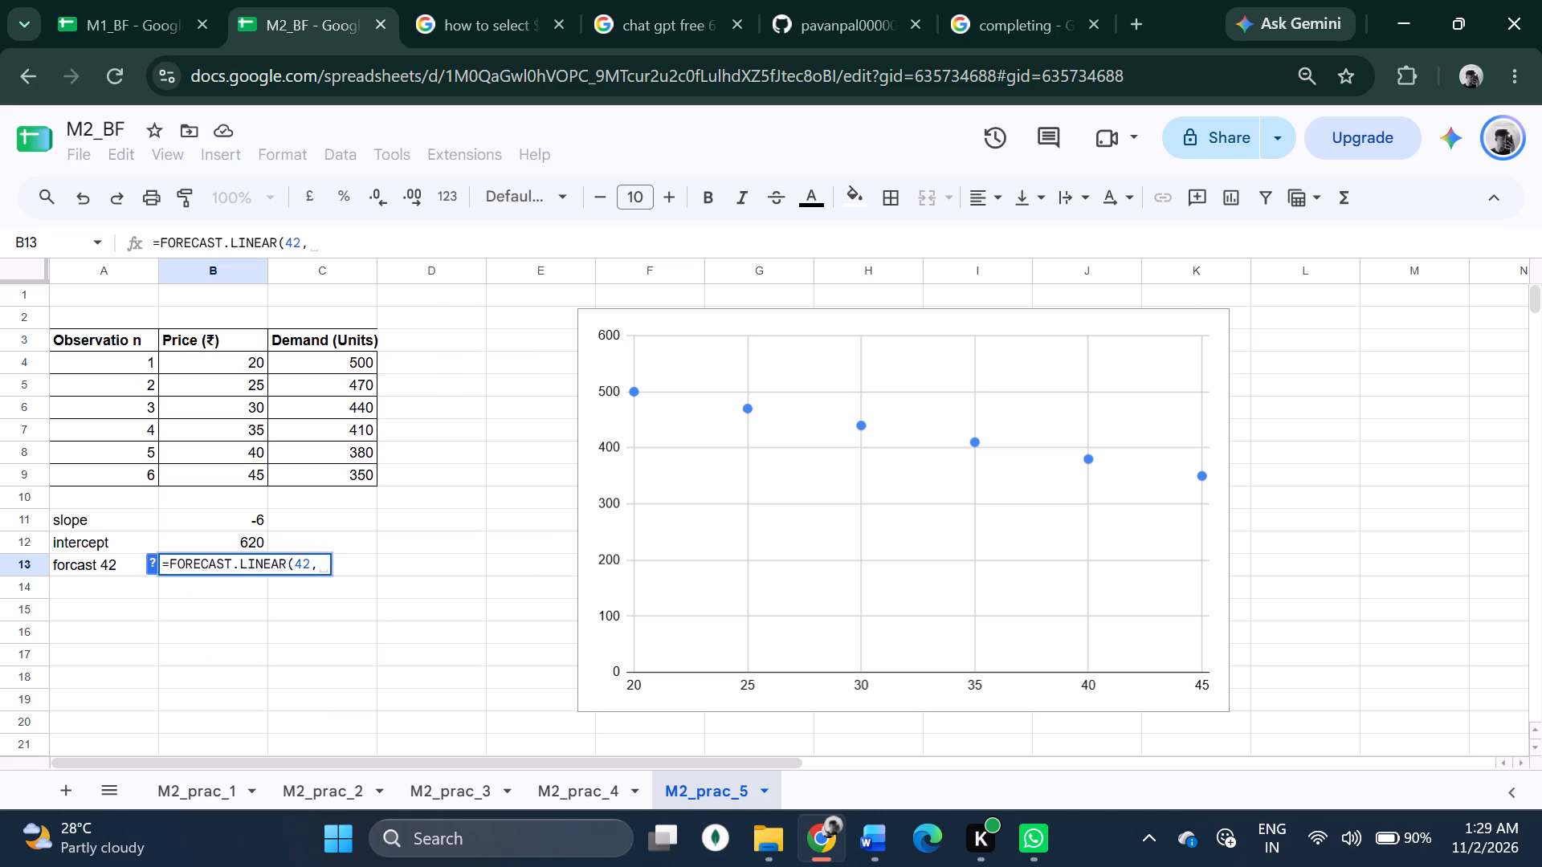
drag(327, 360, 343, 474)
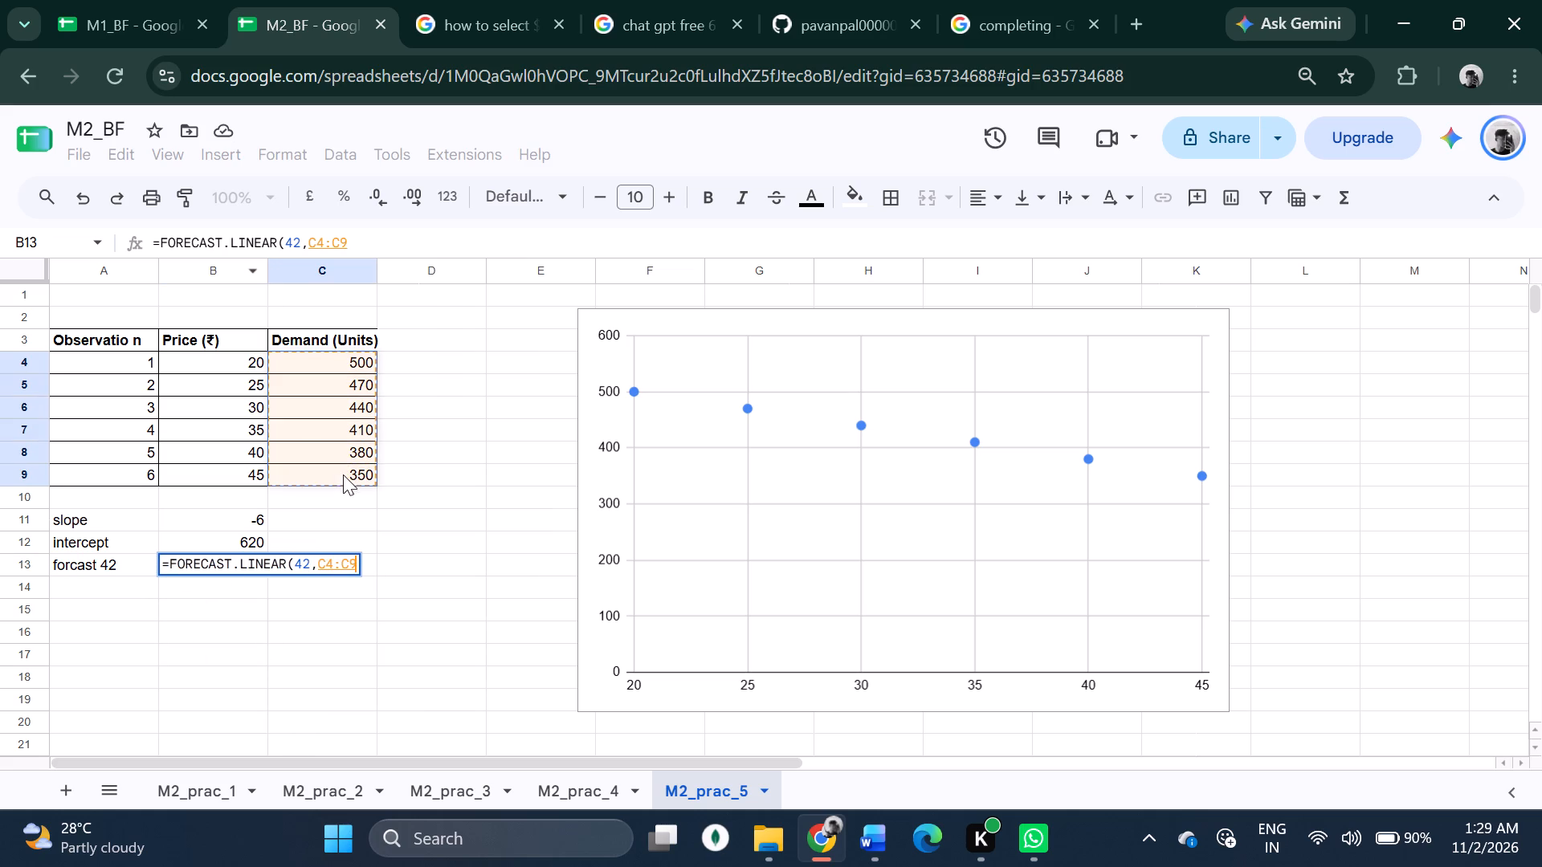
drag(343, 474, 343, 477)
key(comma)
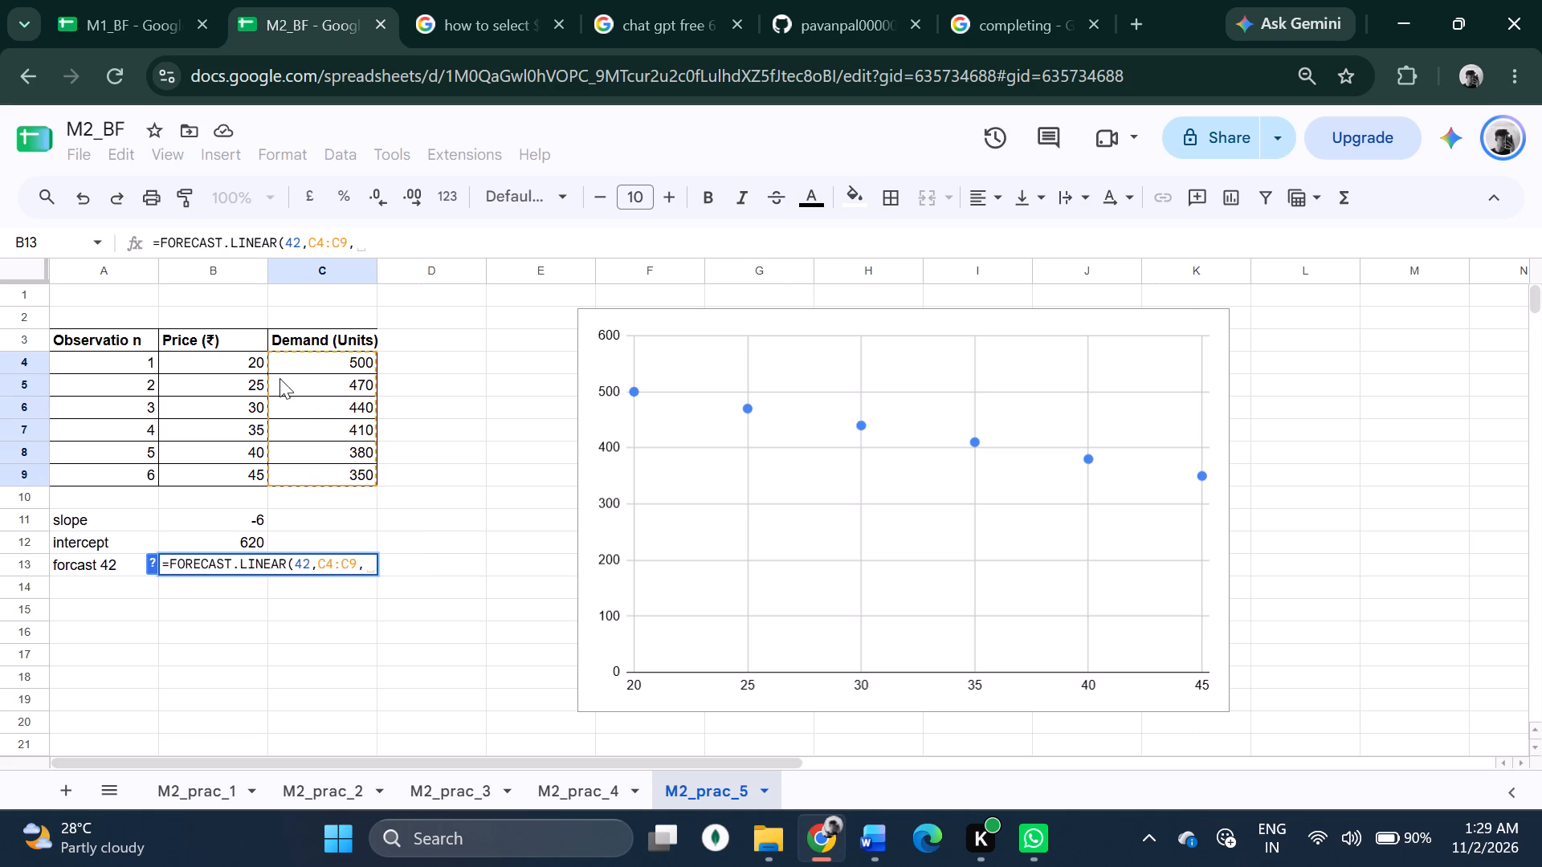
drag(238, 368, 252, 473)
key(Return)
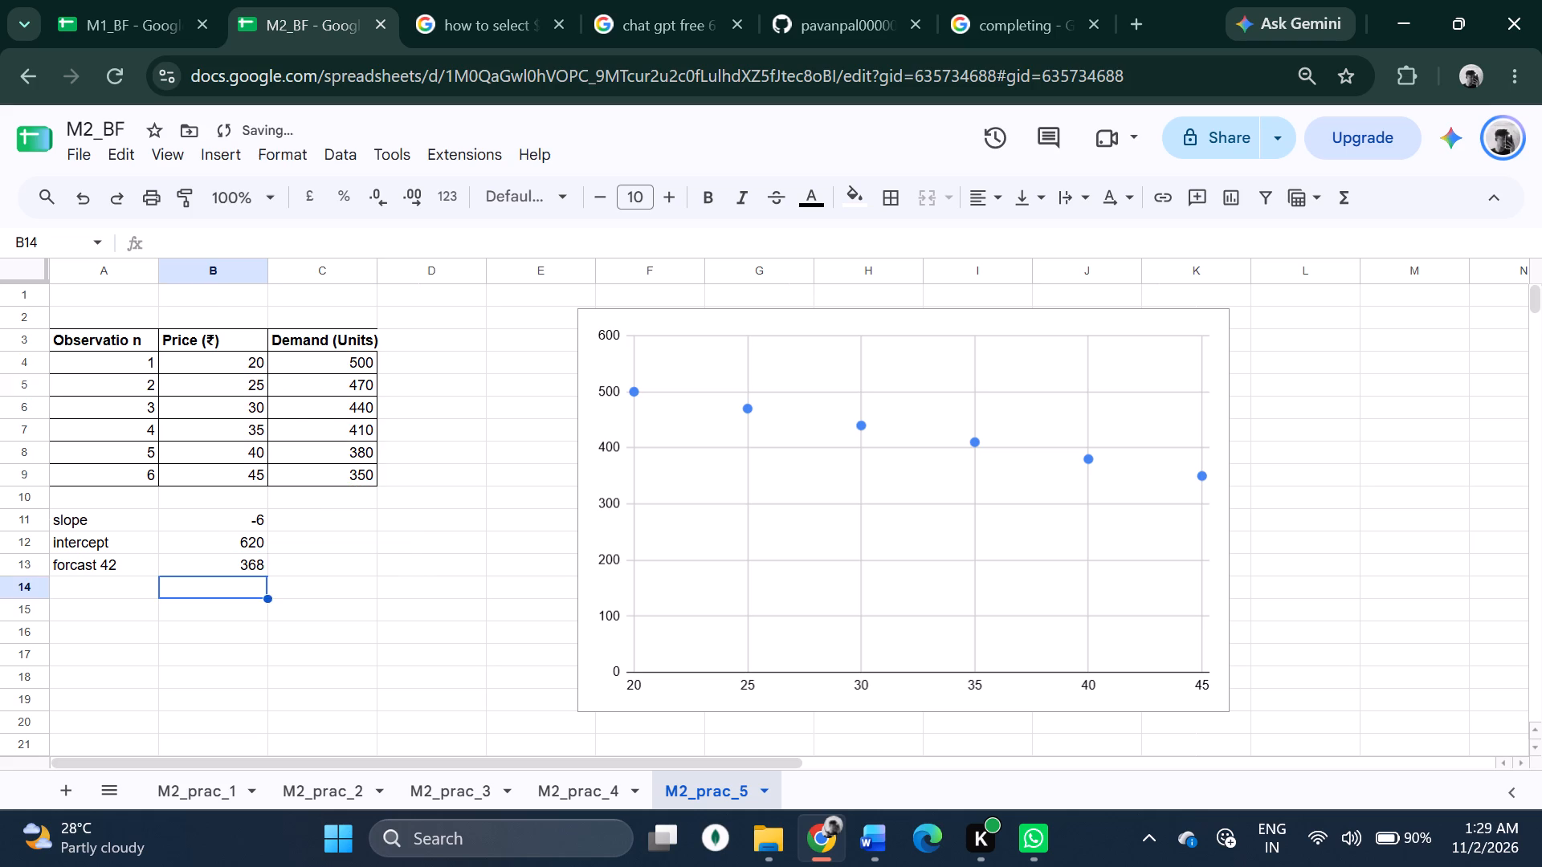
Apply borders to all cells of the slope, intercept and forecast block A11:B13.
click(325, 556)
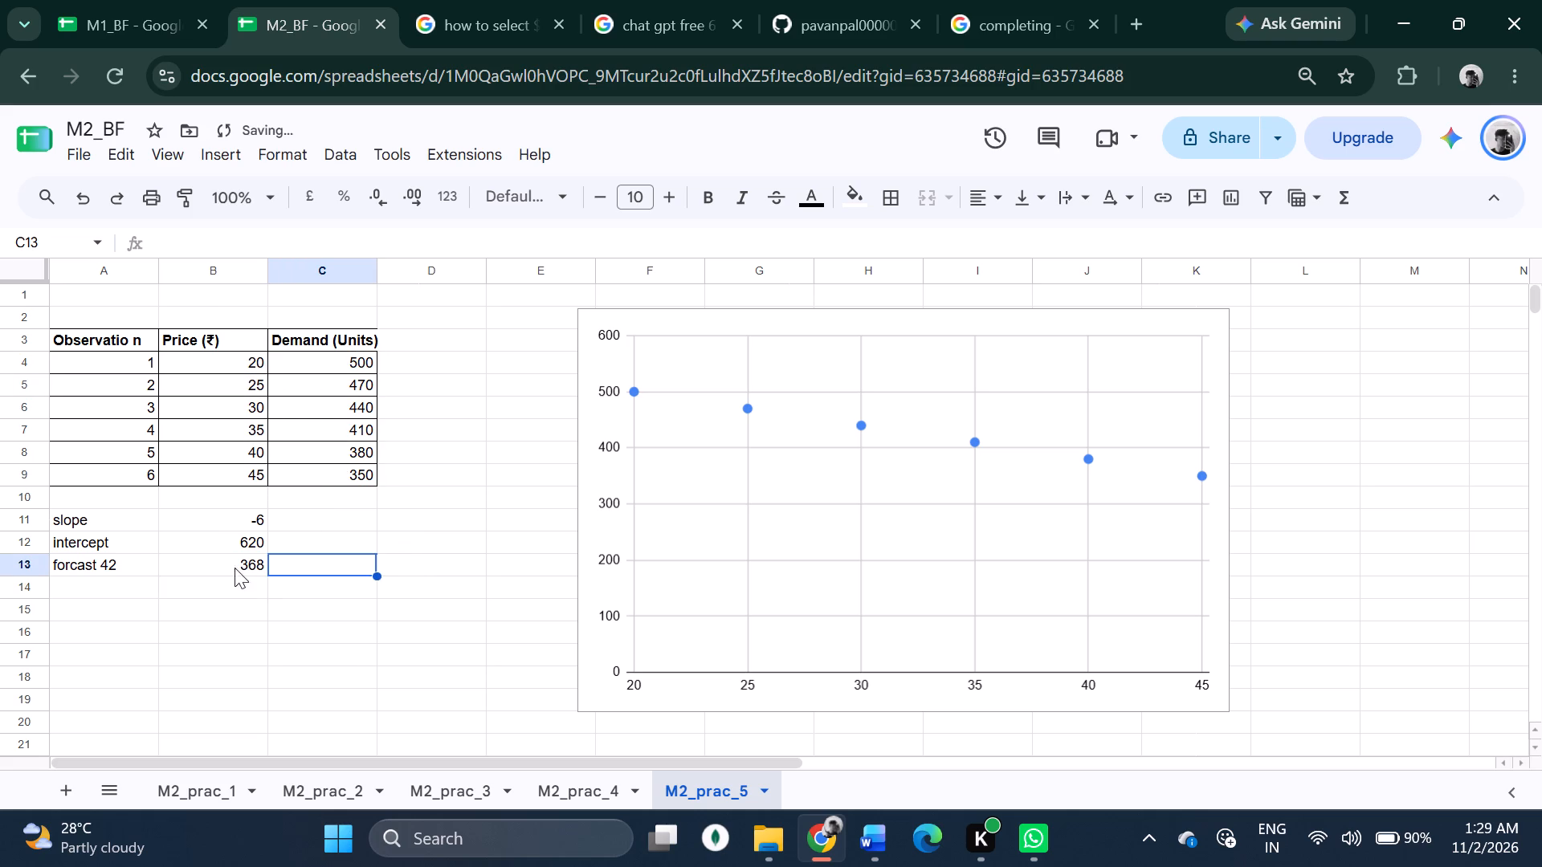
drag(120, 523, 233, 572)
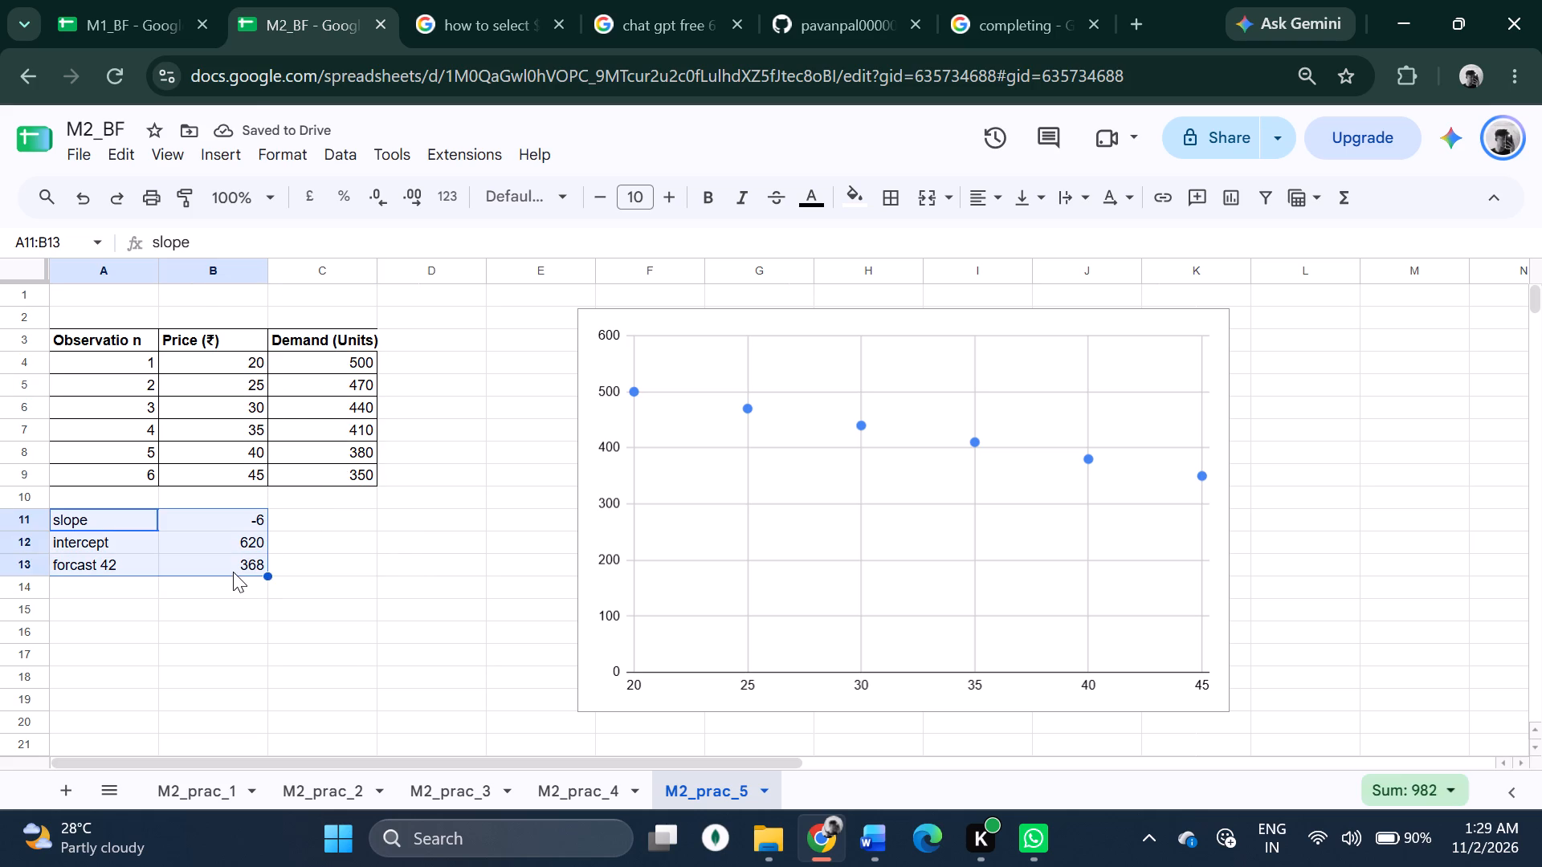
click(884, 209)
click(895, 239)
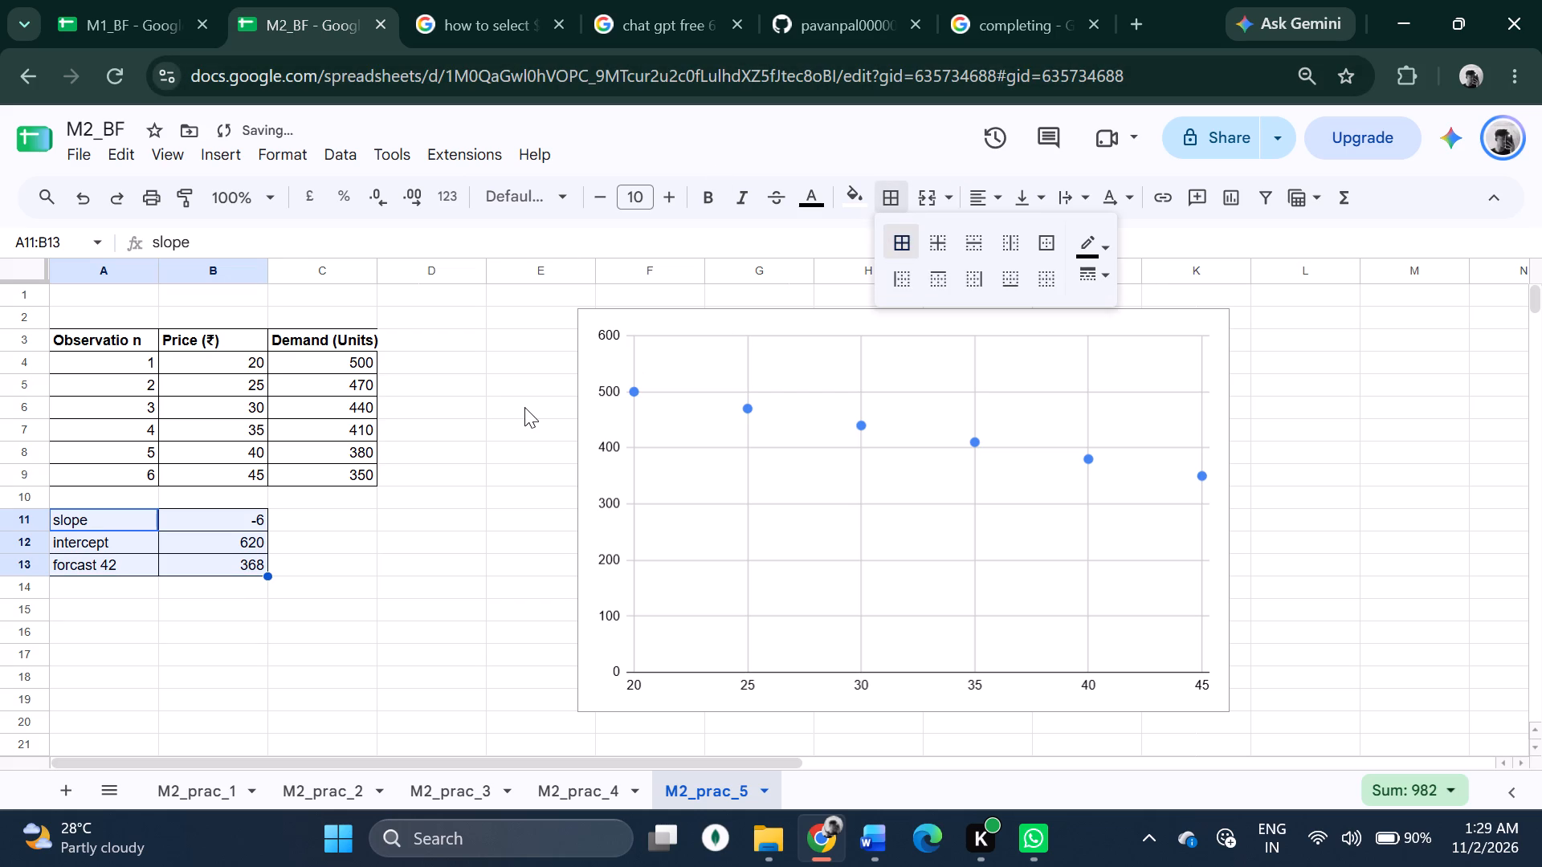
click(524, 407)
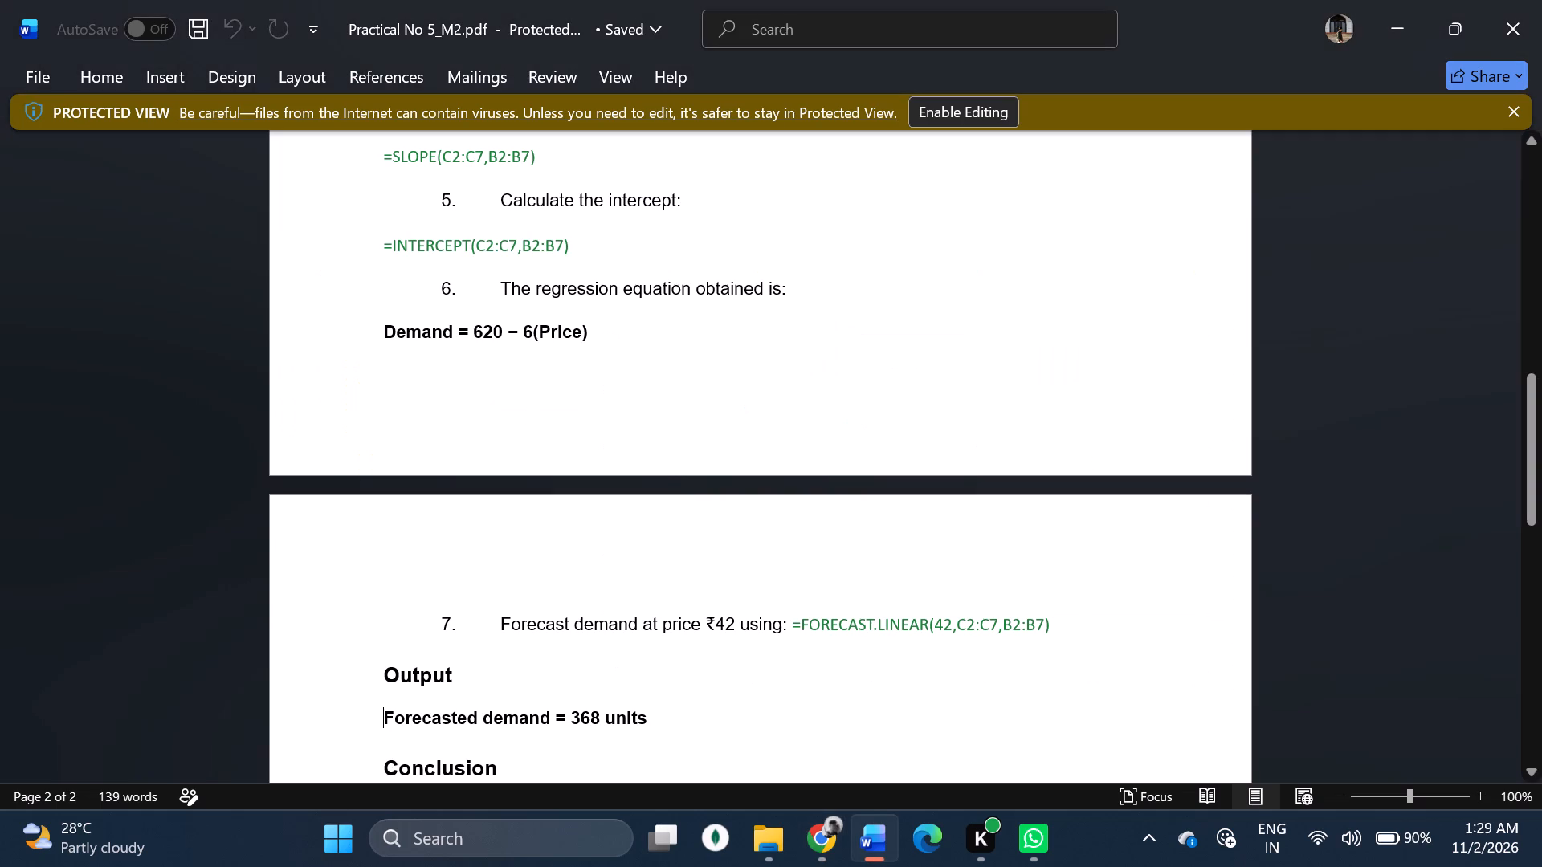
Switch to Practical No 5_M2 in Word and read the forecasted demand under Output and the Conclusion.
scroll(789, 479, down, 1)
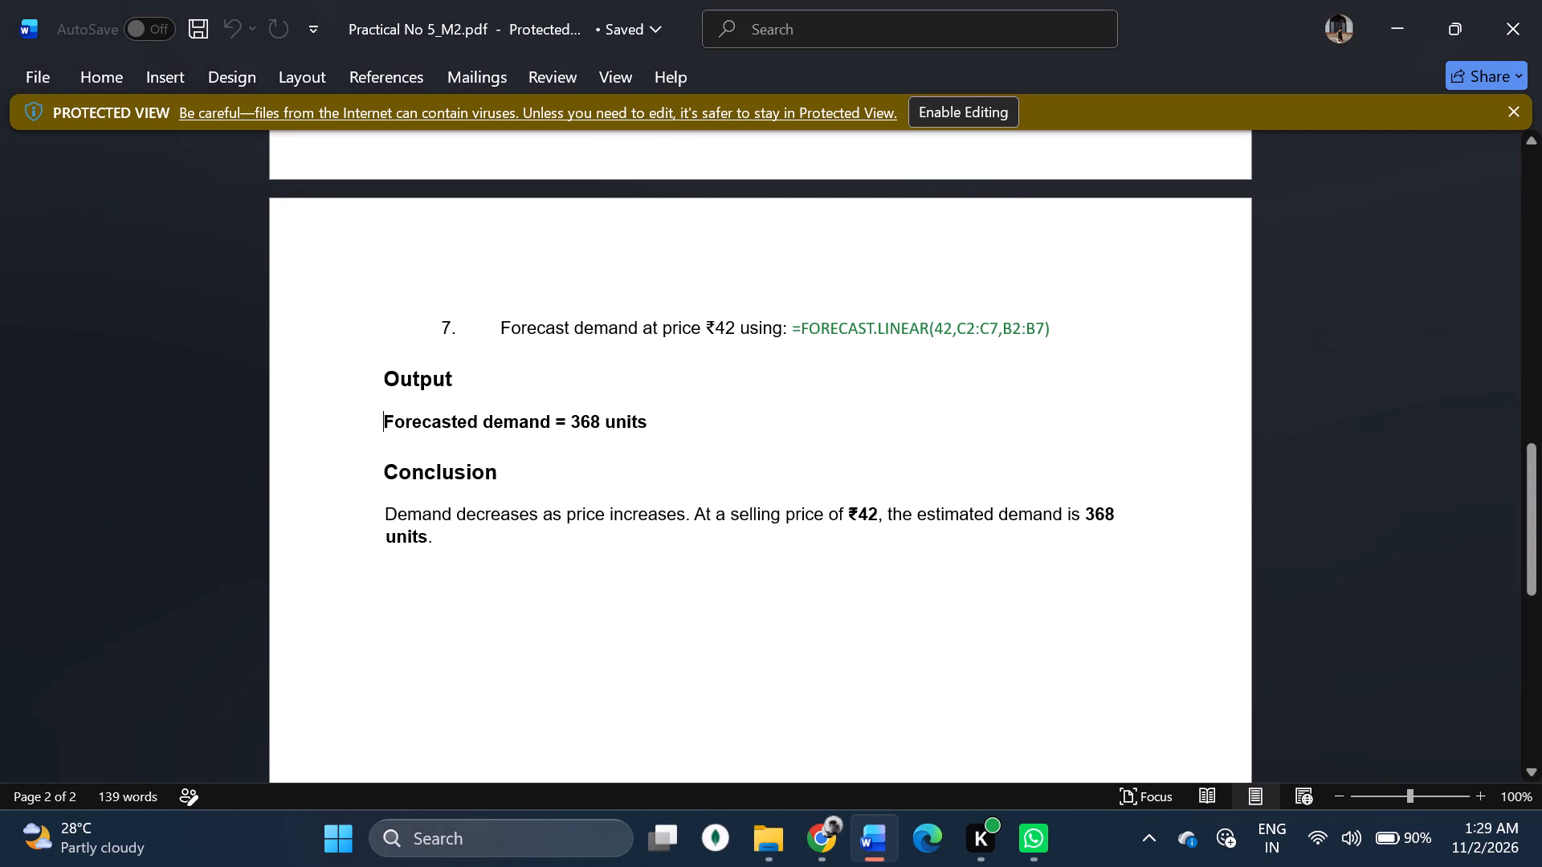
drag(383, 425, 658, 425)
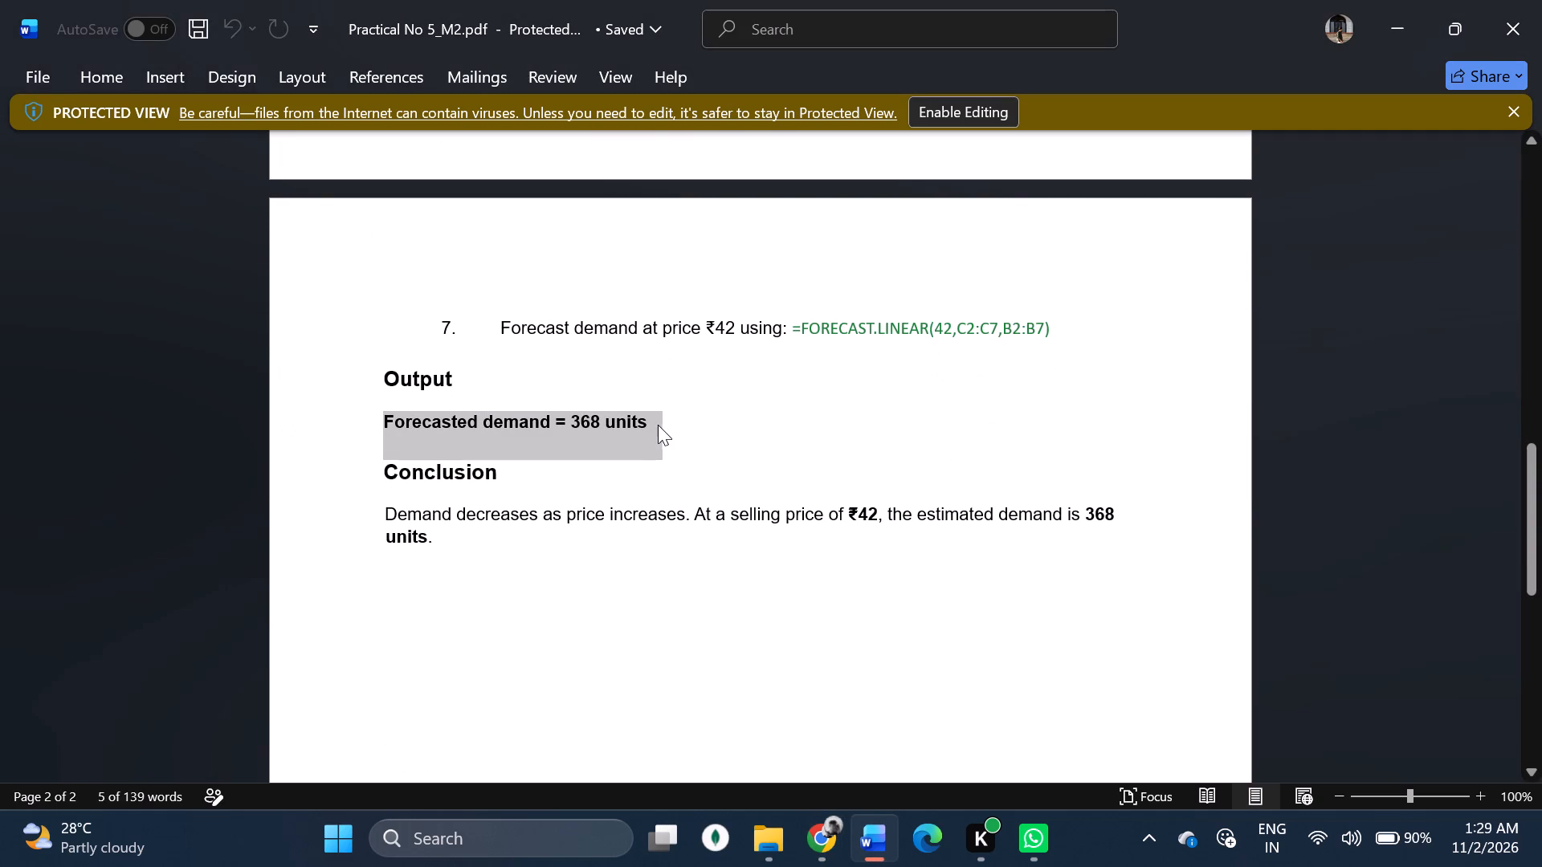
click(755, 442)
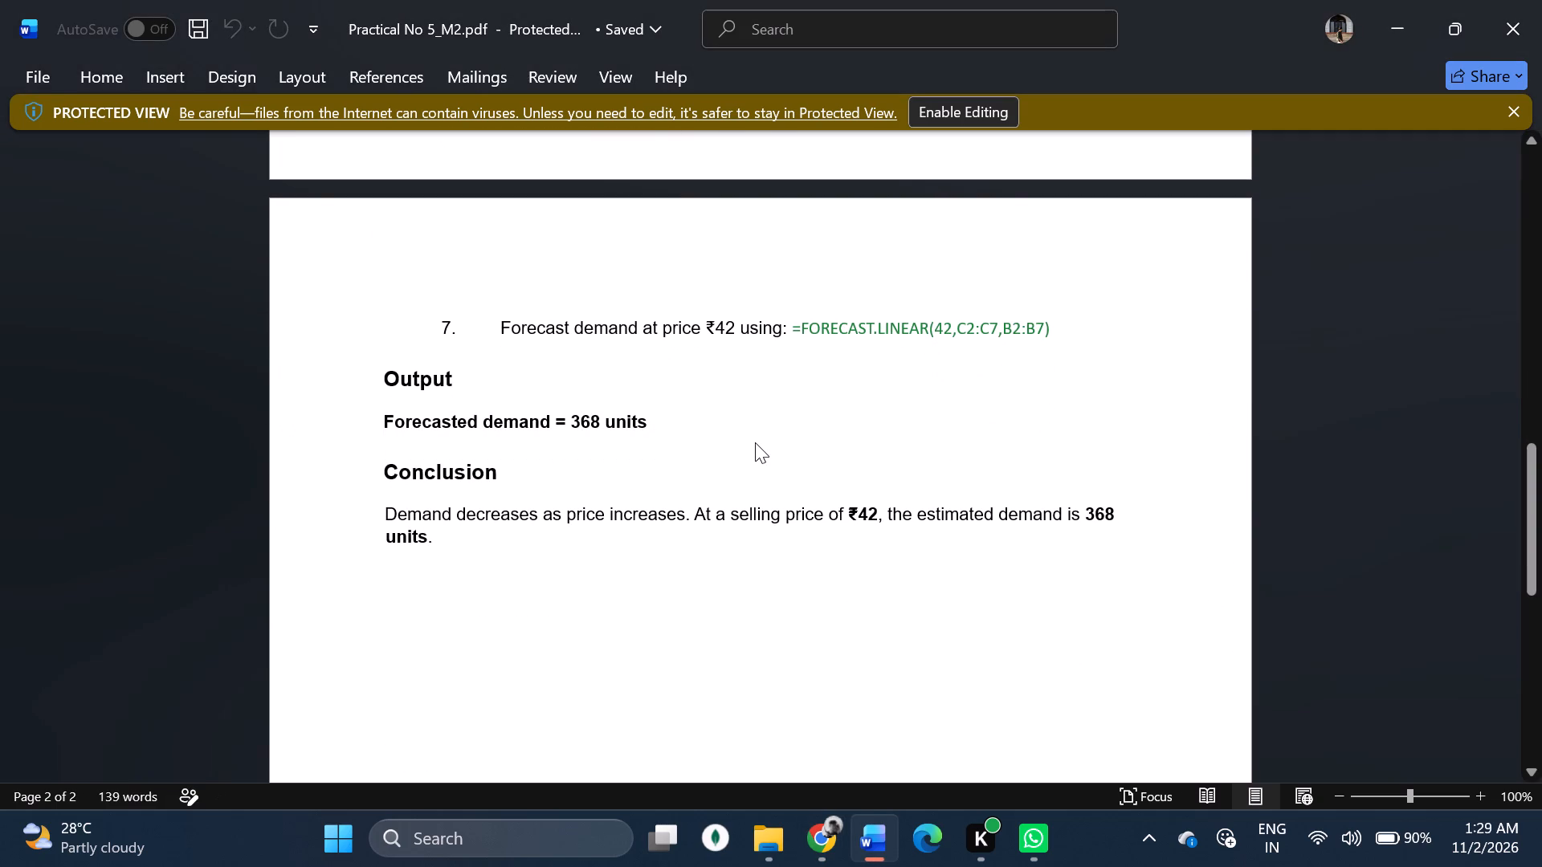
drag(647, 430, 398, 438)
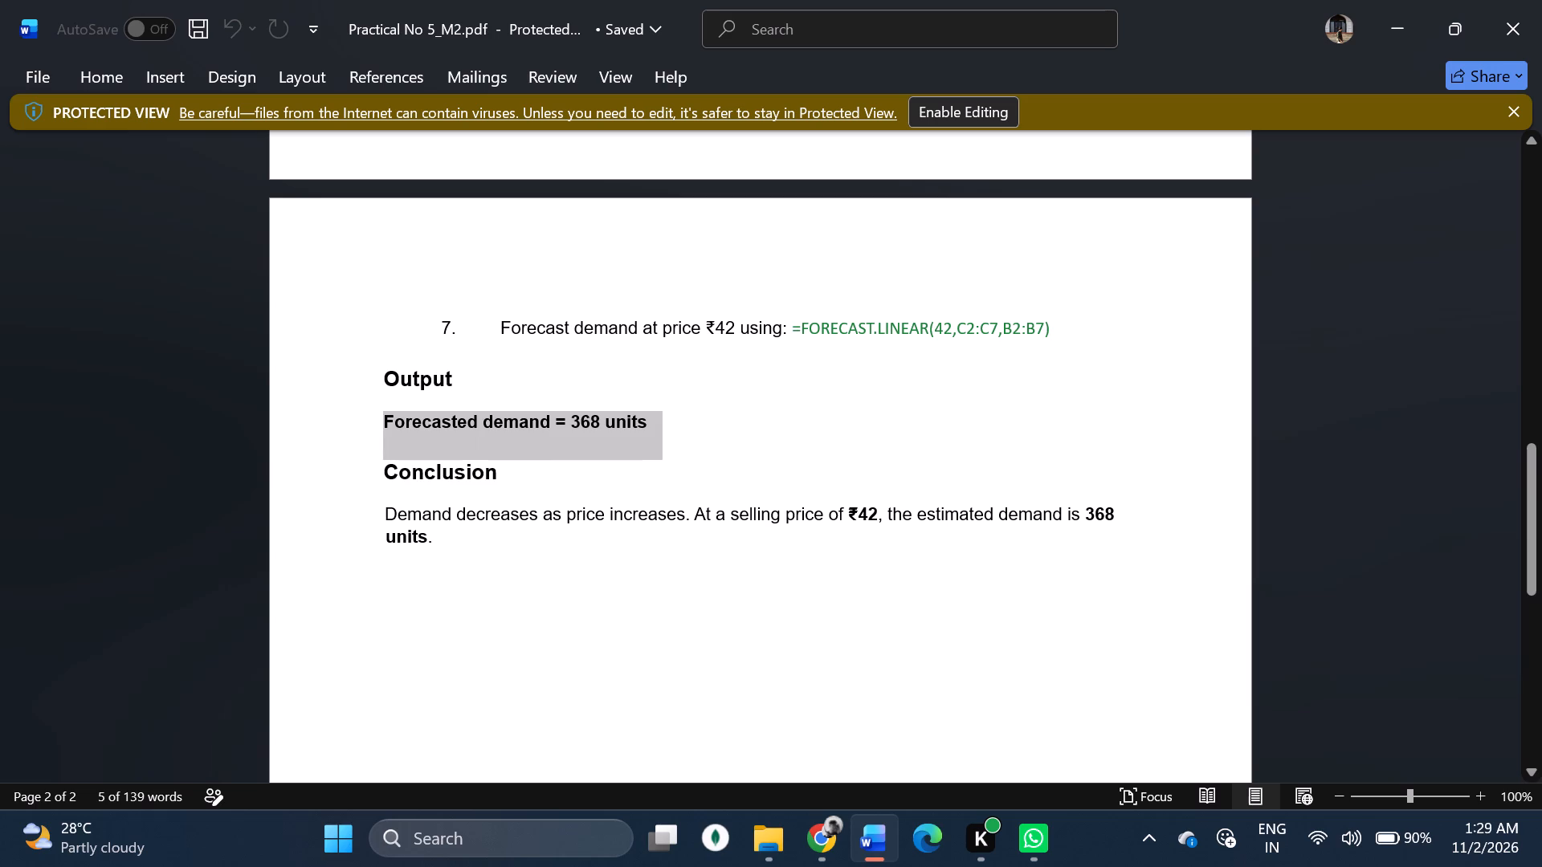
click(851, 523)
scroll(851, 523, down, 1)
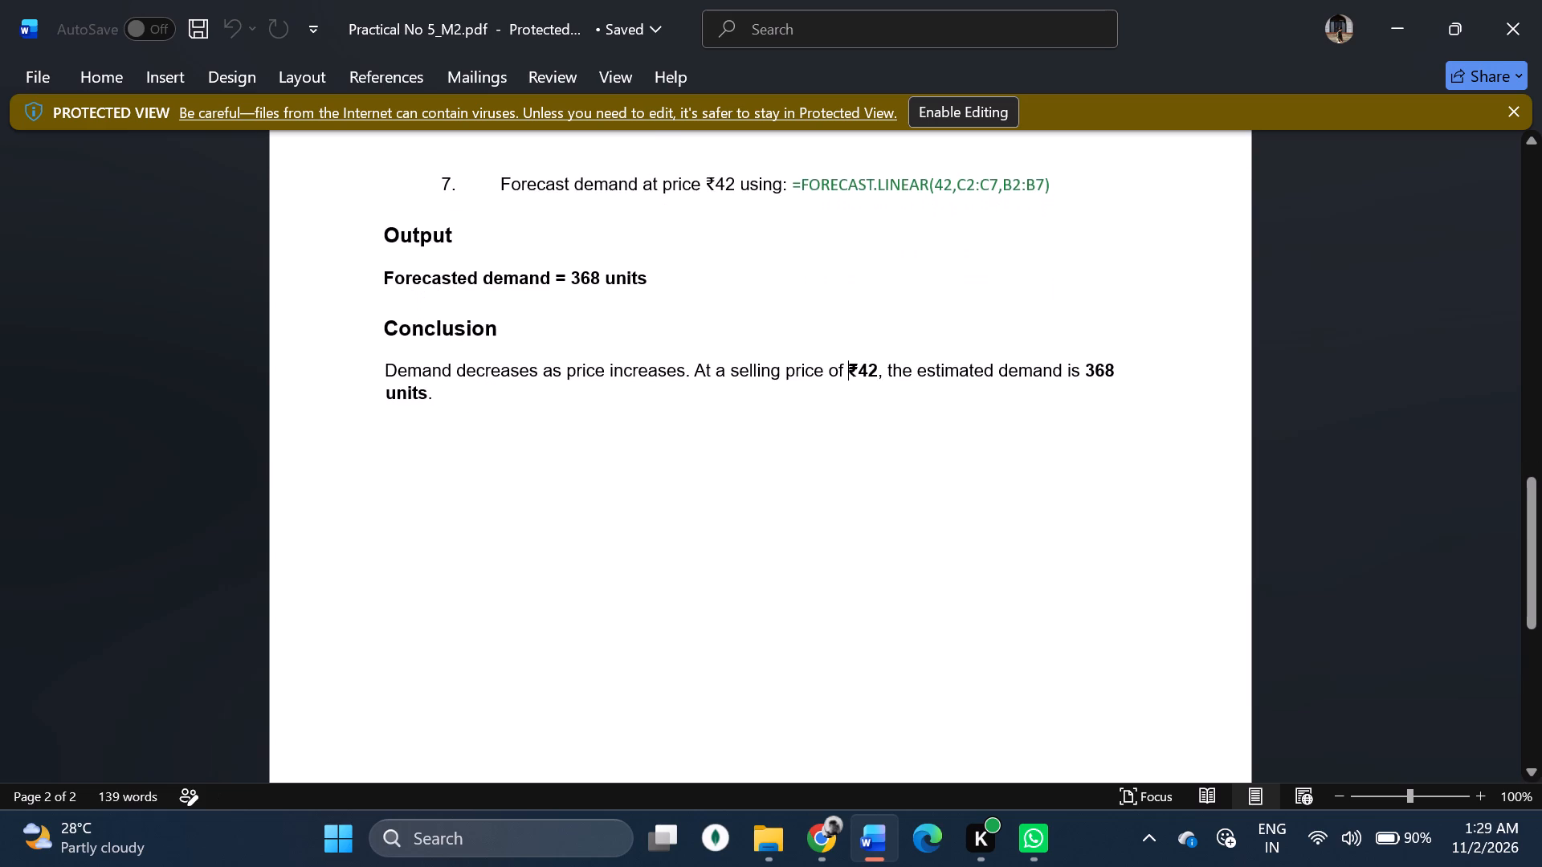
drag(389, 363, 649, 368)
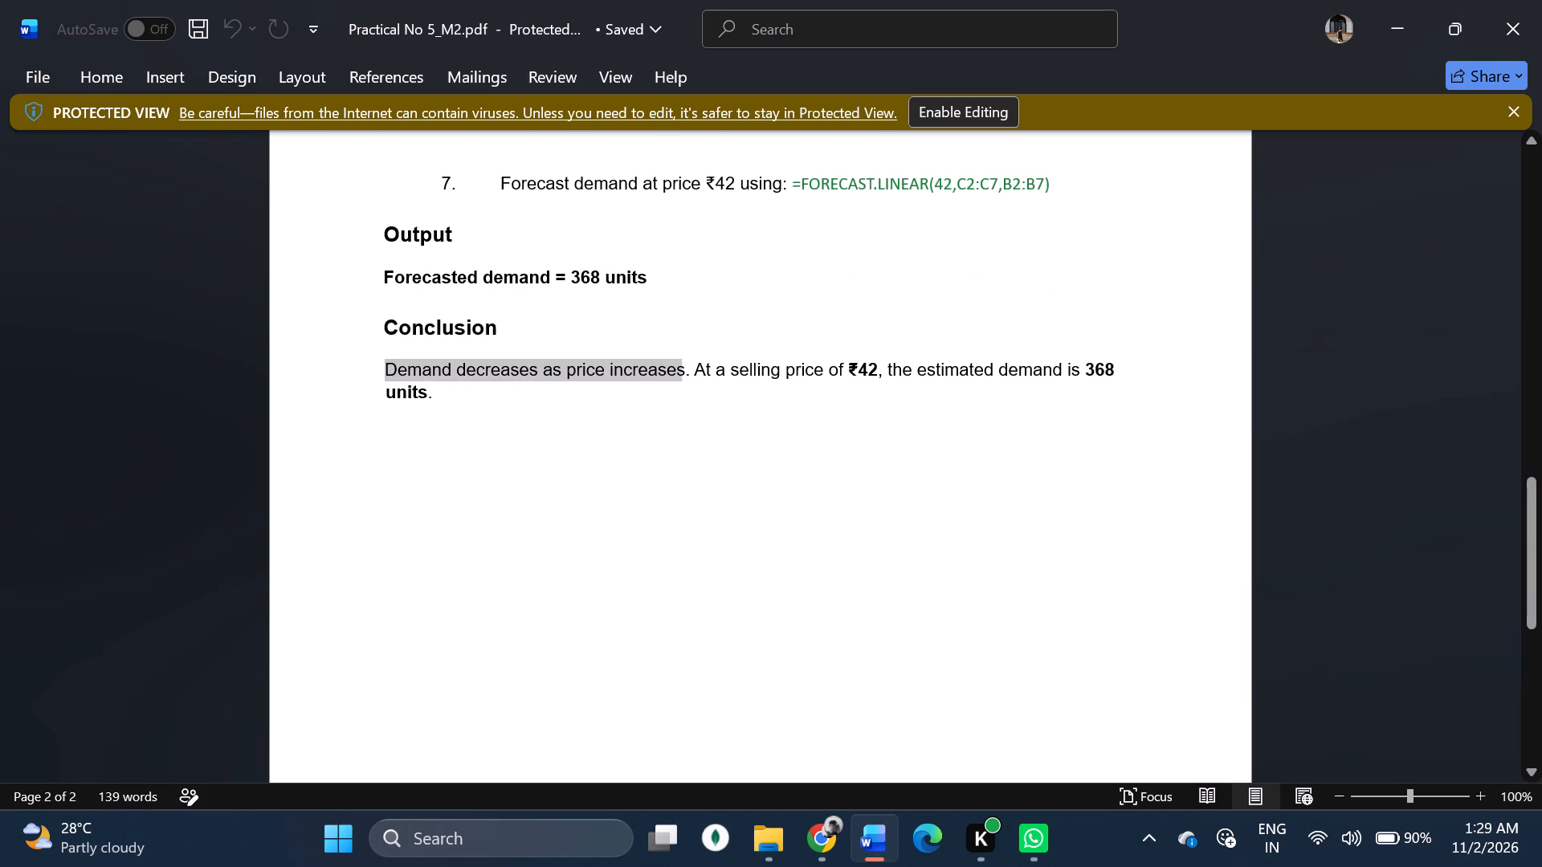
drag(649, 368, 675, 368)
click(582, 456)
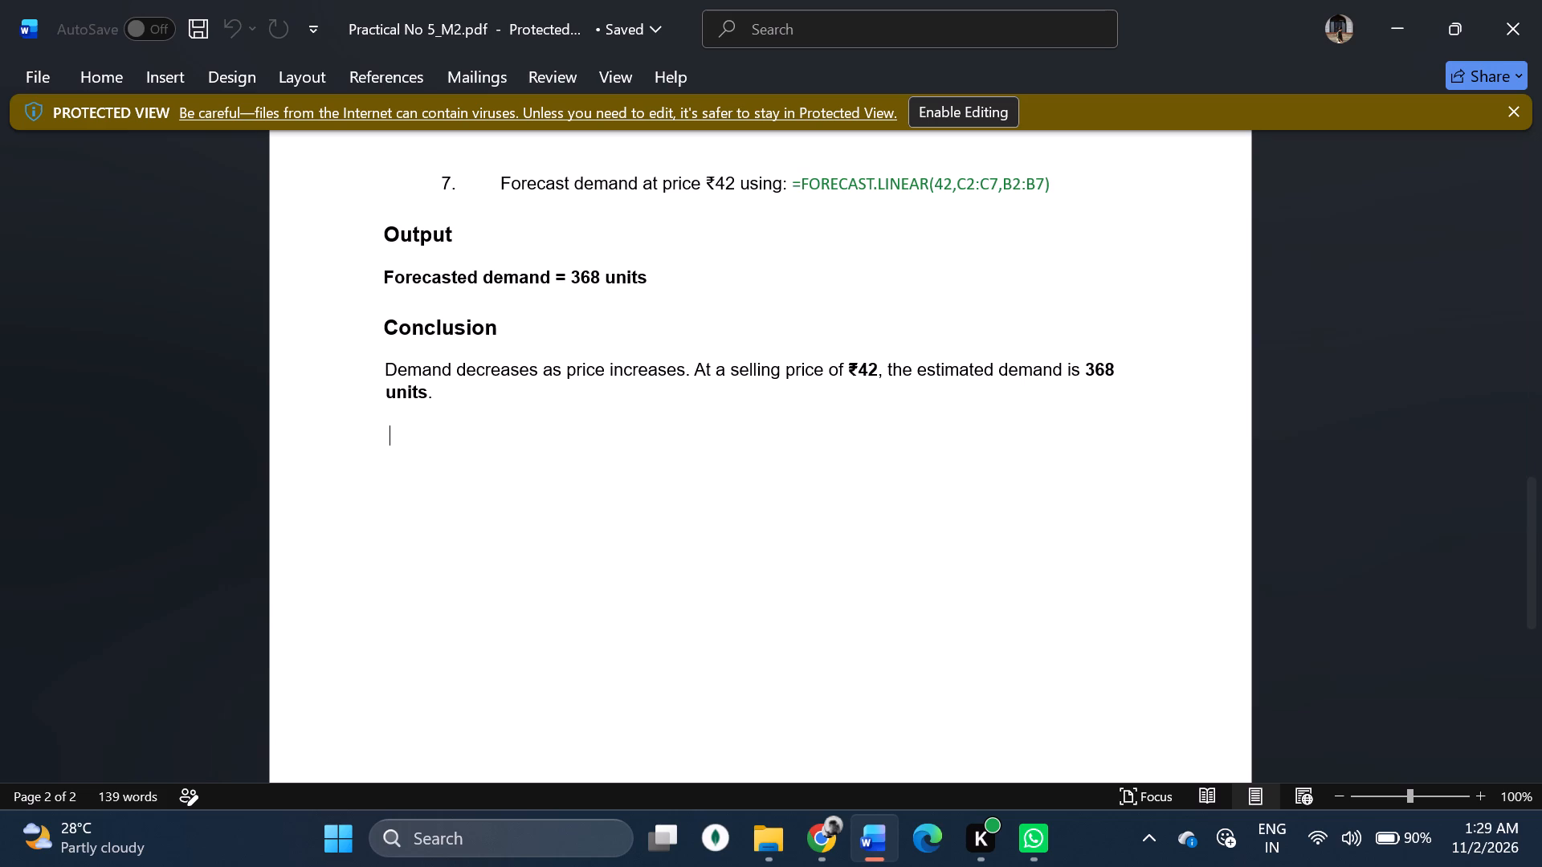
Review the Practical 5 document from its heading through the Dataset and Procedure steps to the Conclusion.
scroll(582, 456, up, 6)
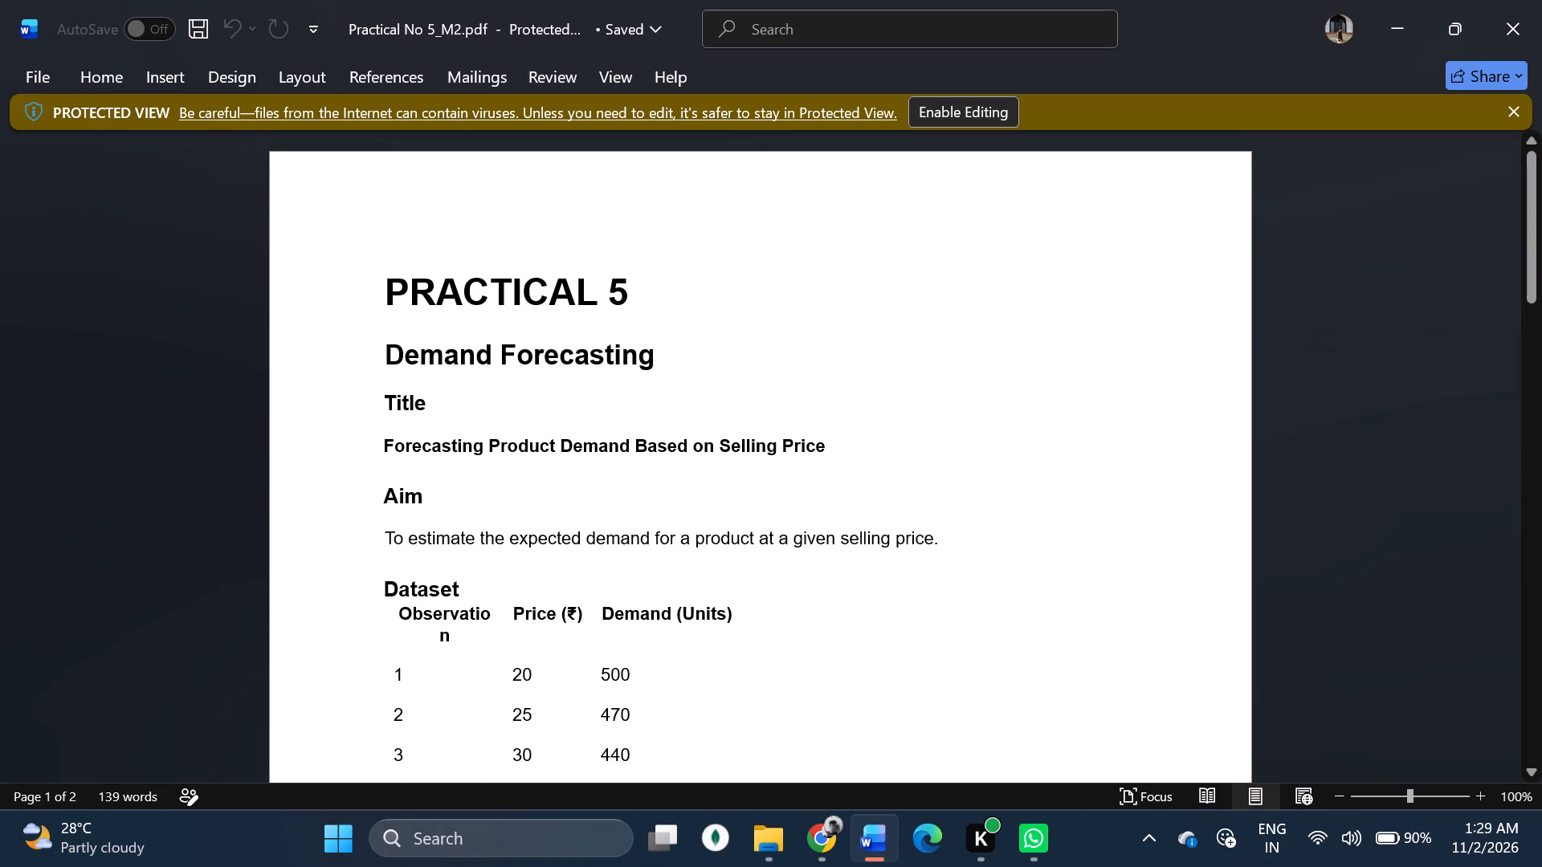
drag(384, 353, 652, 348)
click(825, 462)
scroll(825, 462, down, 1)
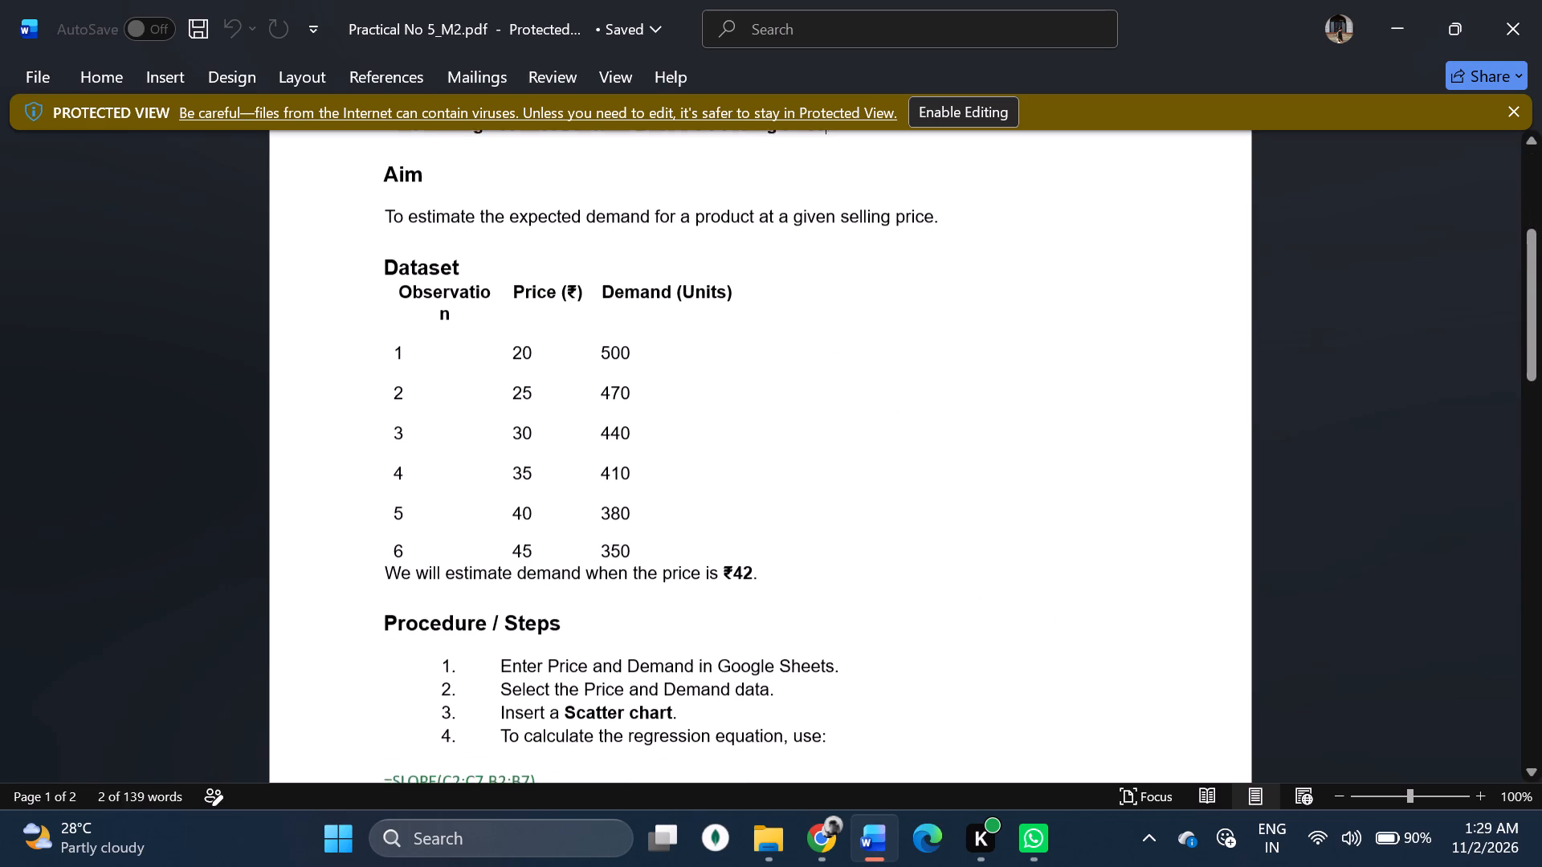
drag(398, 292, 711, 275)
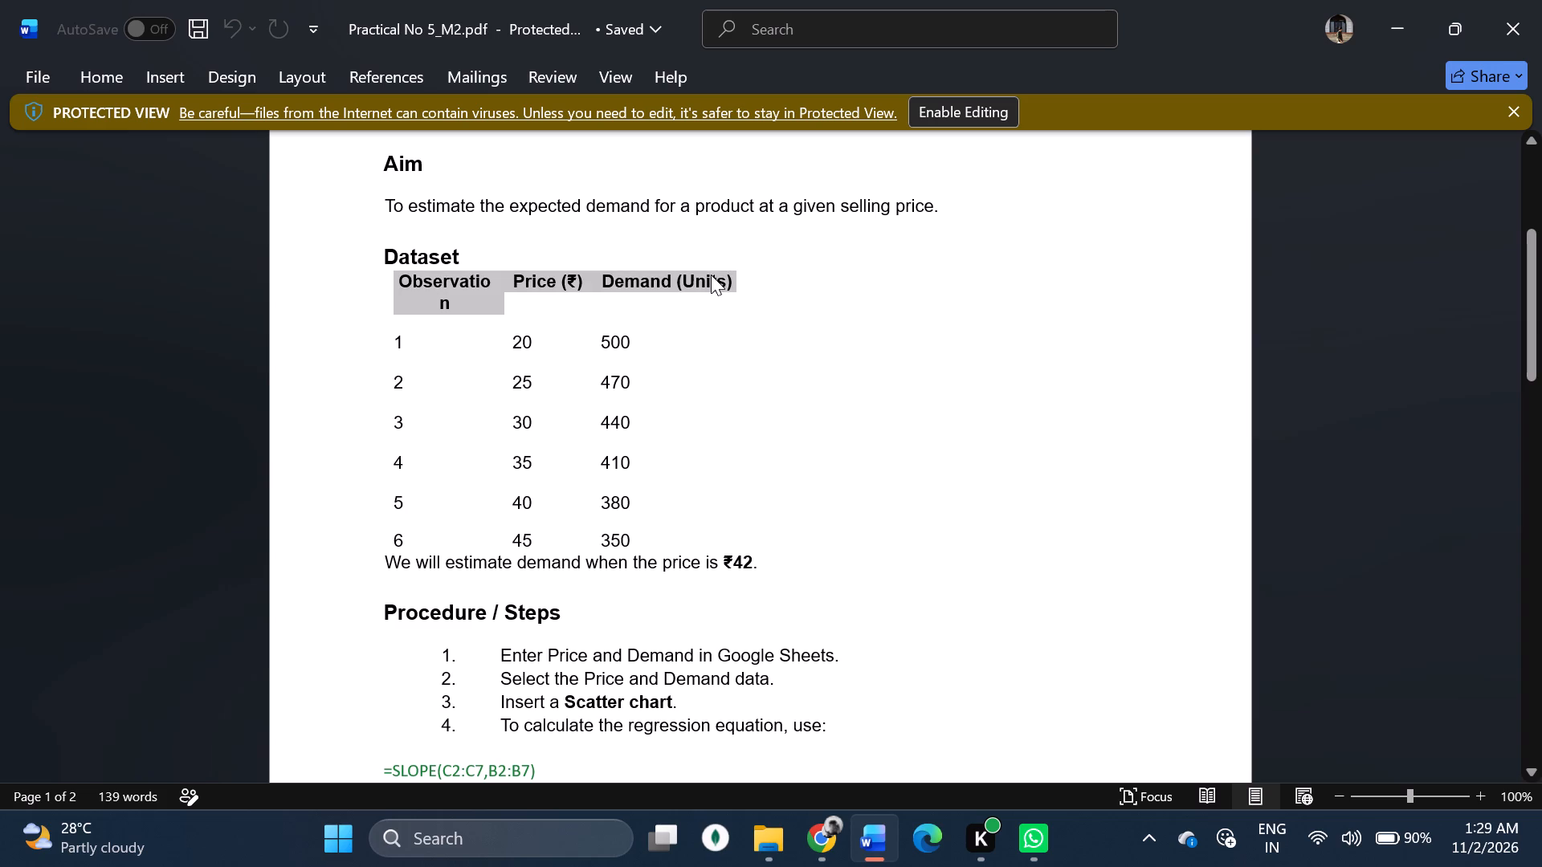
click(896, 340)
scroll(896, 340, down, 1)
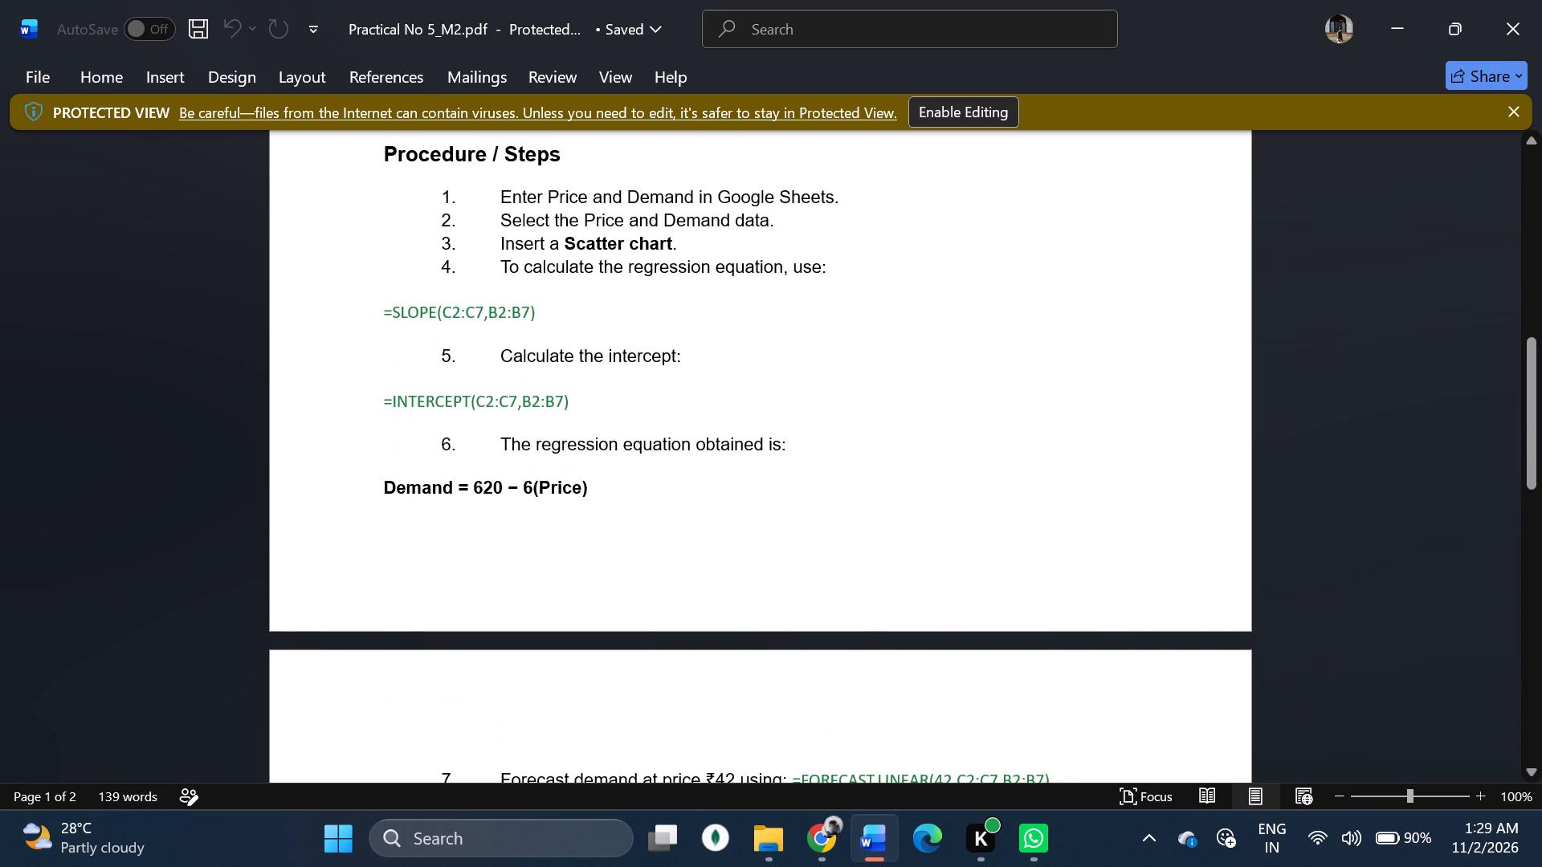
drag(495, 208, 794, 196)
click(715, 257)
scroll(710, 438, down, 1)
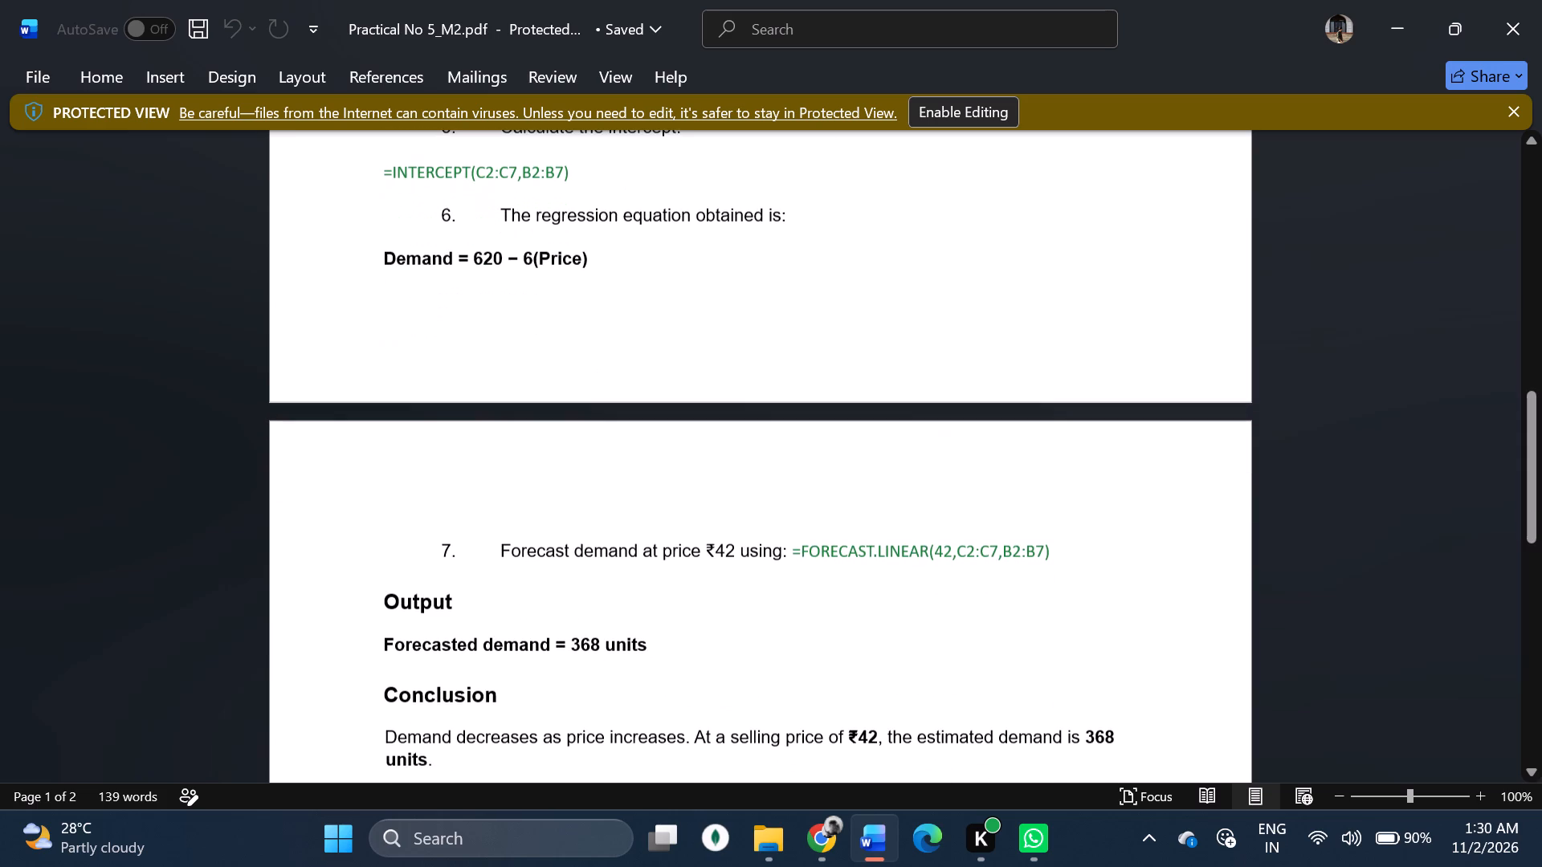
scroll(710, 438, down, 2)
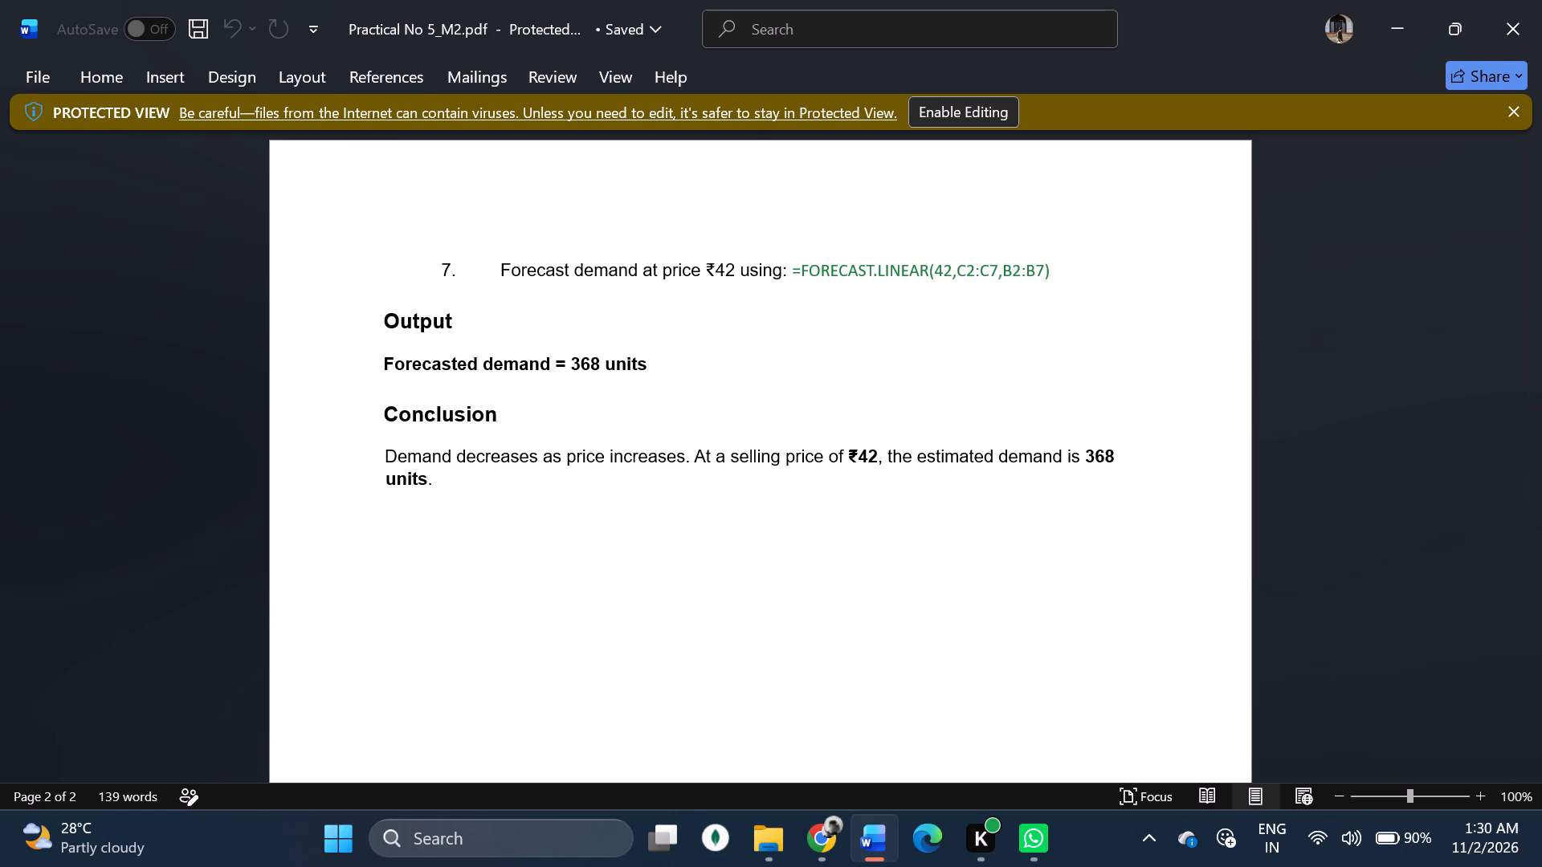
Switch to the Downloads folder in File Explorer and open practical 6.pdf with Word.
click(771, 850)
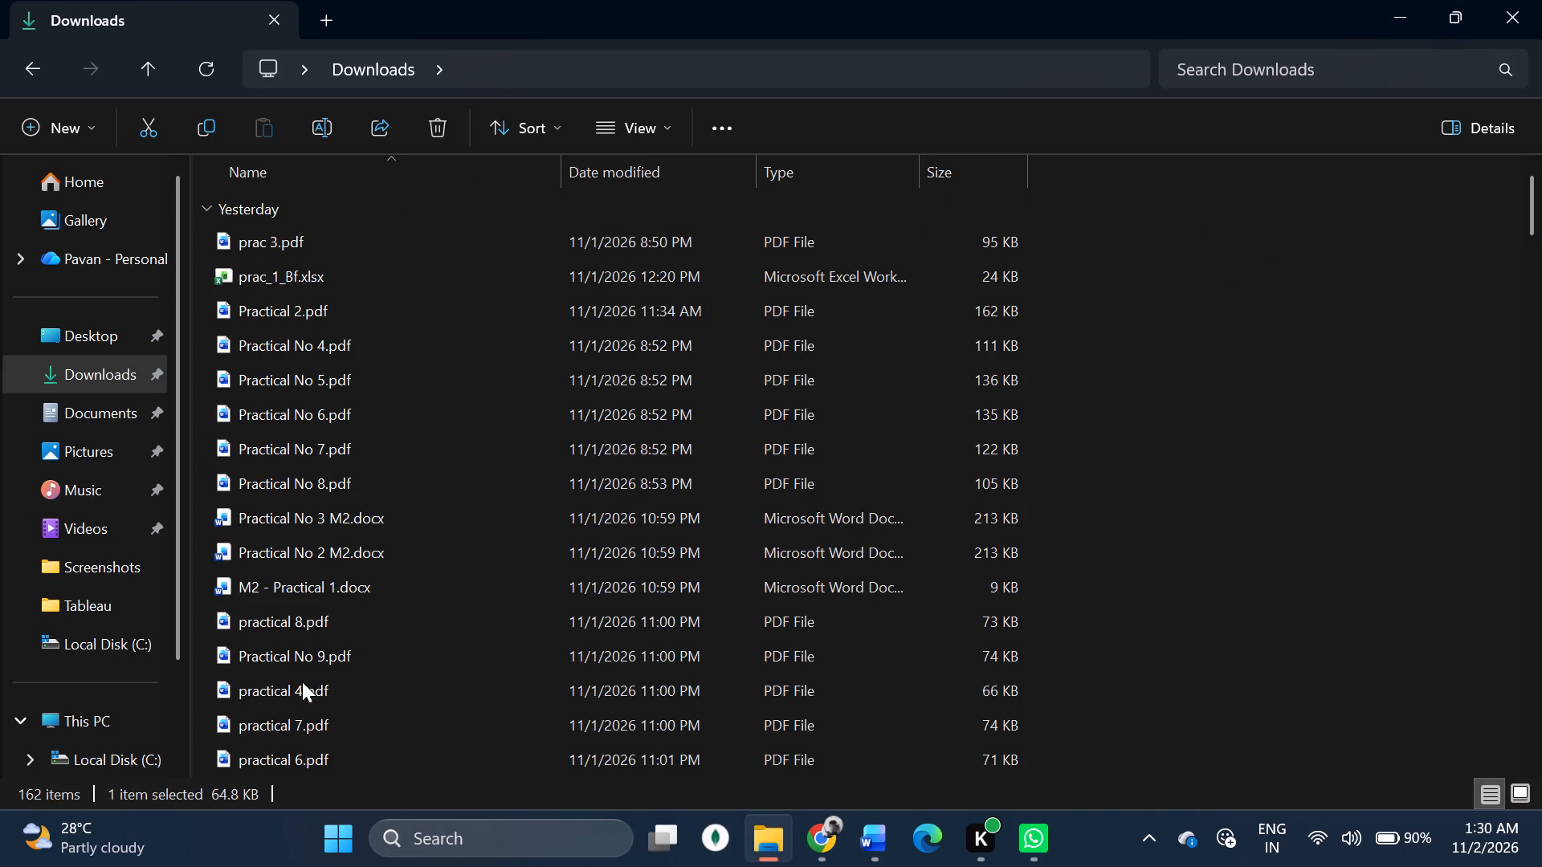
click(322, 758)
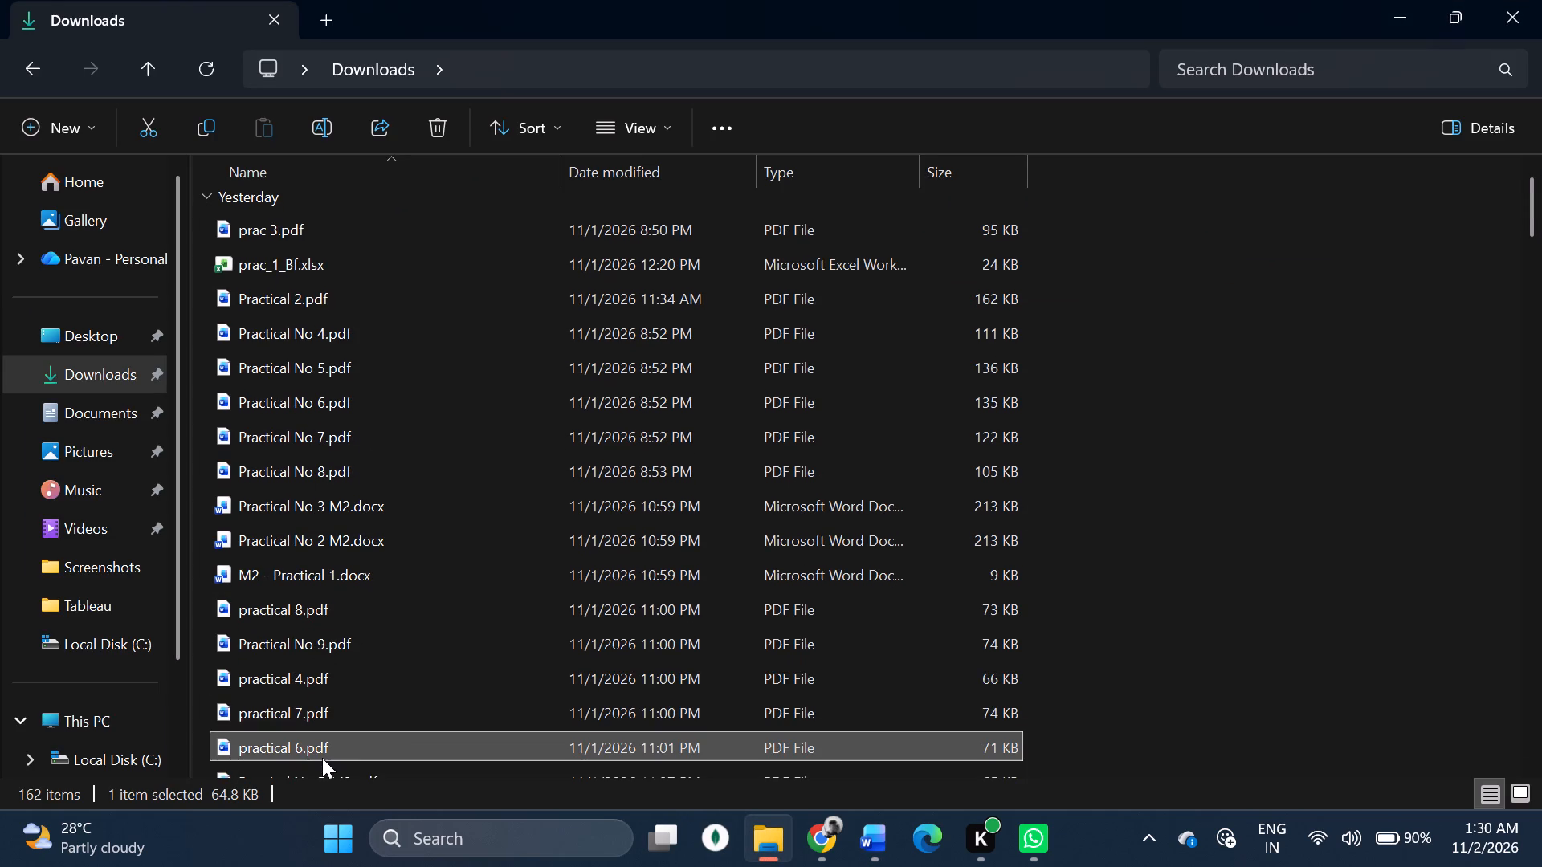
right_click(422, 742)
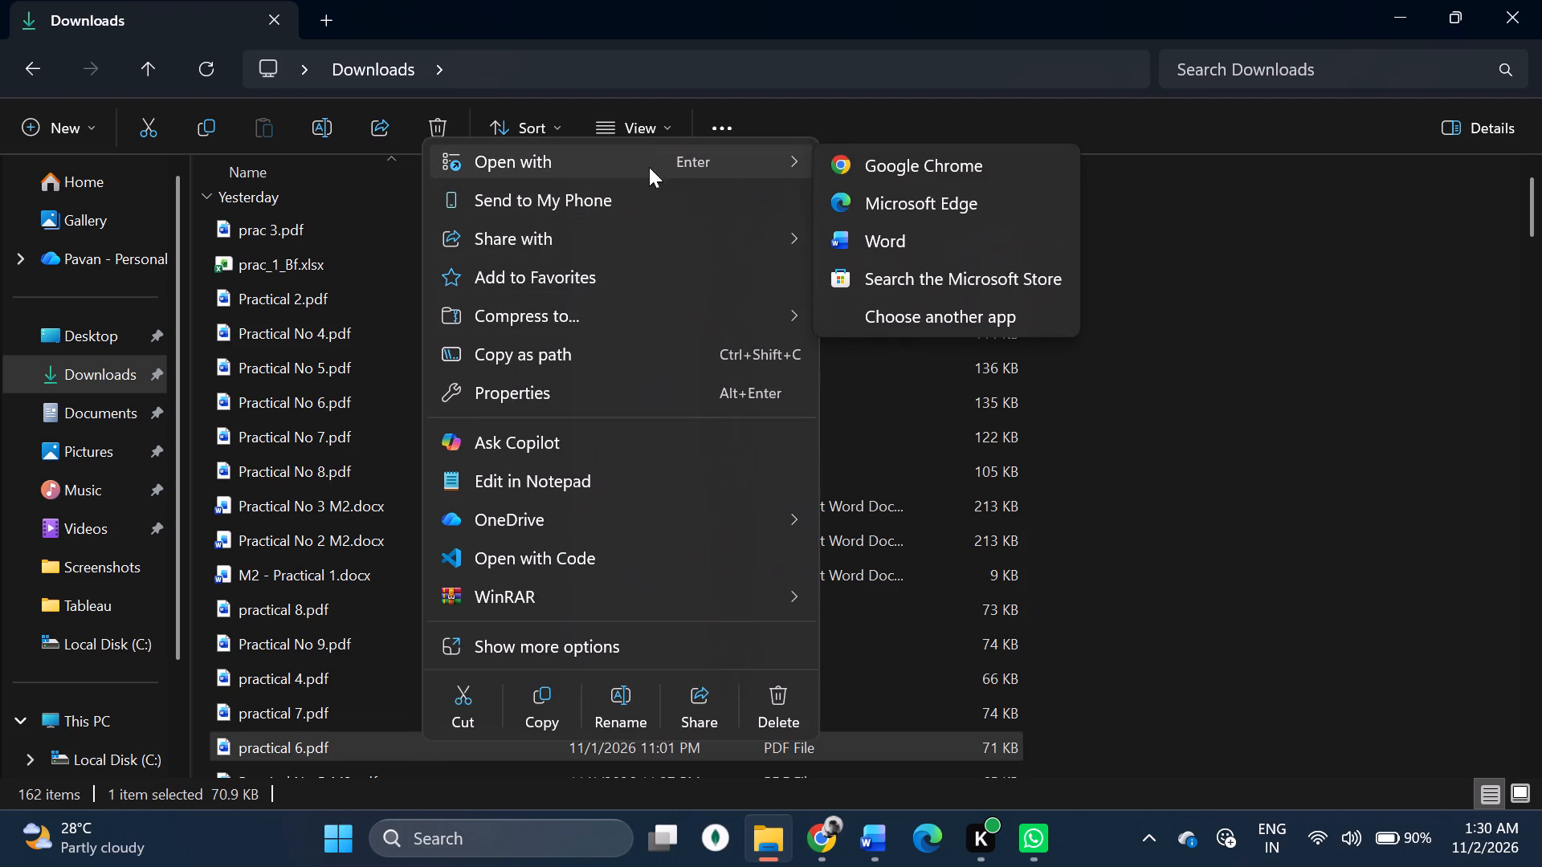
click(908, 231)
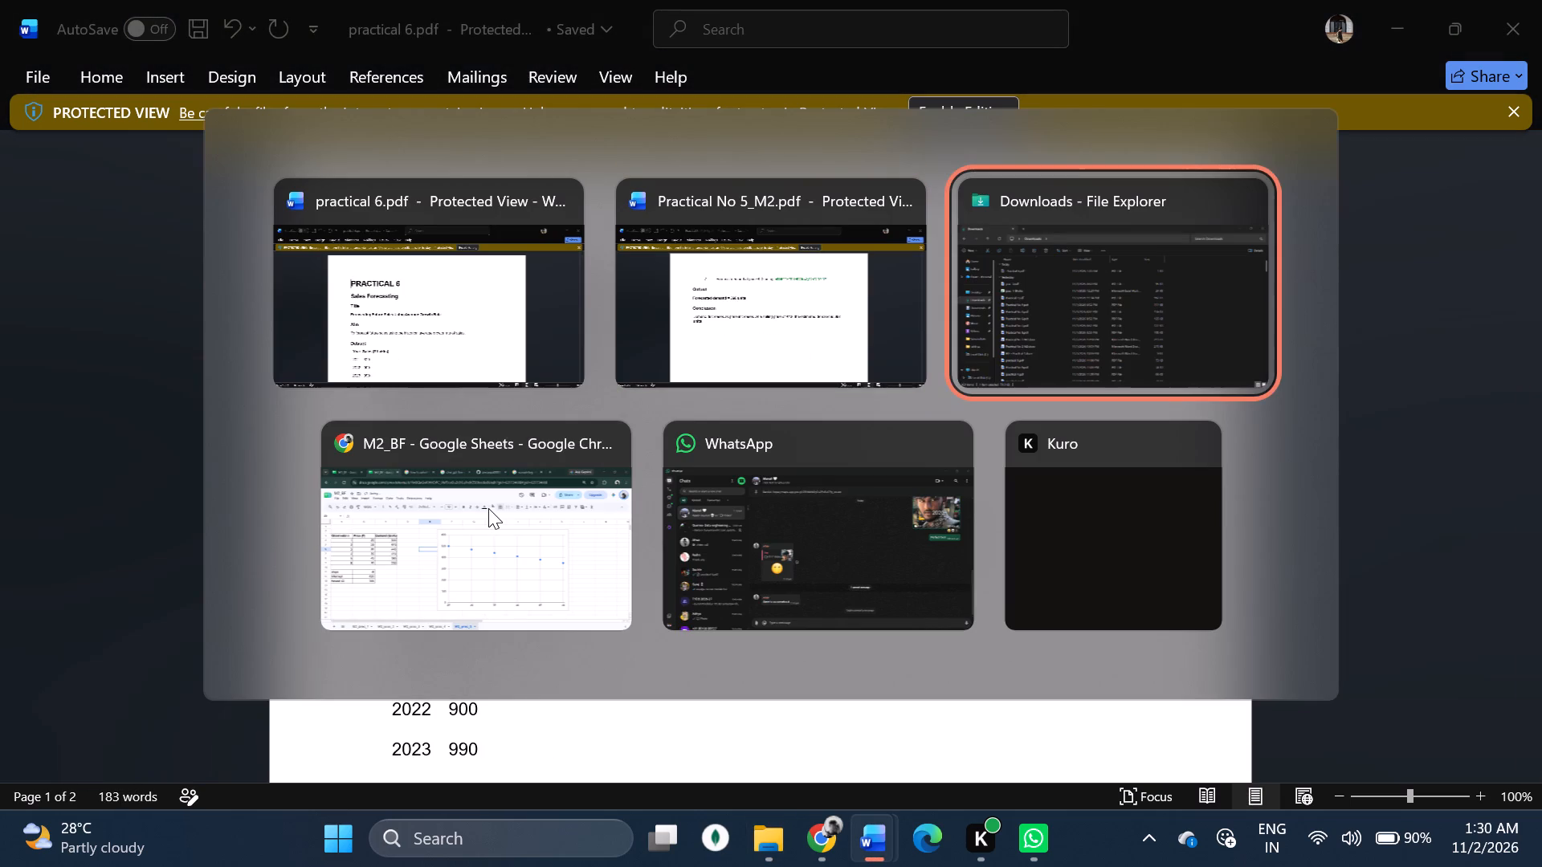
Switch to the M2_BF spreadsheet in Google Sheets, add a new sheet after M2_prac_5 and rename it with a name starting M2_prac.
scroll(488, 508, left, 1)
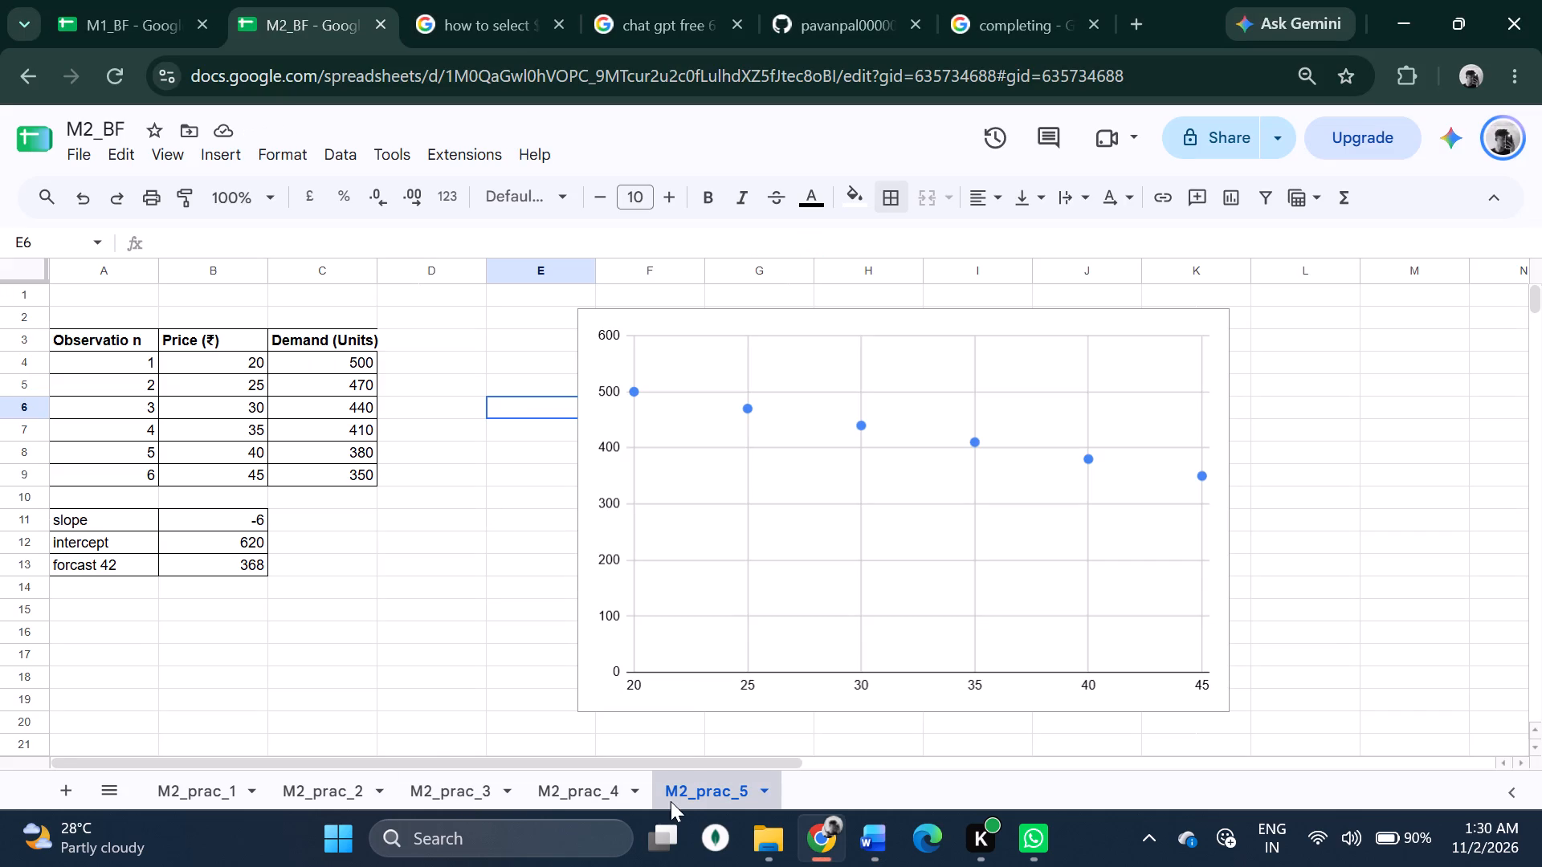
click(74, 794)
double_click(814, 792)
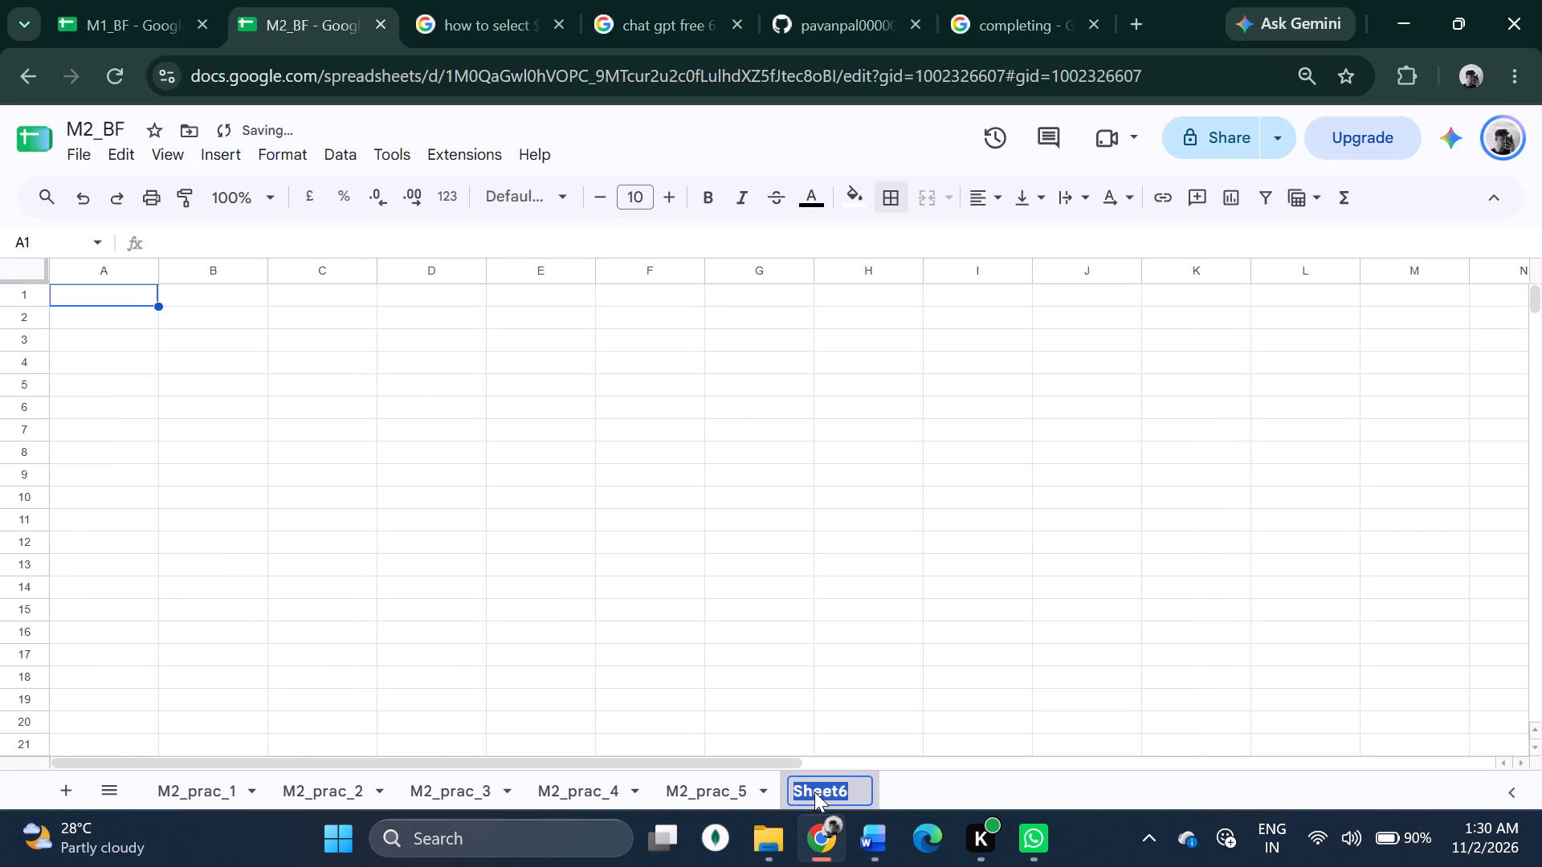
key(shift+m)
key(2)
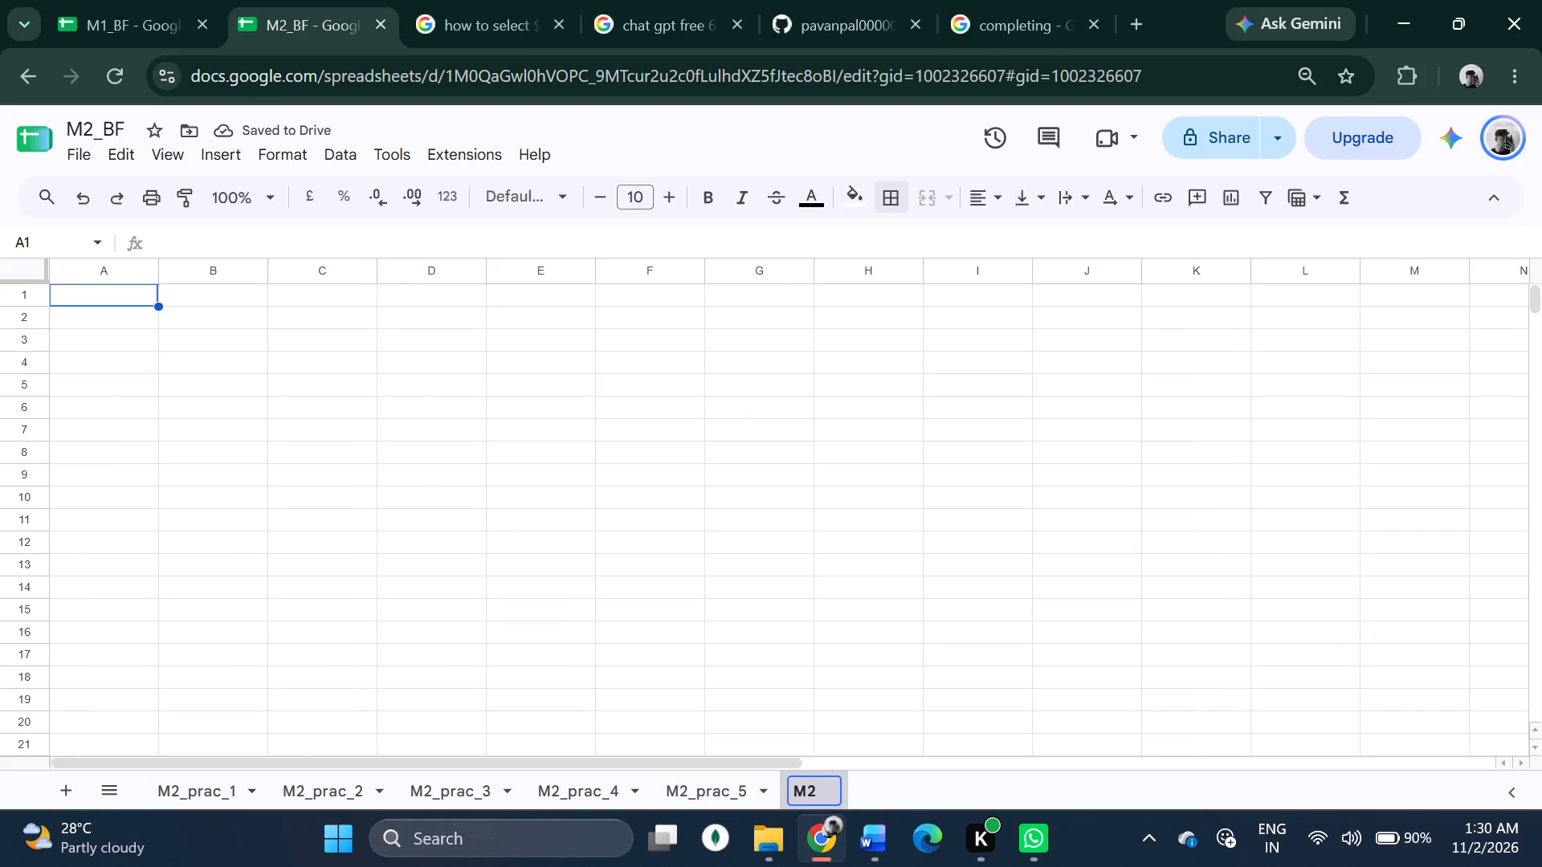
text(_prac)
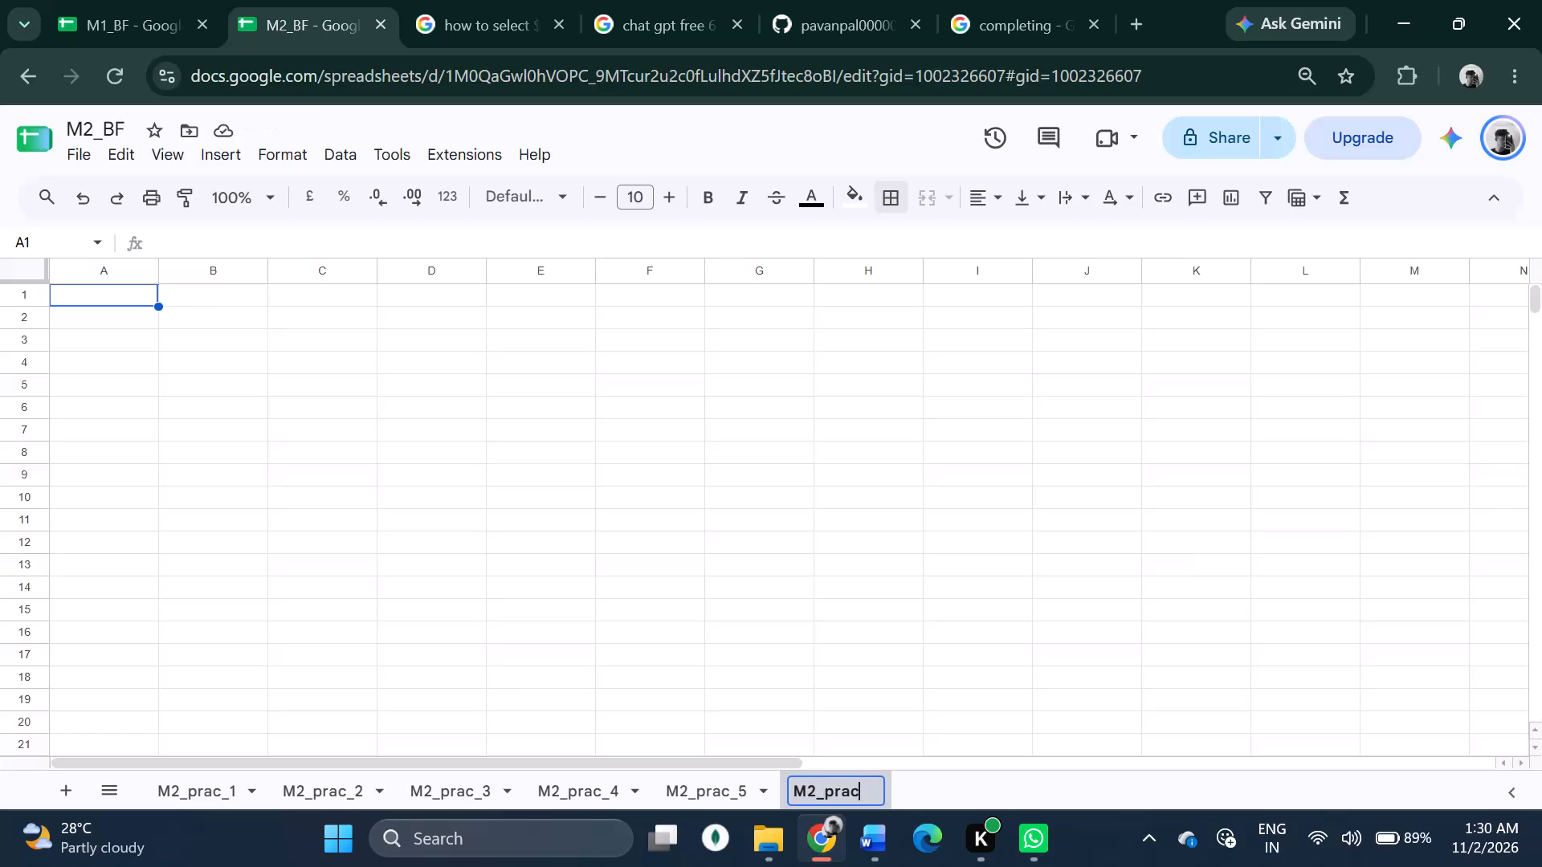
In the M2_BF spreadsheet, complete the new sheet's name as M2_prac_6.
text(_6)
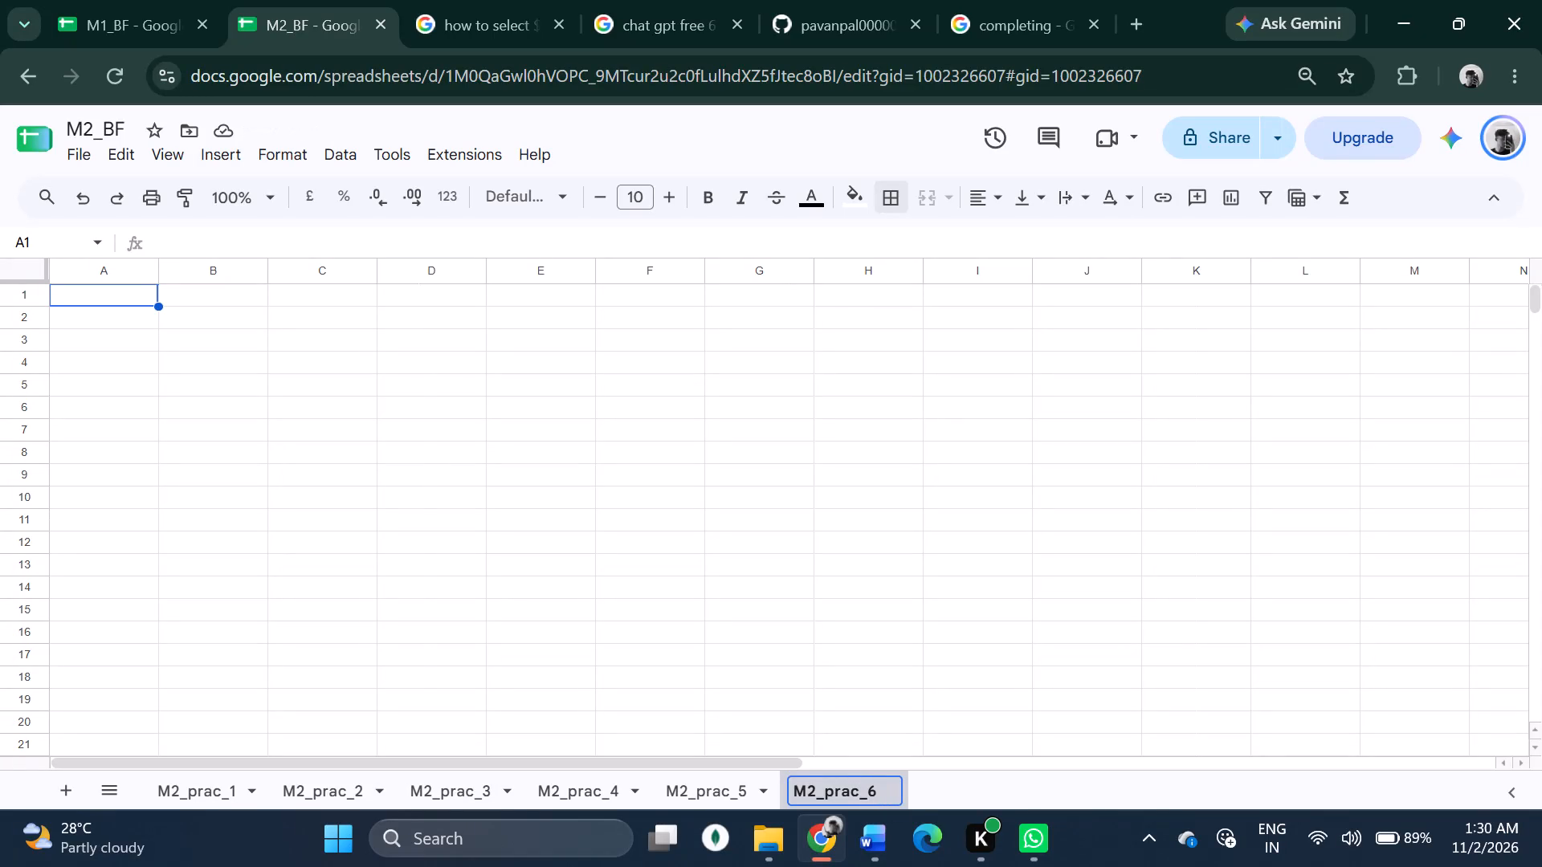
key(Return)
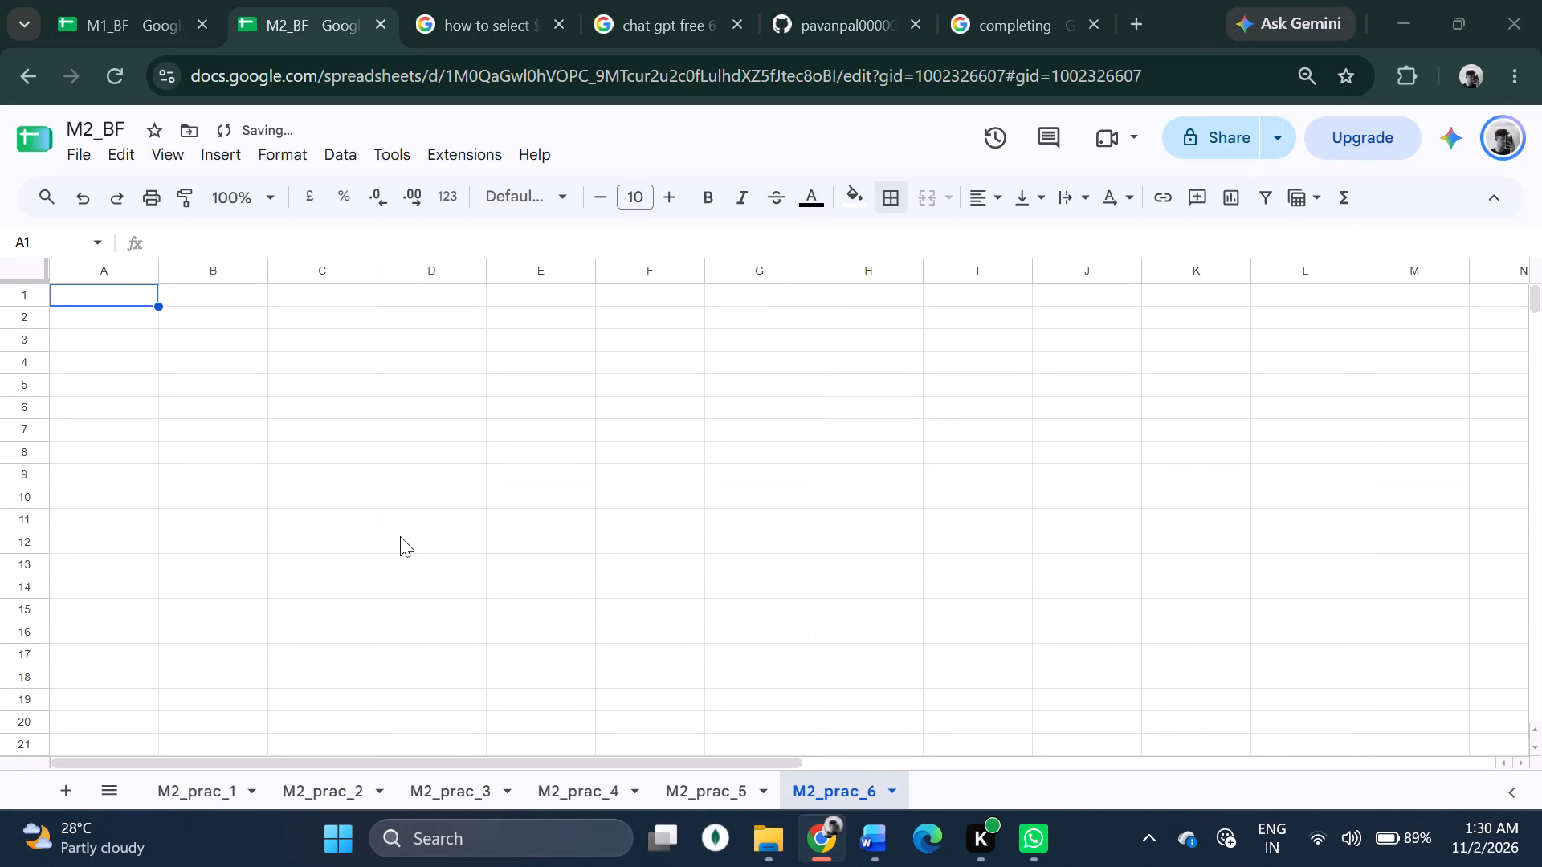
In the practical 6 document in Word, copy the title "Forecasting Future Sales Using Average Growth Rate".
drag(389, 356, 616, 350)
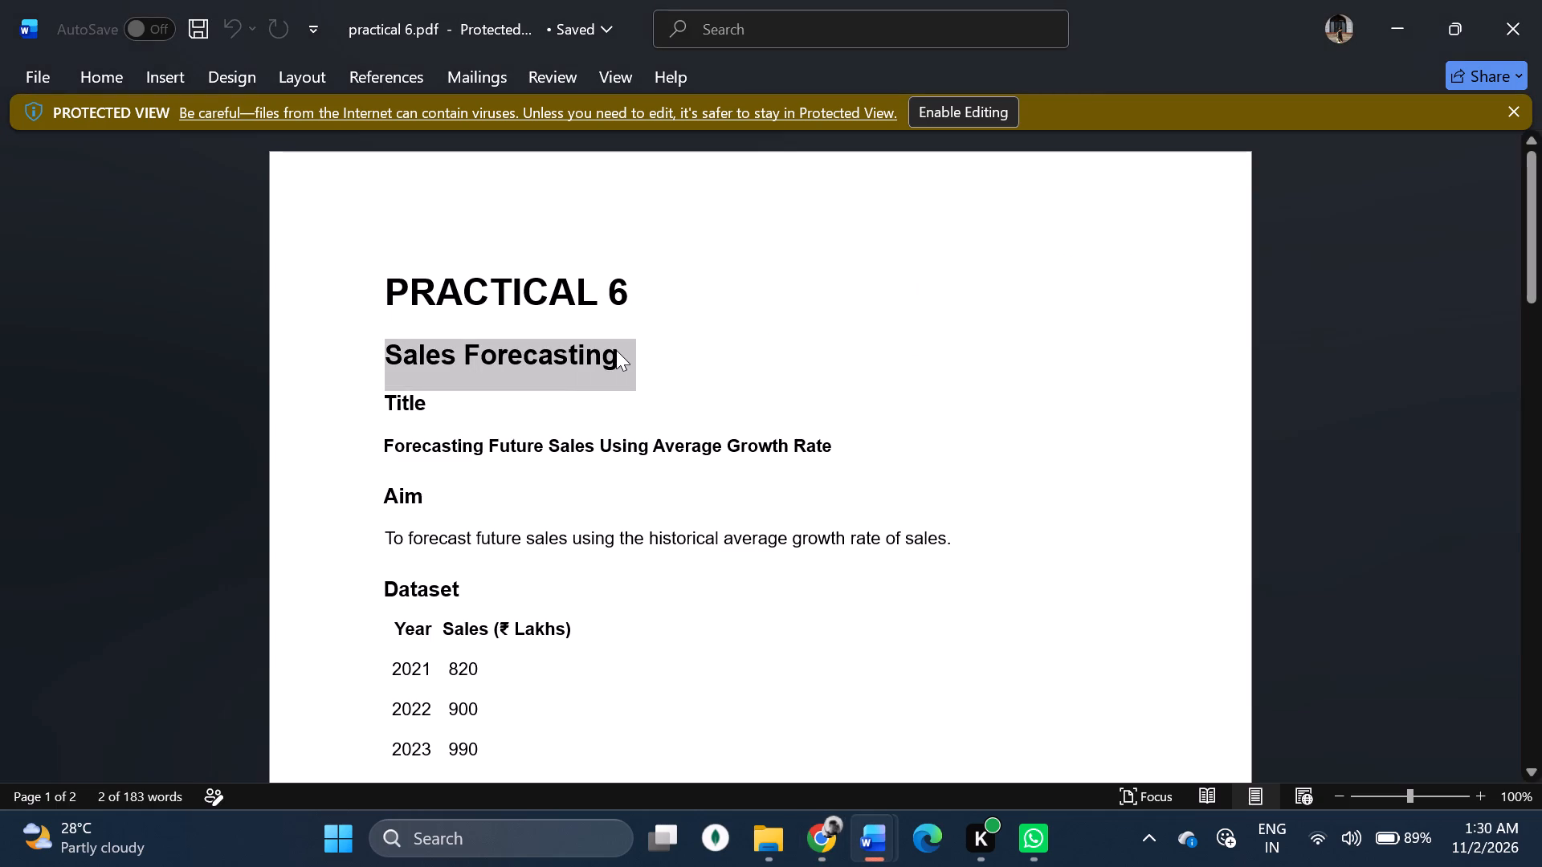
drag(390, 443, 504, 456)
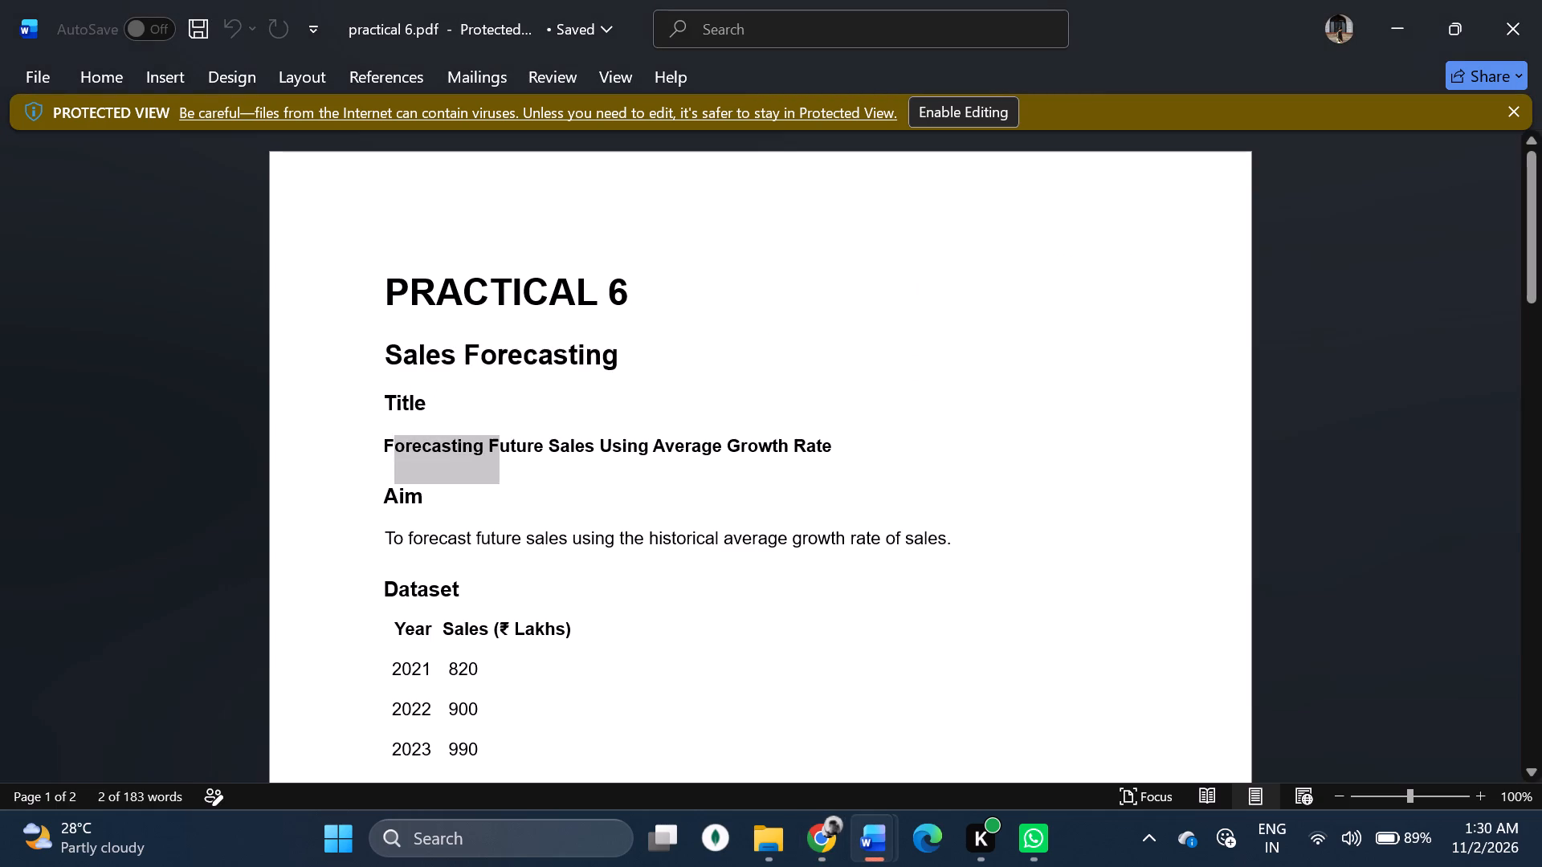
drag(504, 456, 838, 442)
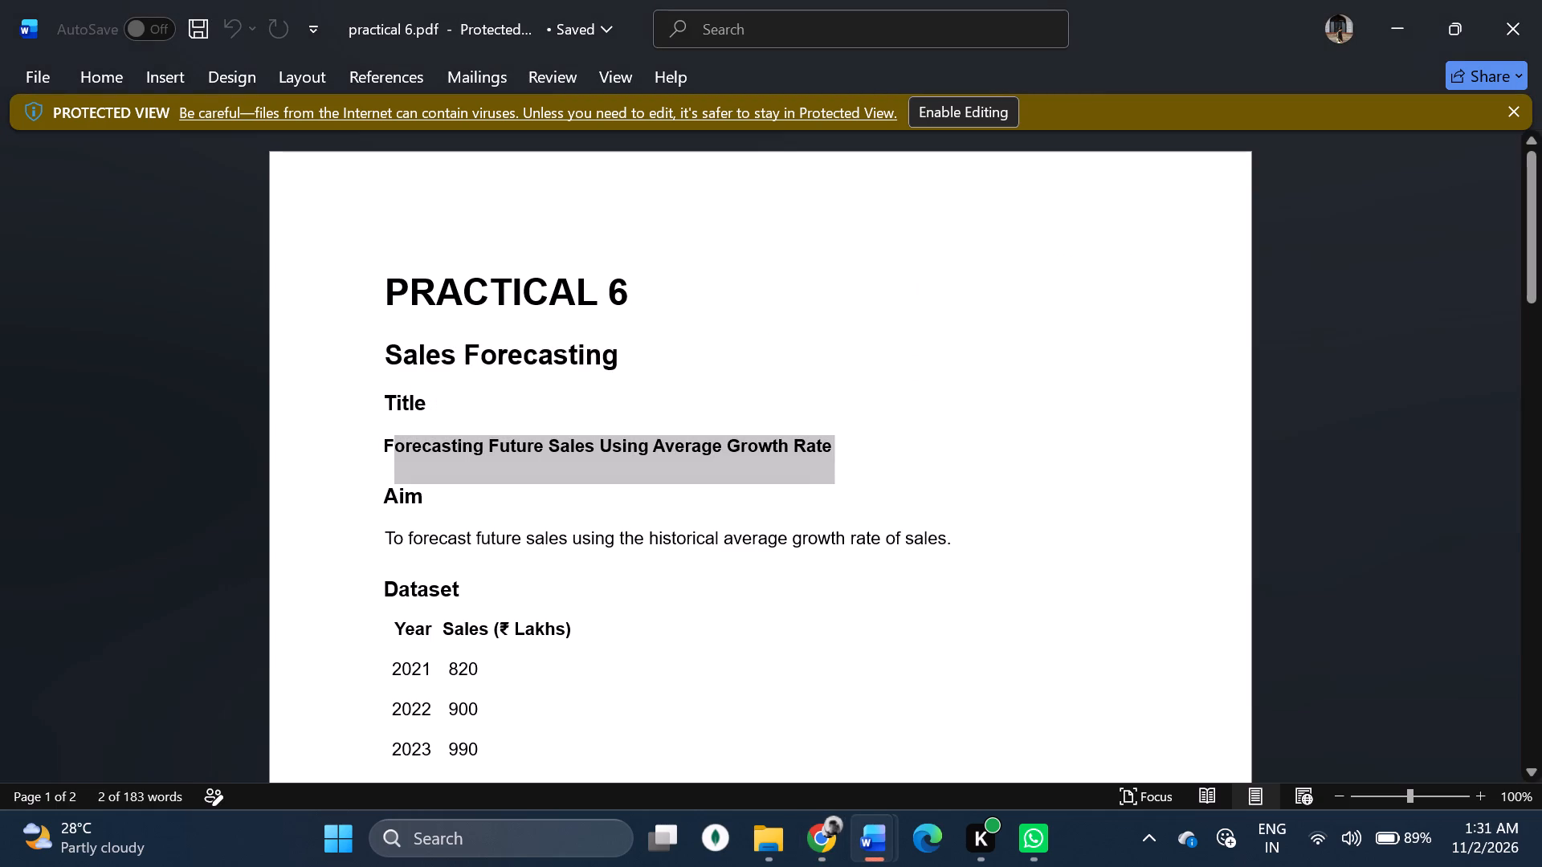
drag(838, 442, 838, 442)
key(ctrl+c)
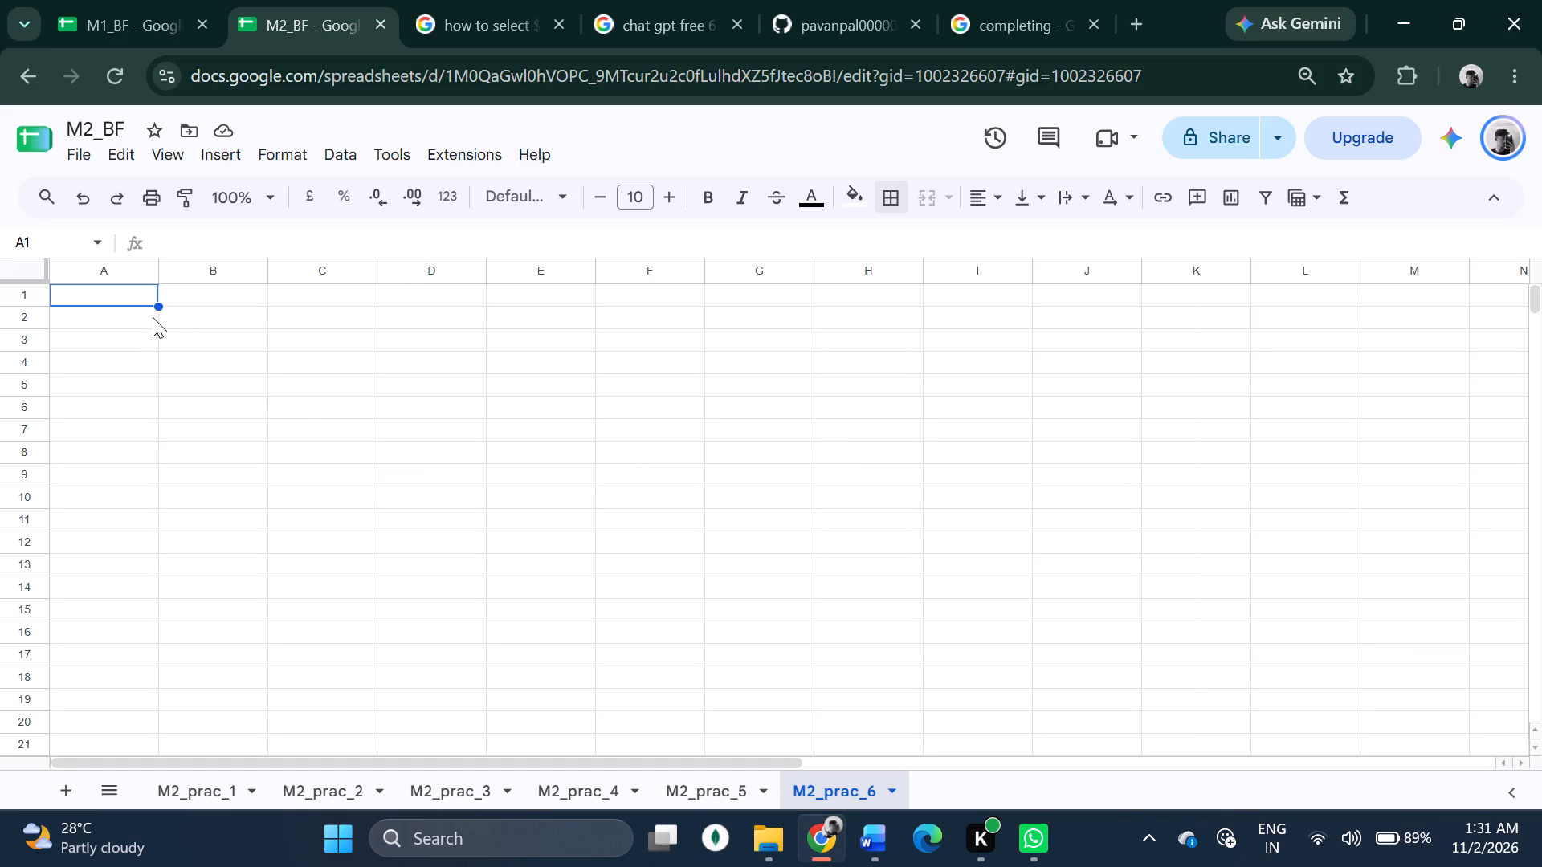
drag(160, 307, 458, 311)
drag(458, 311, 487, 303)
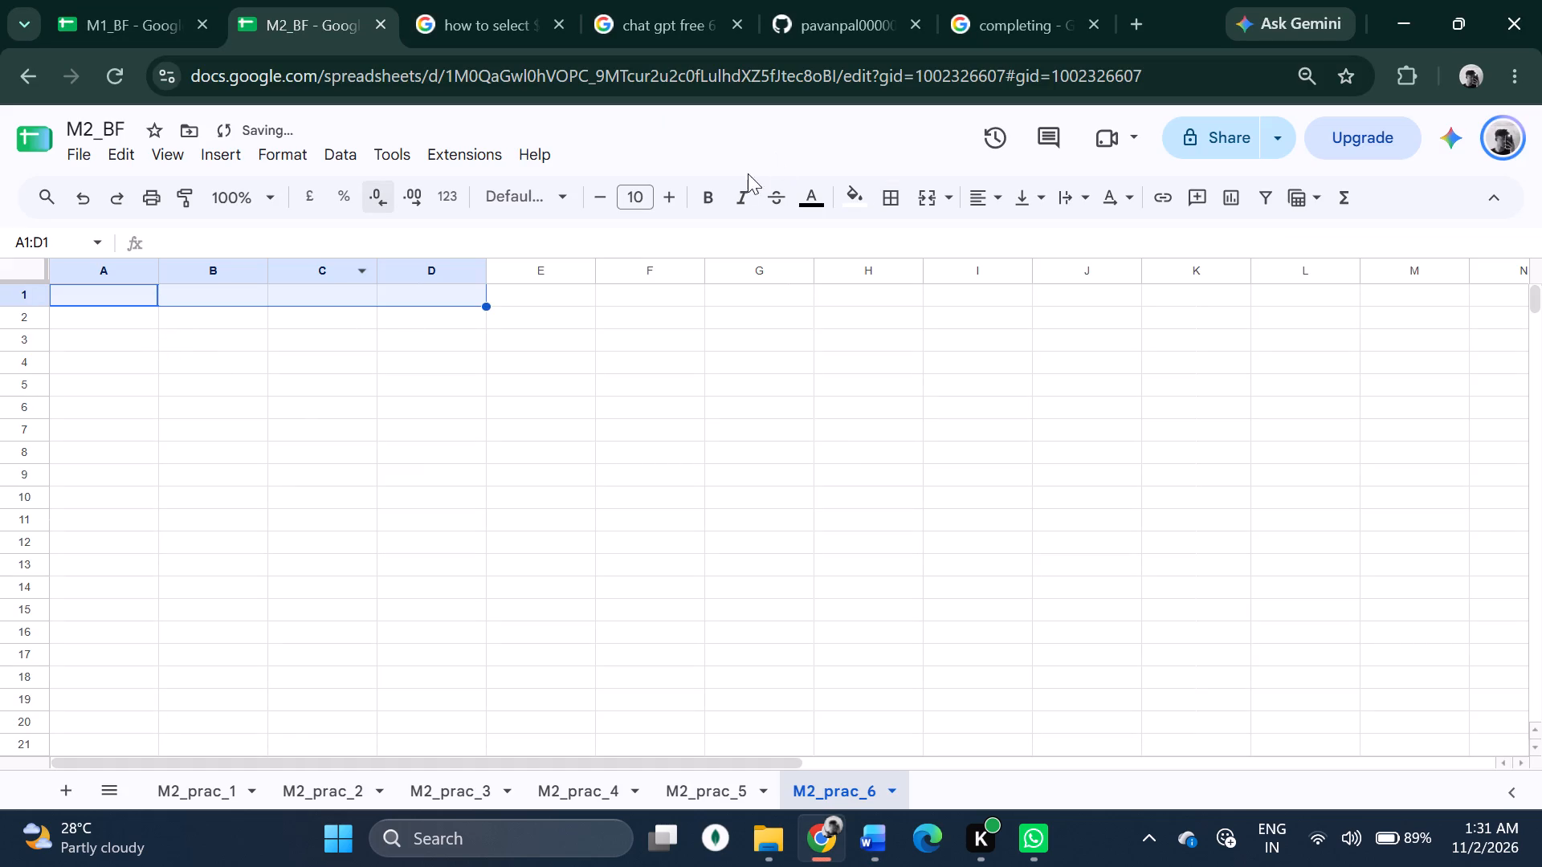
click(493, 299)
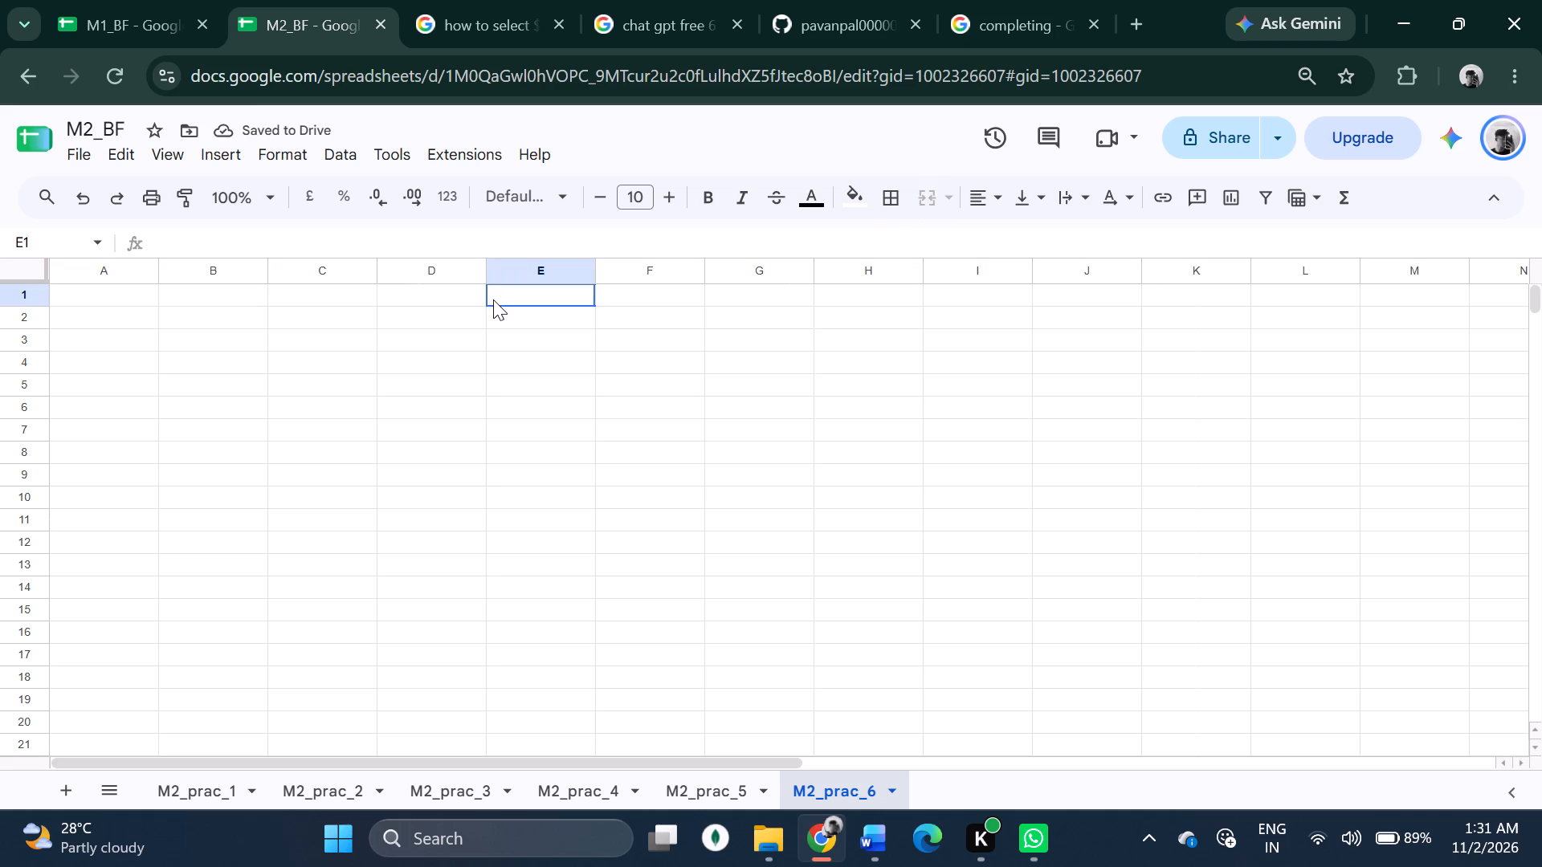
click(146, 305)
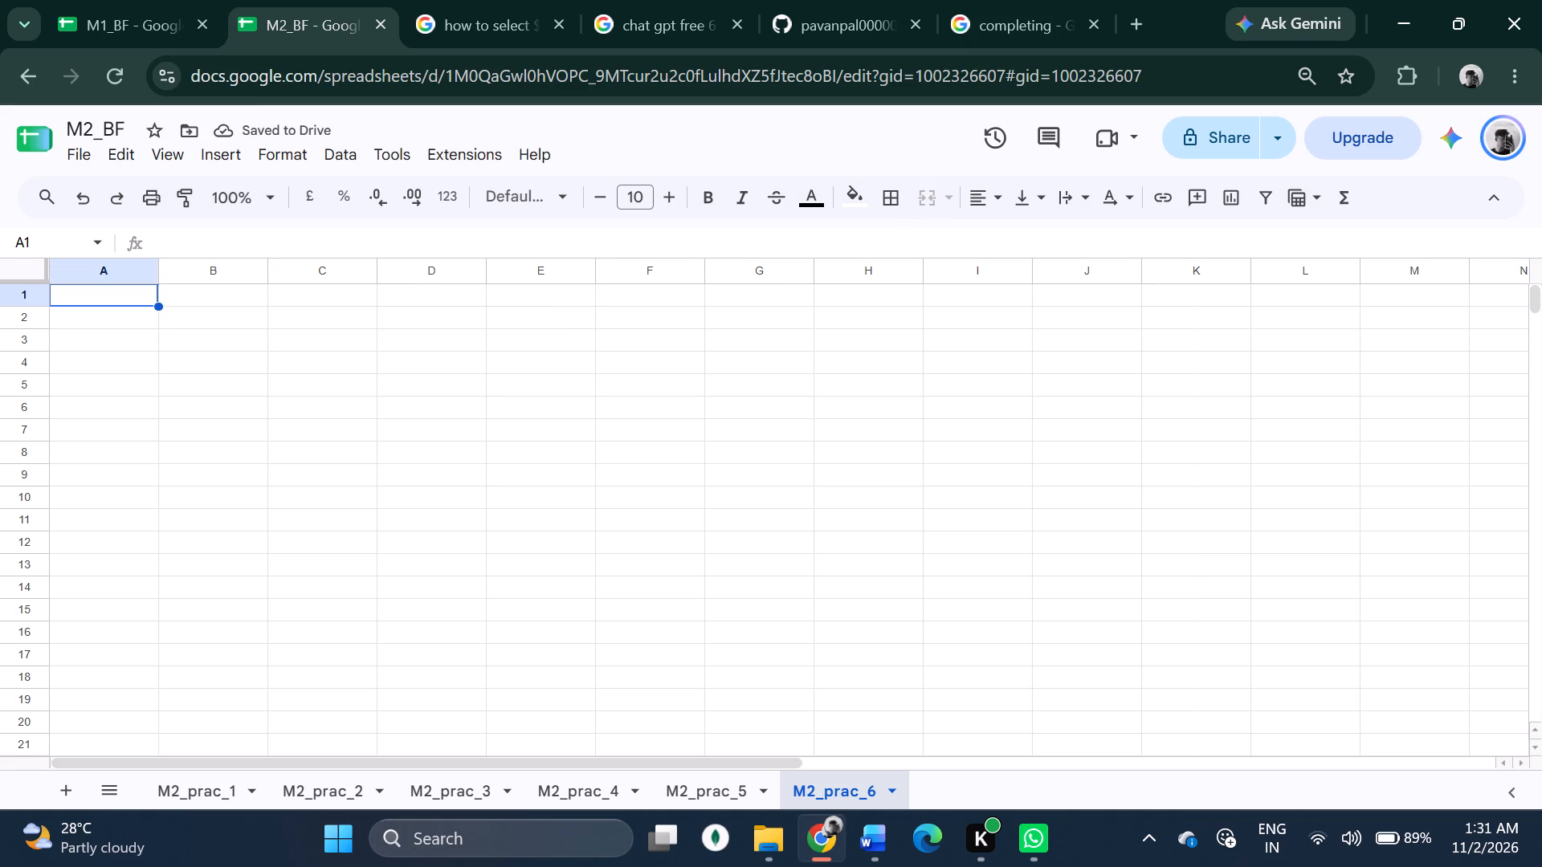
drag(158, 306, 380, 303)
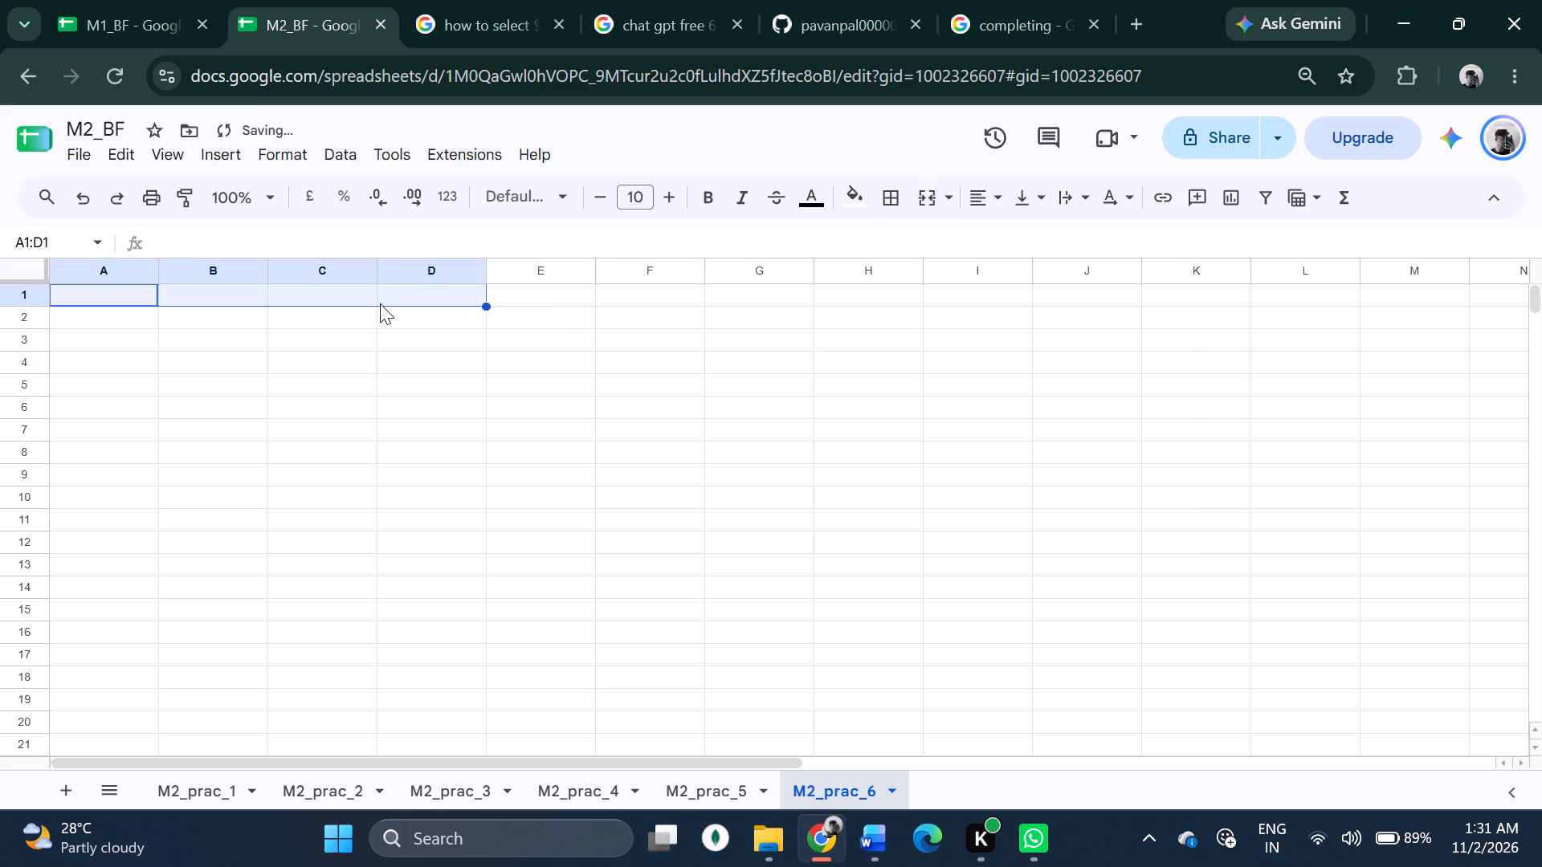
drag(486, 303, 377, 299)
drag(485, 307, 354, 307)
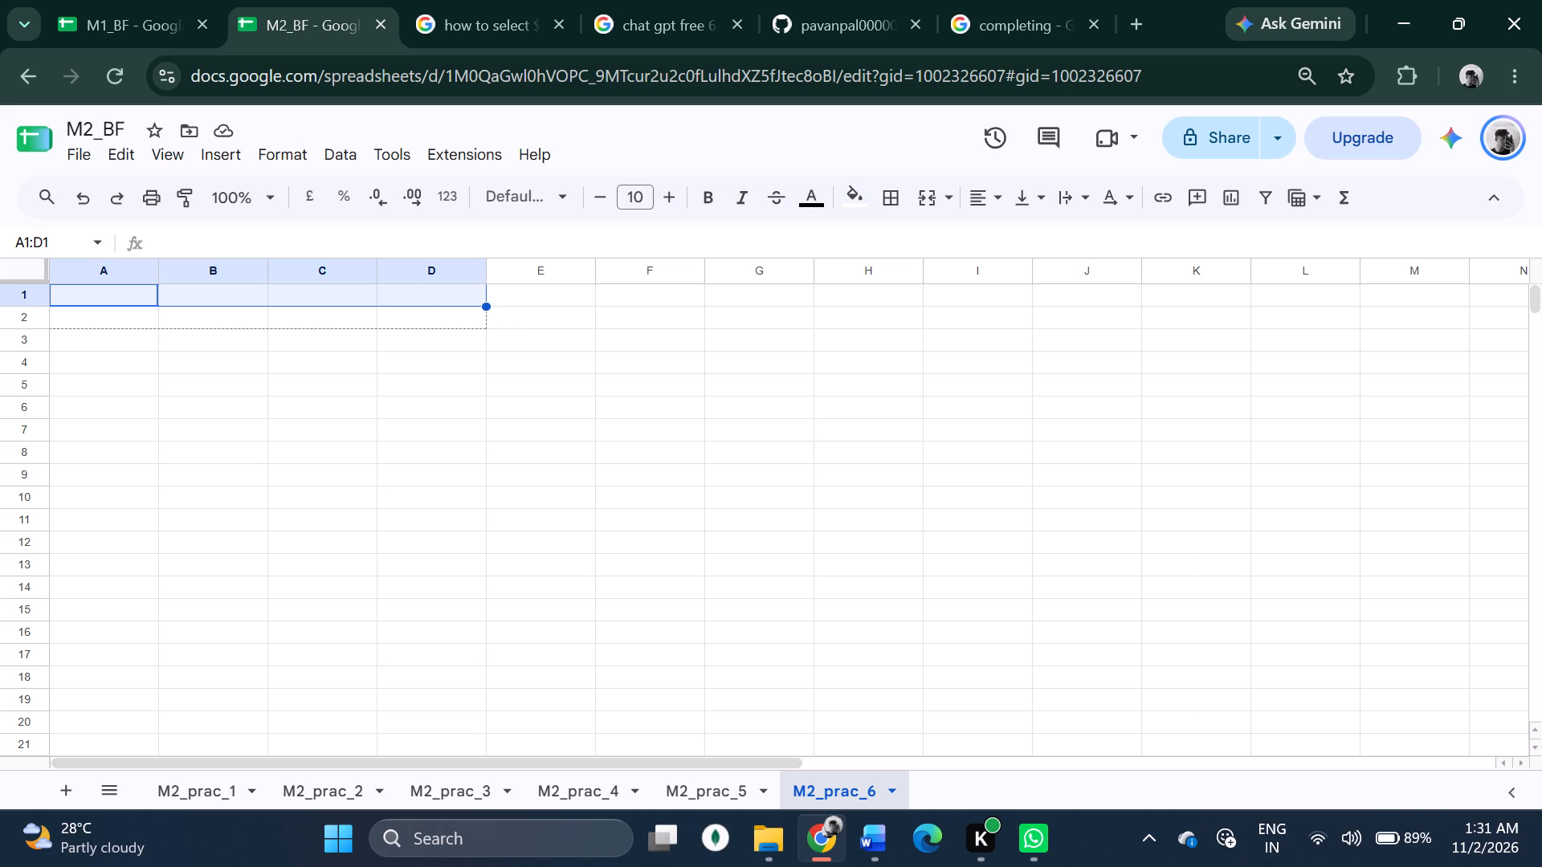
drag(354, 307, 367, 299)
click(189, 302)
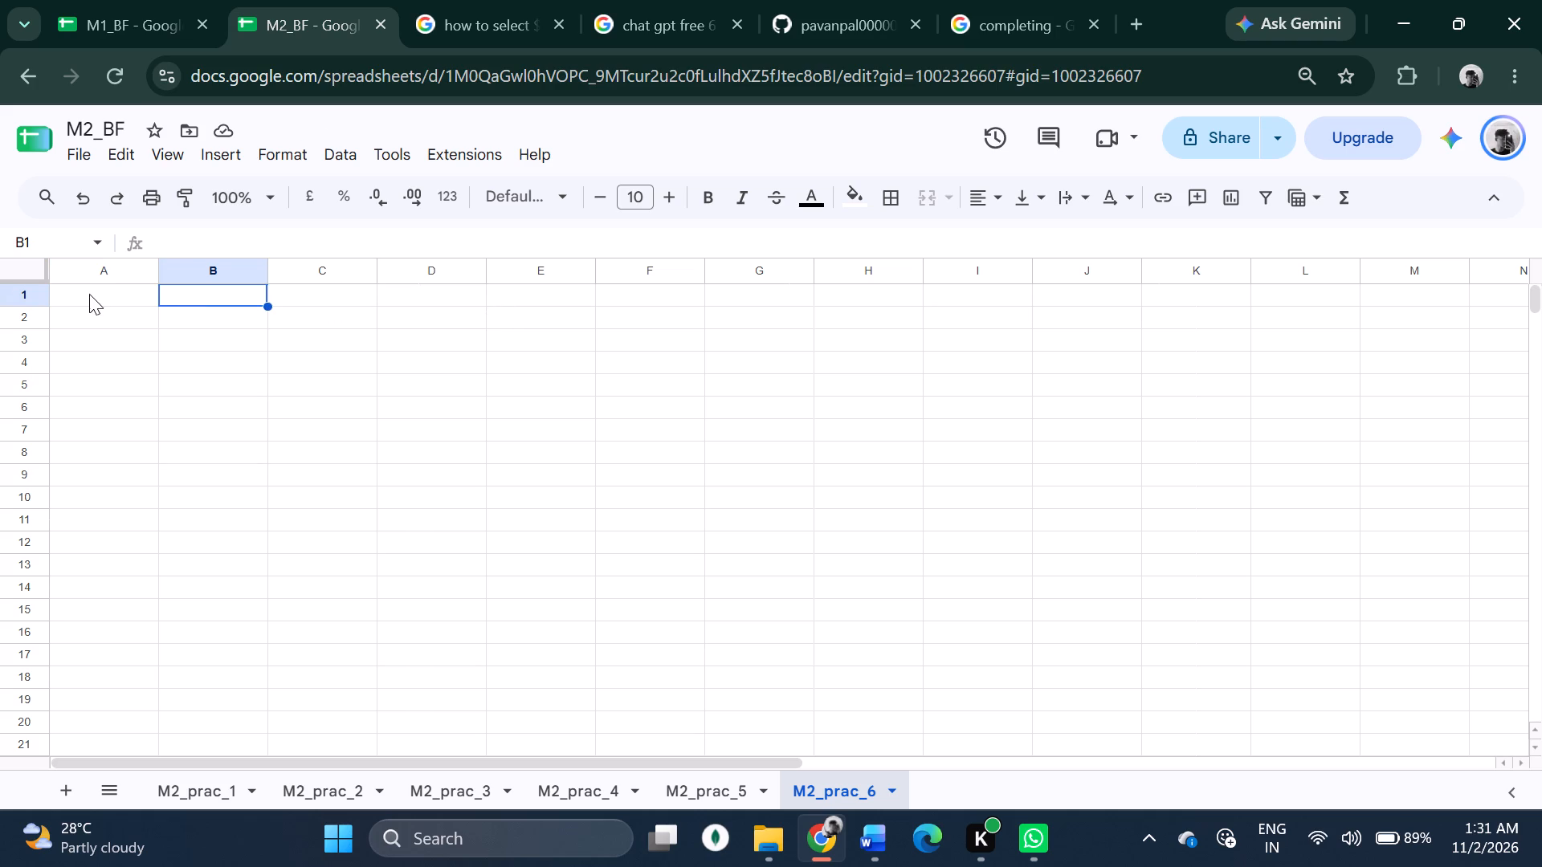
Merge cells A1:C1 on the M2_prac_6 sheet.
click(87, 293)
drag(160, 306, 373, 298)
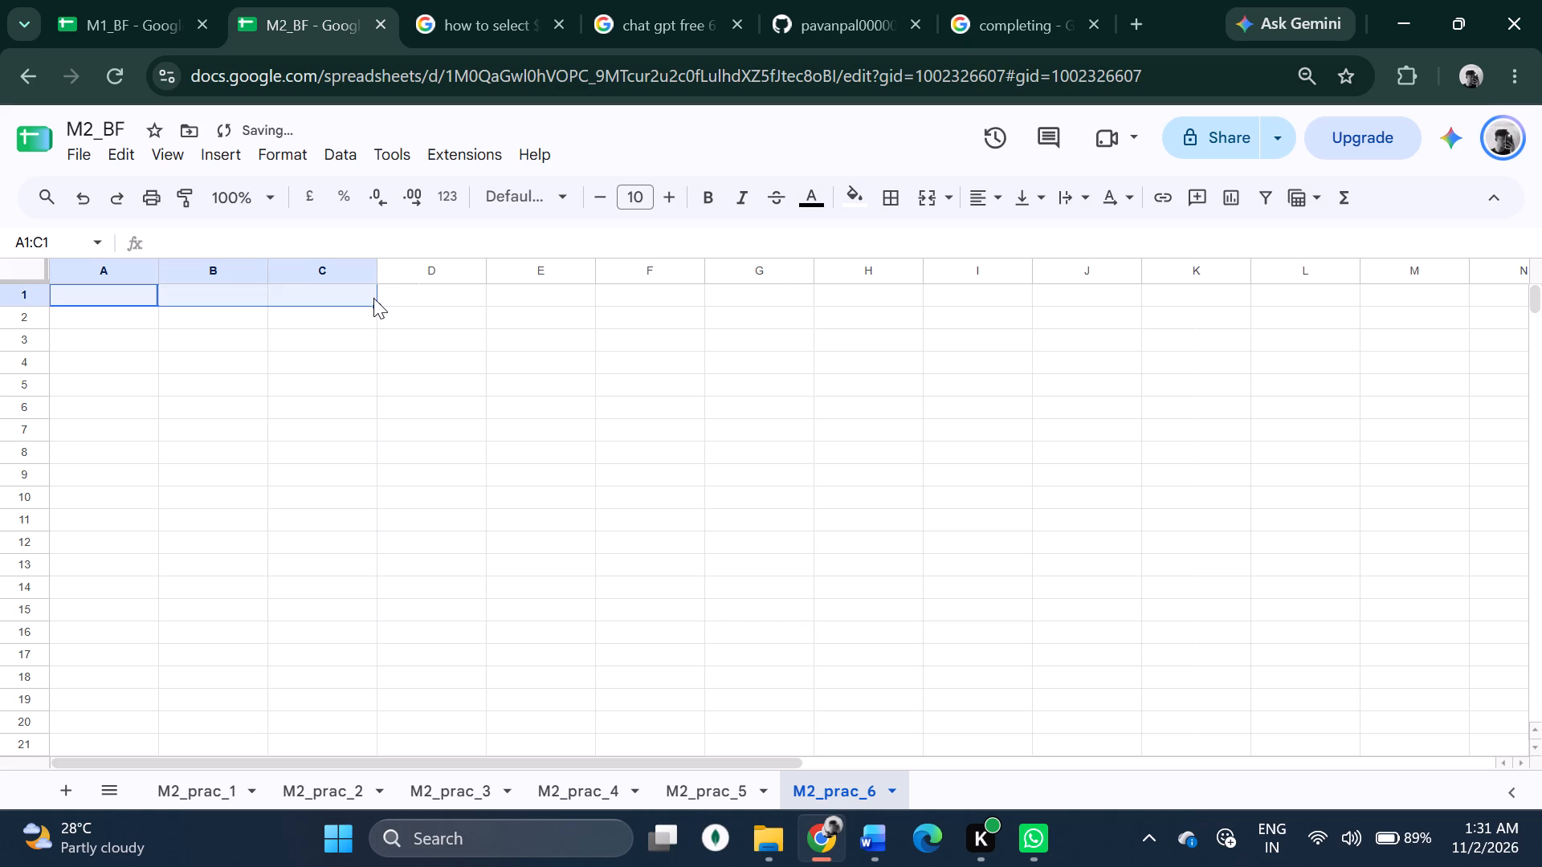
click(932, 191)
Paste the copied practical title into the merged cell A1:C1.
double_click(224, 295)
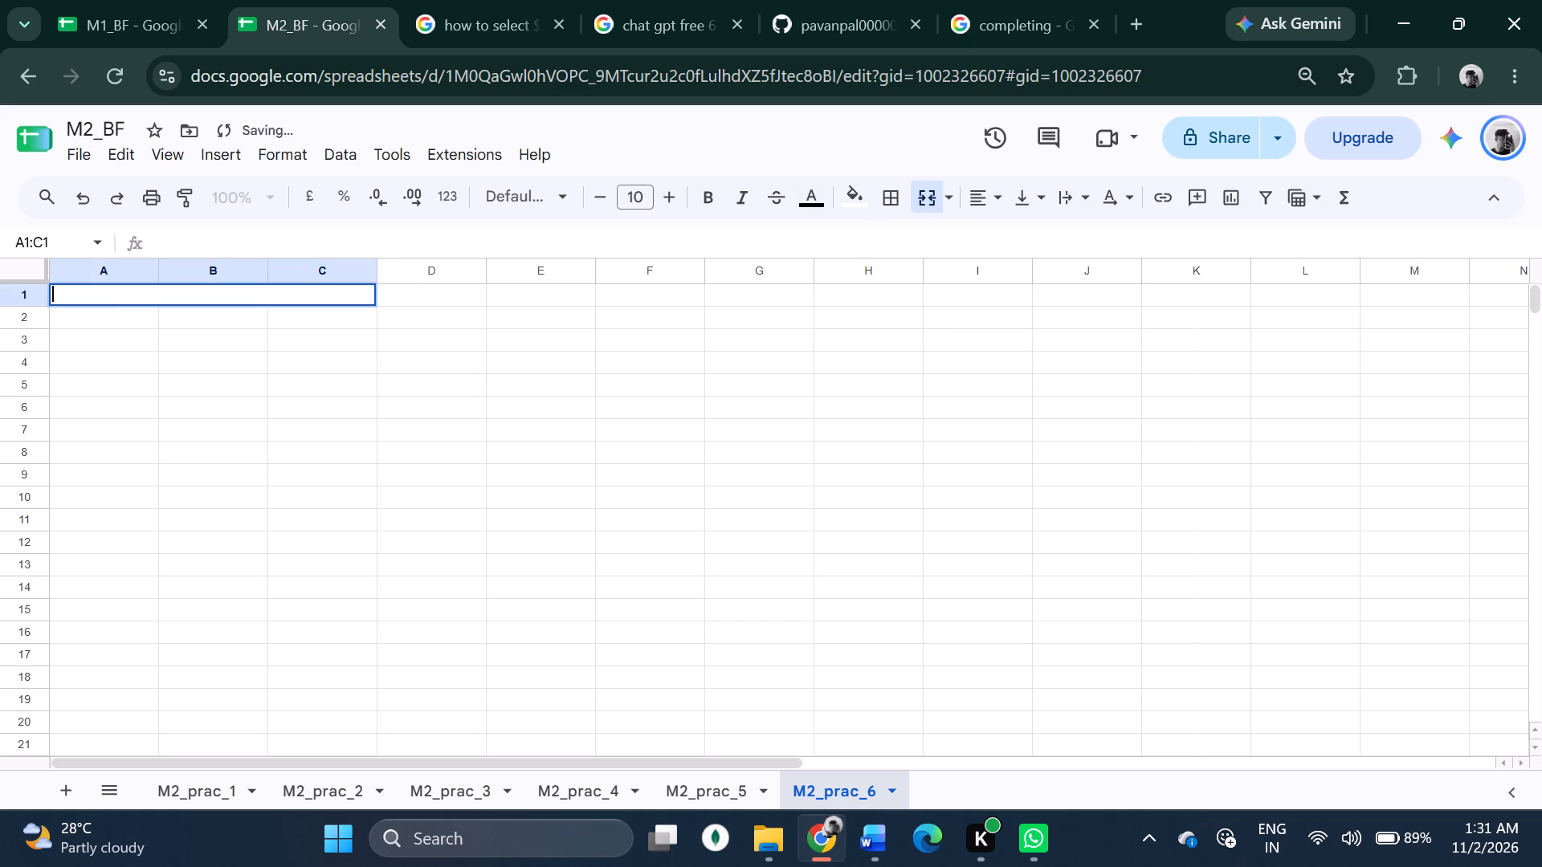
key(ctrl+v)
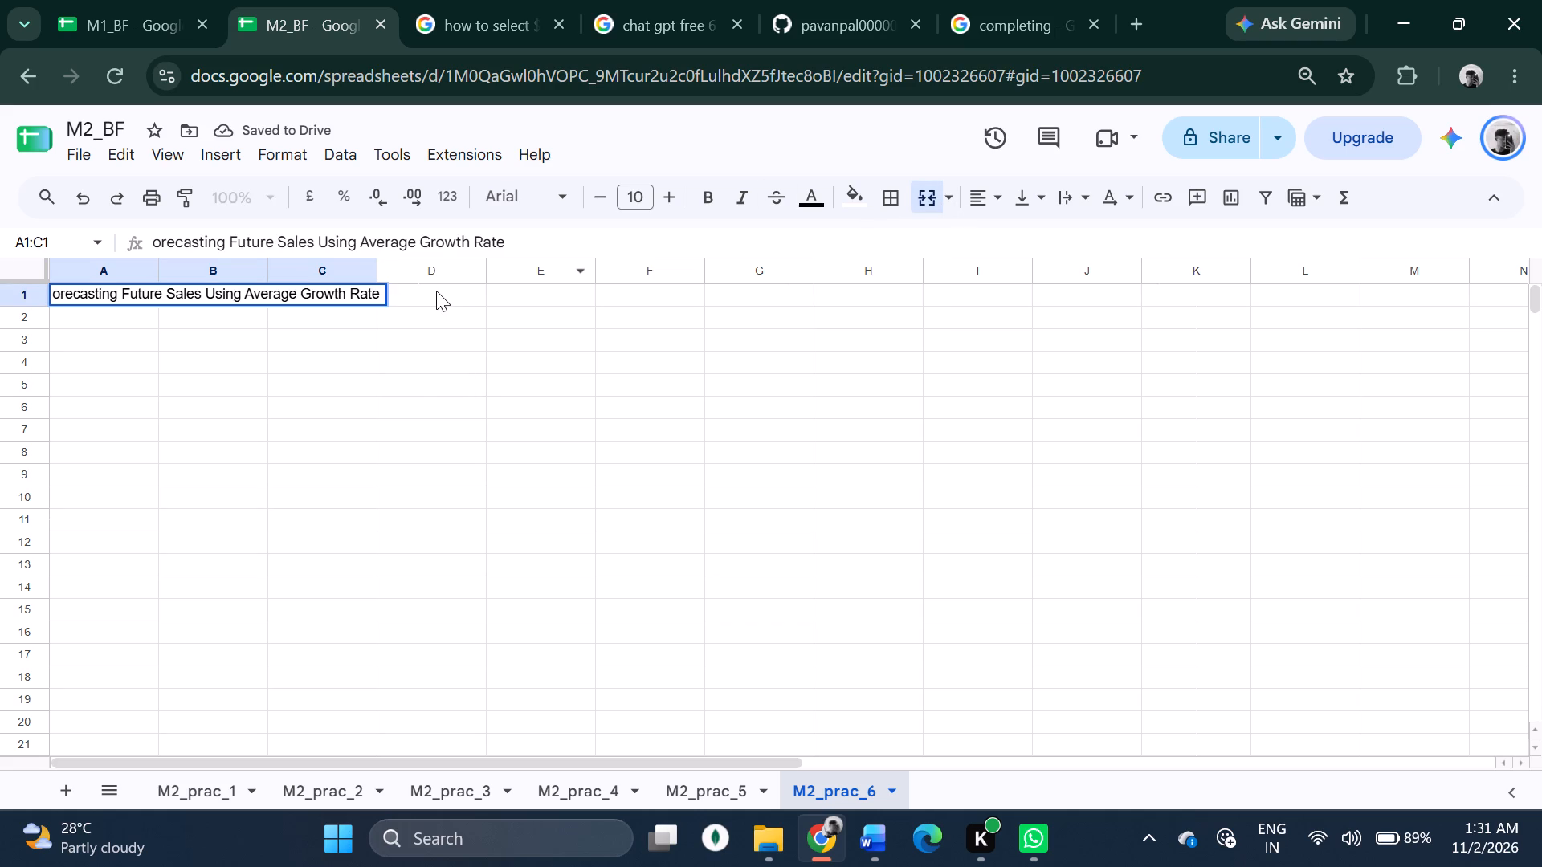
click(460, 385)
Widen column C so the full title fits in merged cell A1:C1, and select cell A4 for the dataset.
double_click(375, 271)
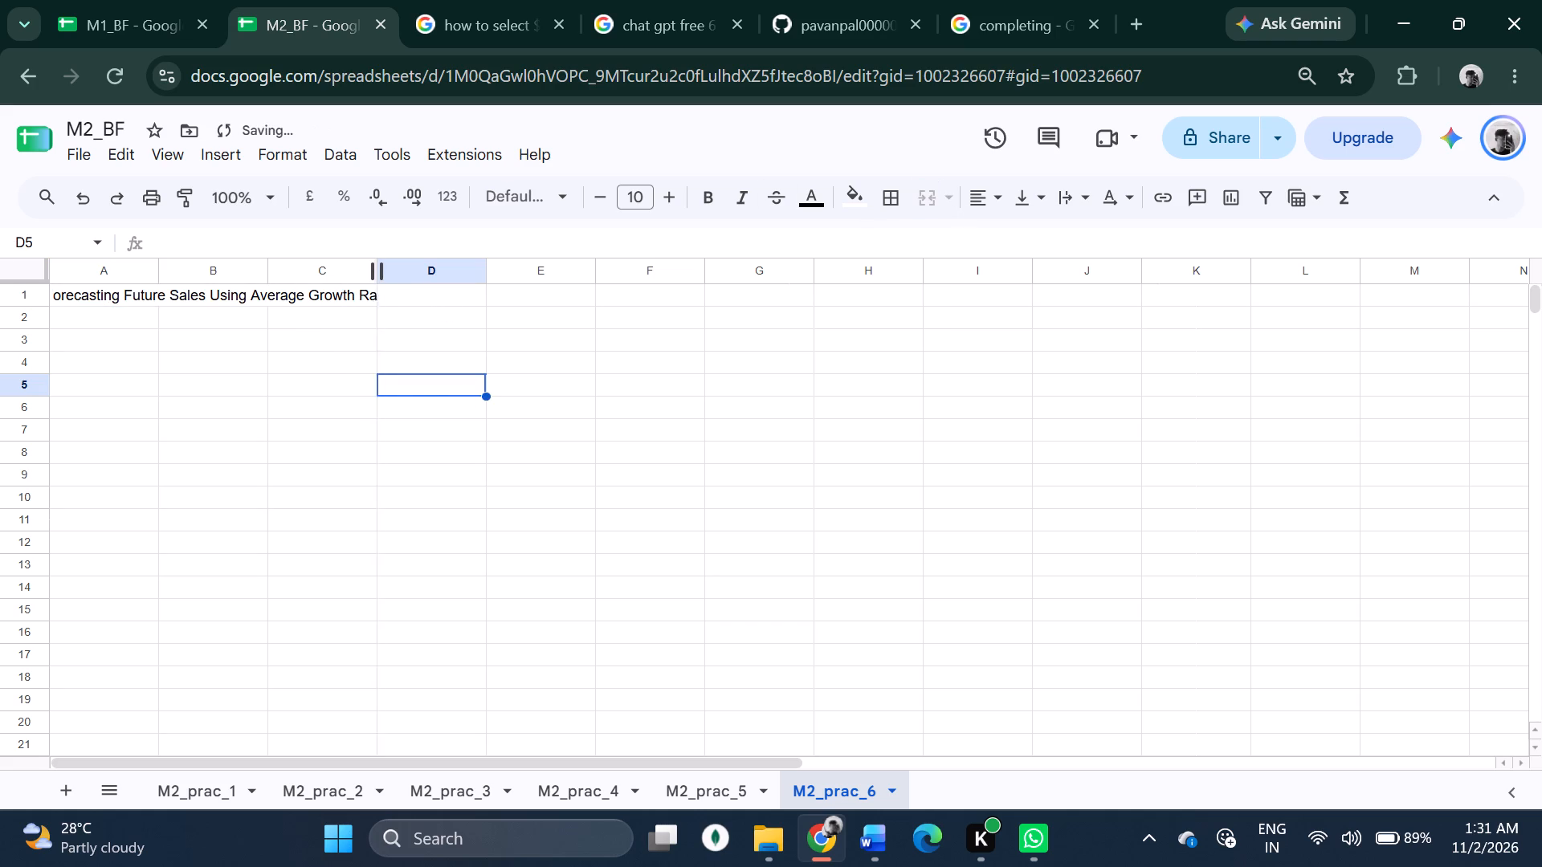
double_click(373, 275)
drag(375, 274, 404, 274)
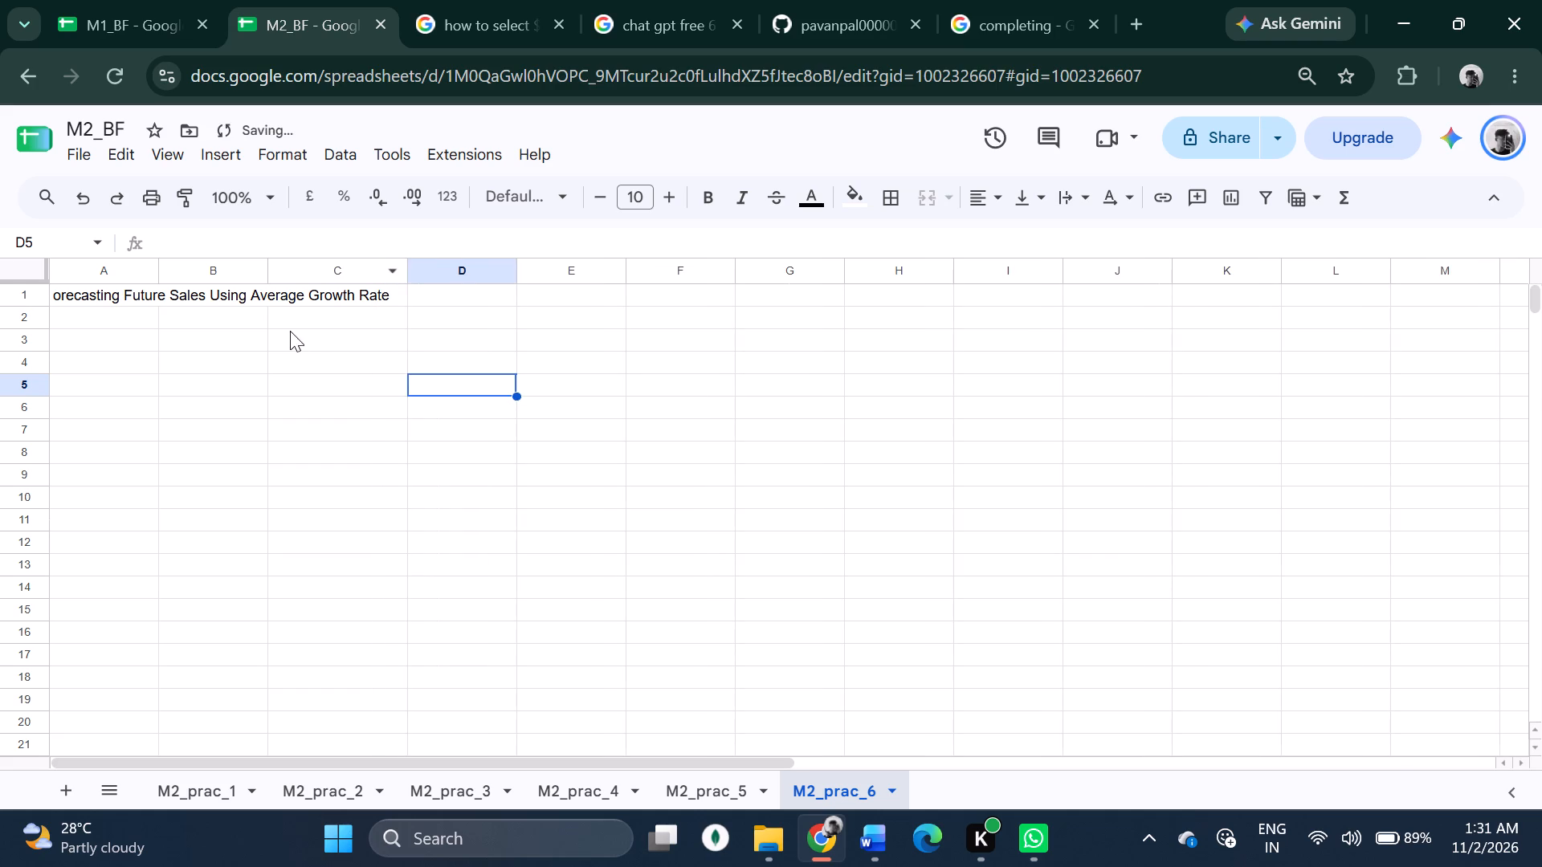
click(290, 331)
click(51, 336)
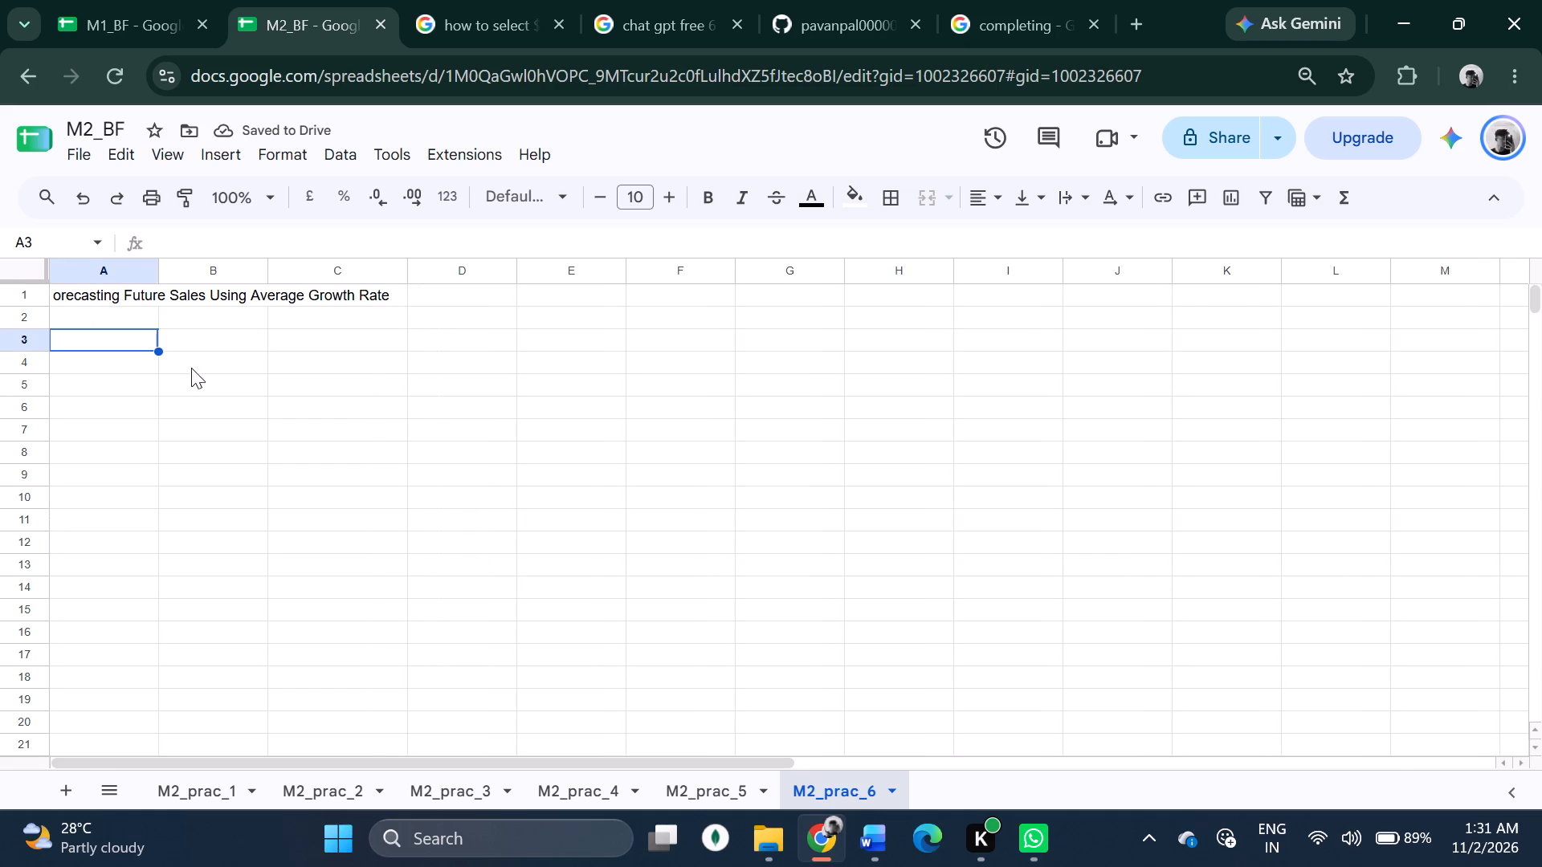
click(116, 363)
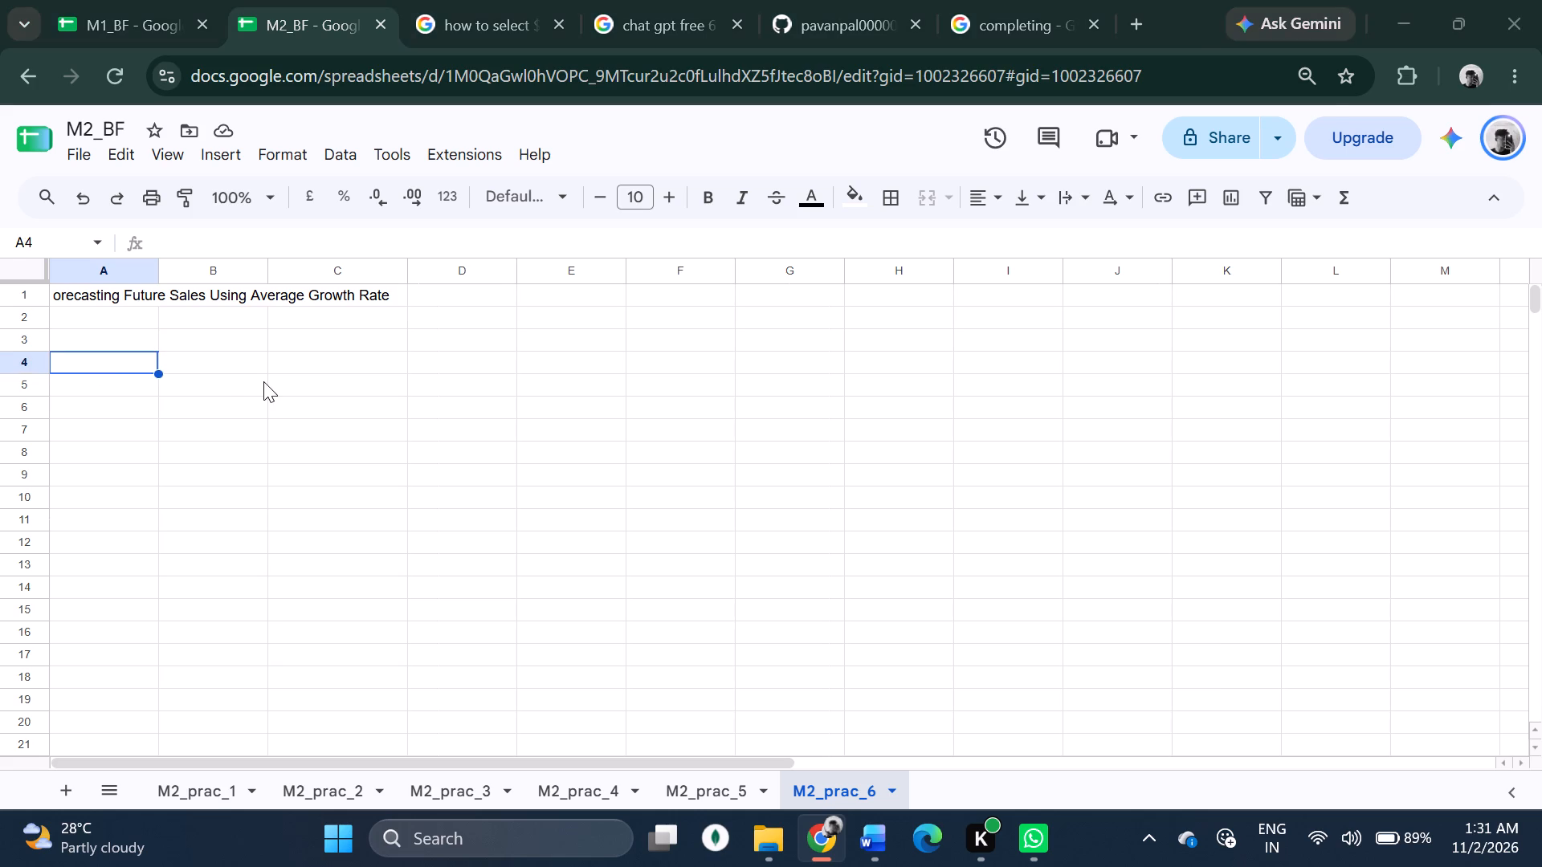
Review the practical 6 document in Word, from the Dataset and growth rate formulas through the Procedure steps to the Conclusion.
scroll(551, 473, down, 1)
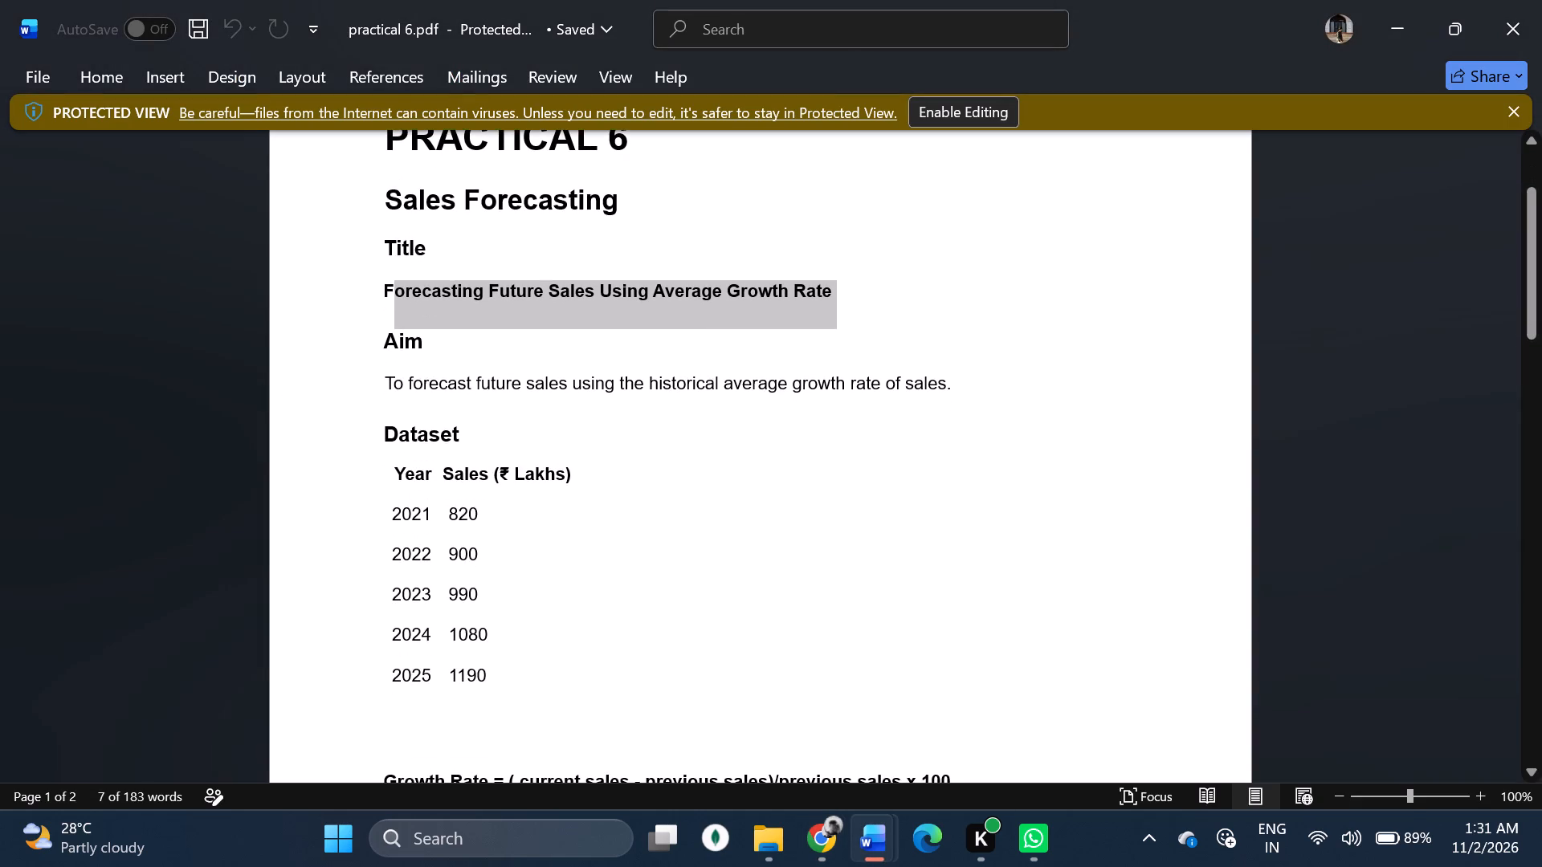
scroll(717, 490, down, 1)
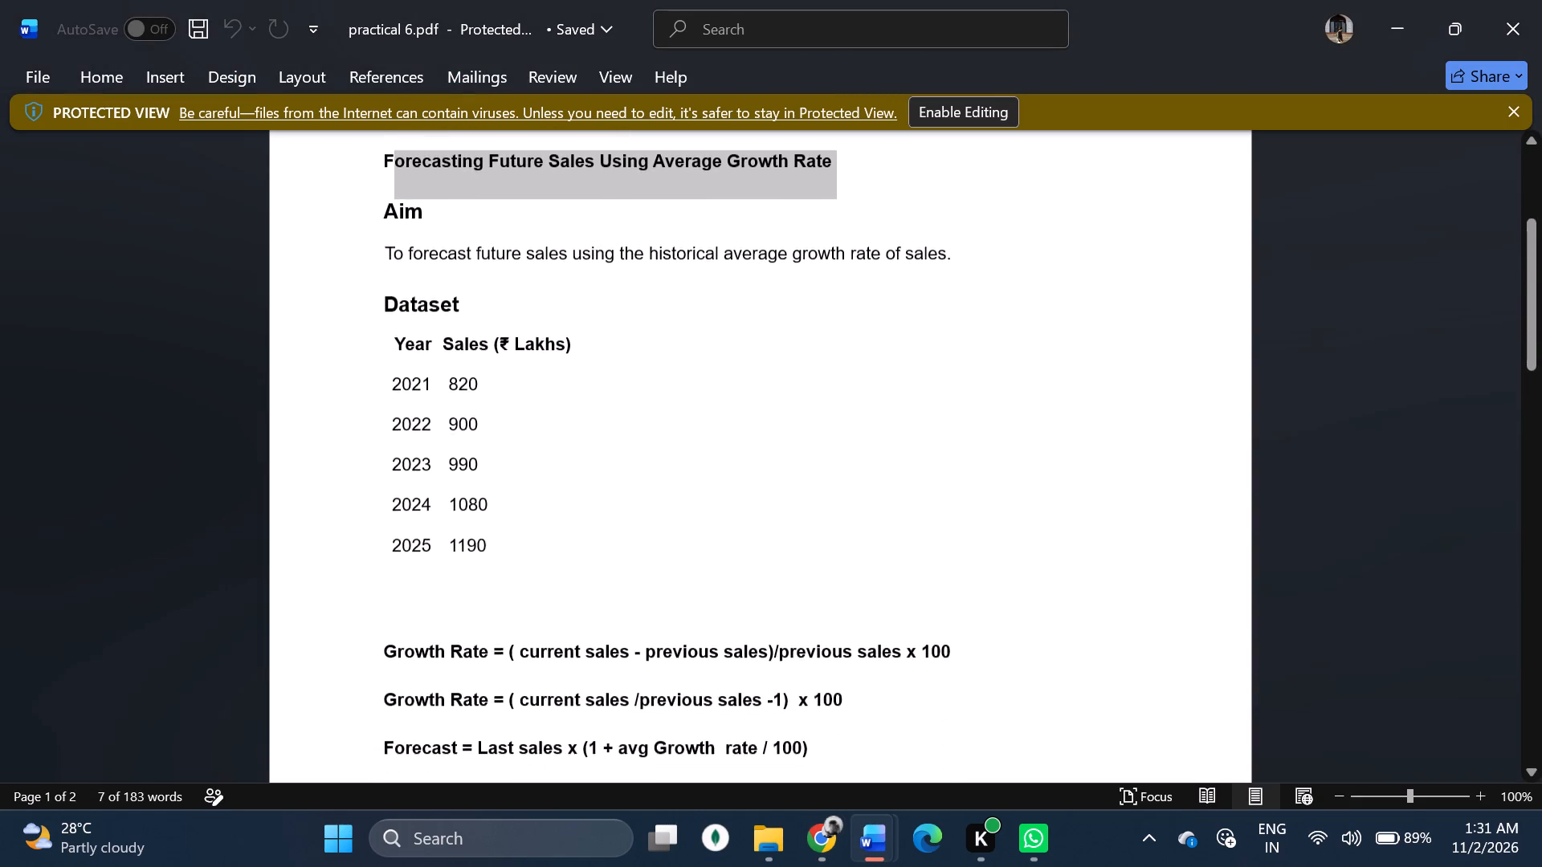
scroll(717, 490, down, 1)
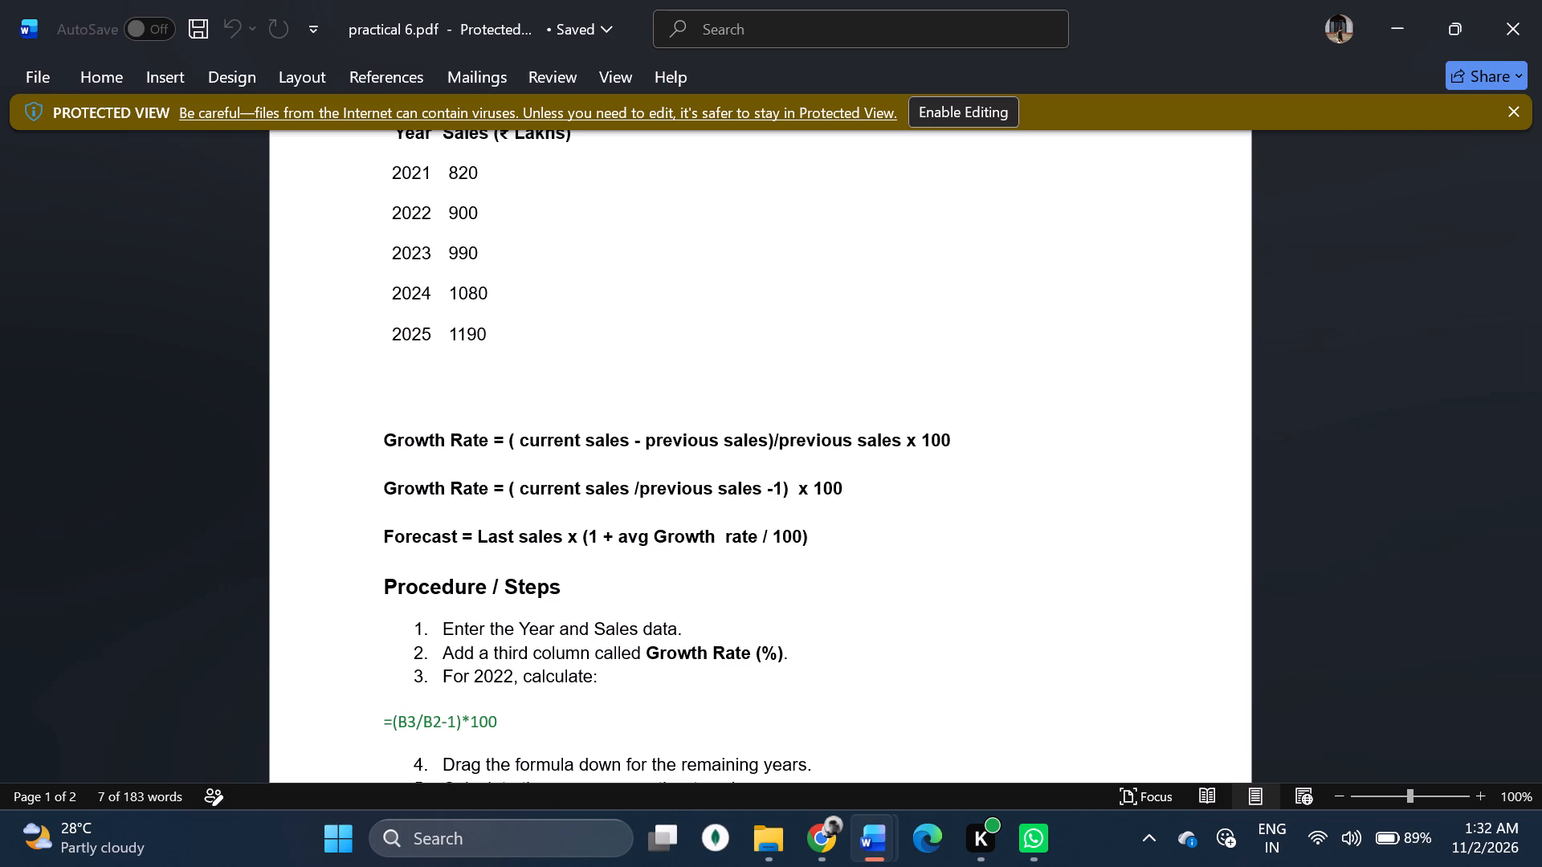
scroll(770, 698, down, 1)
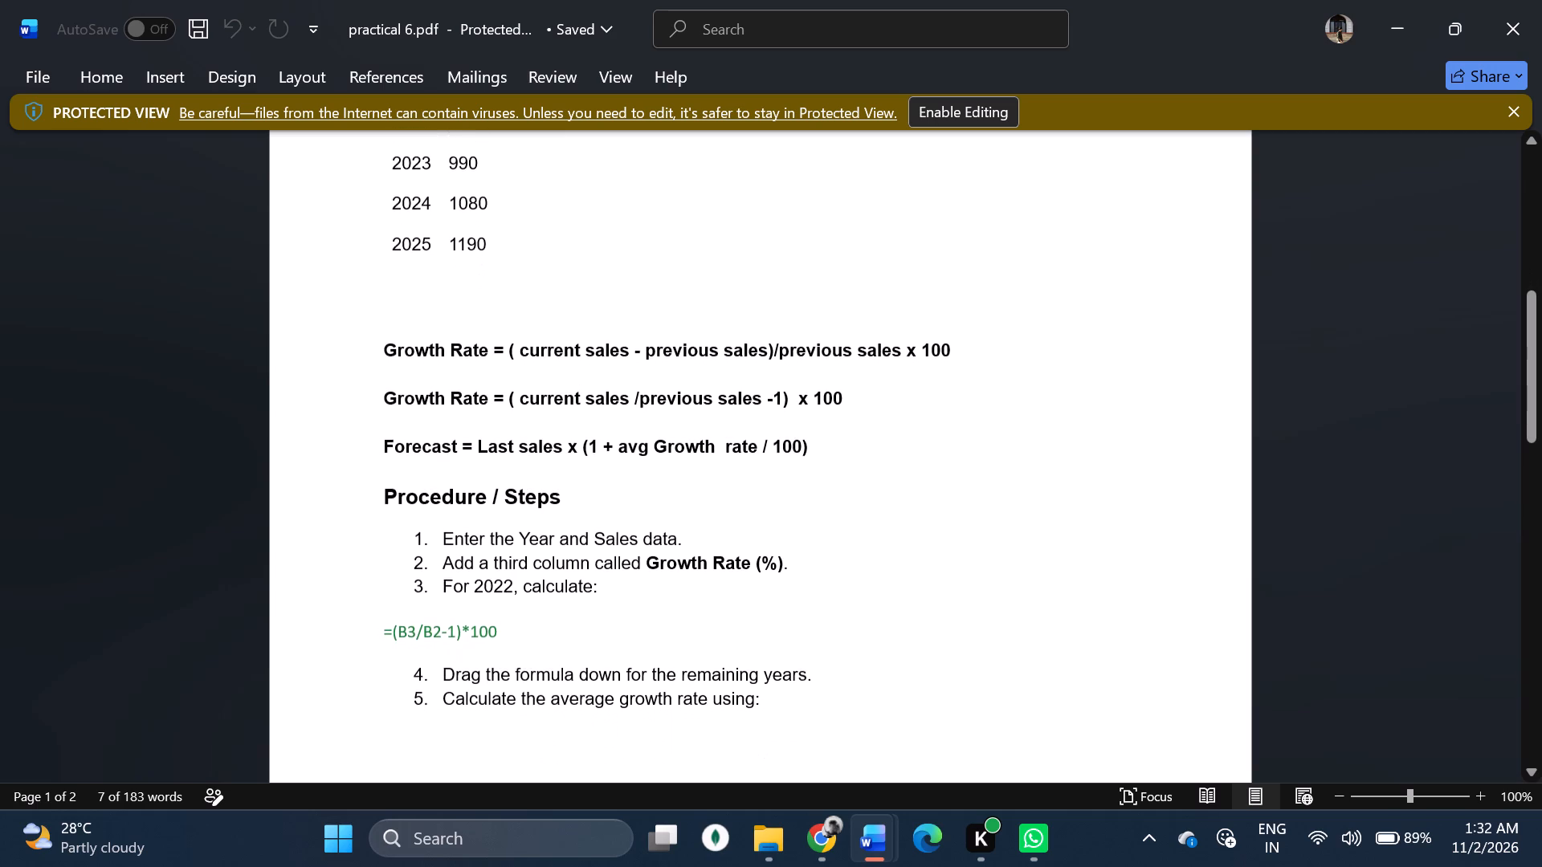
drag(593, 577, 432, 570)
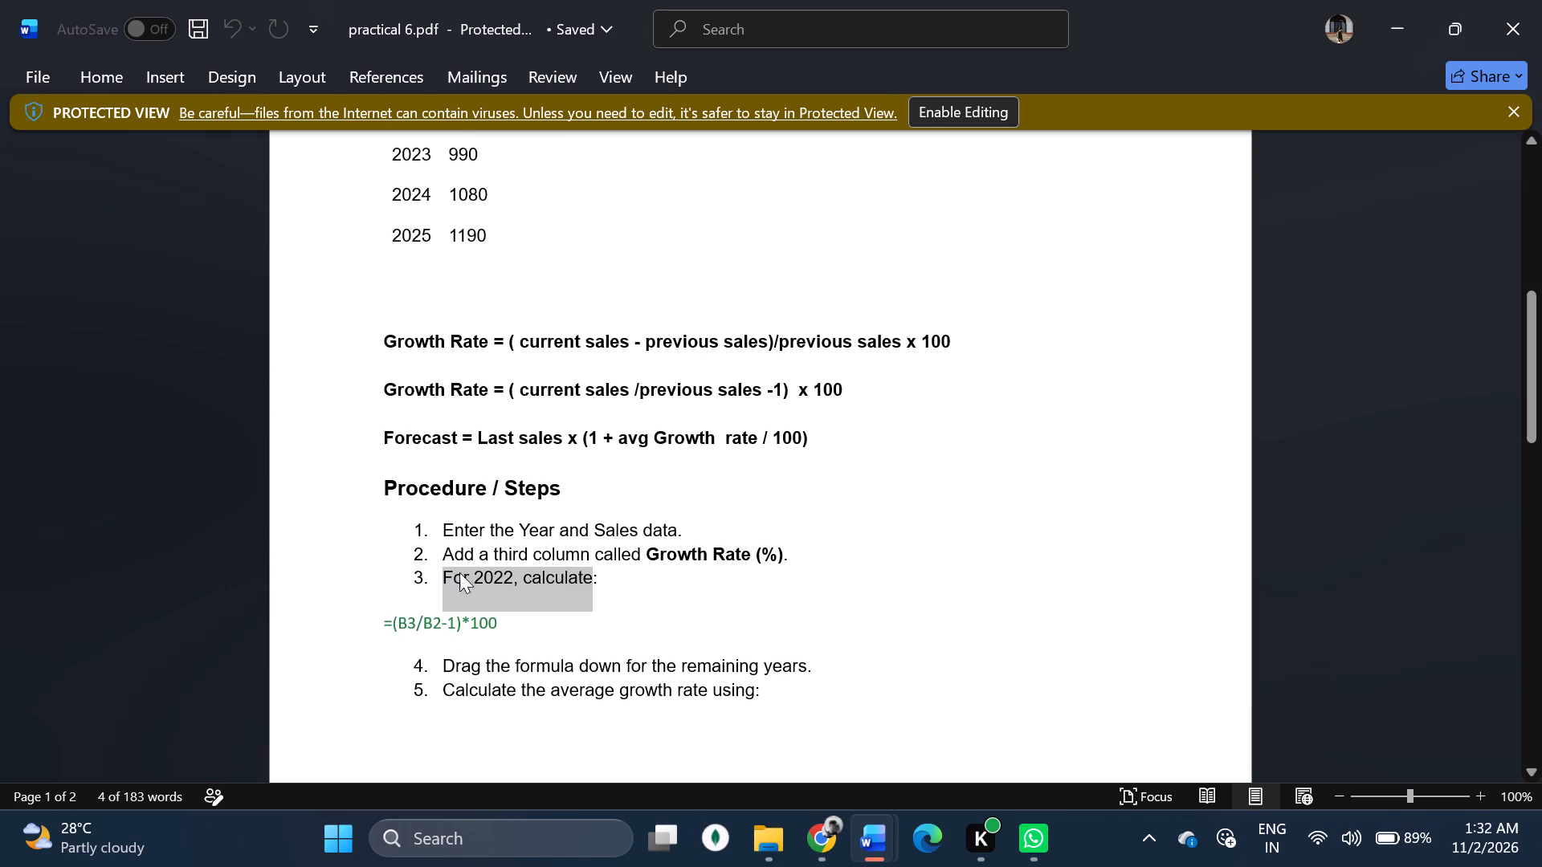
click(626, 617)
scroll(626, 617, down, 2)
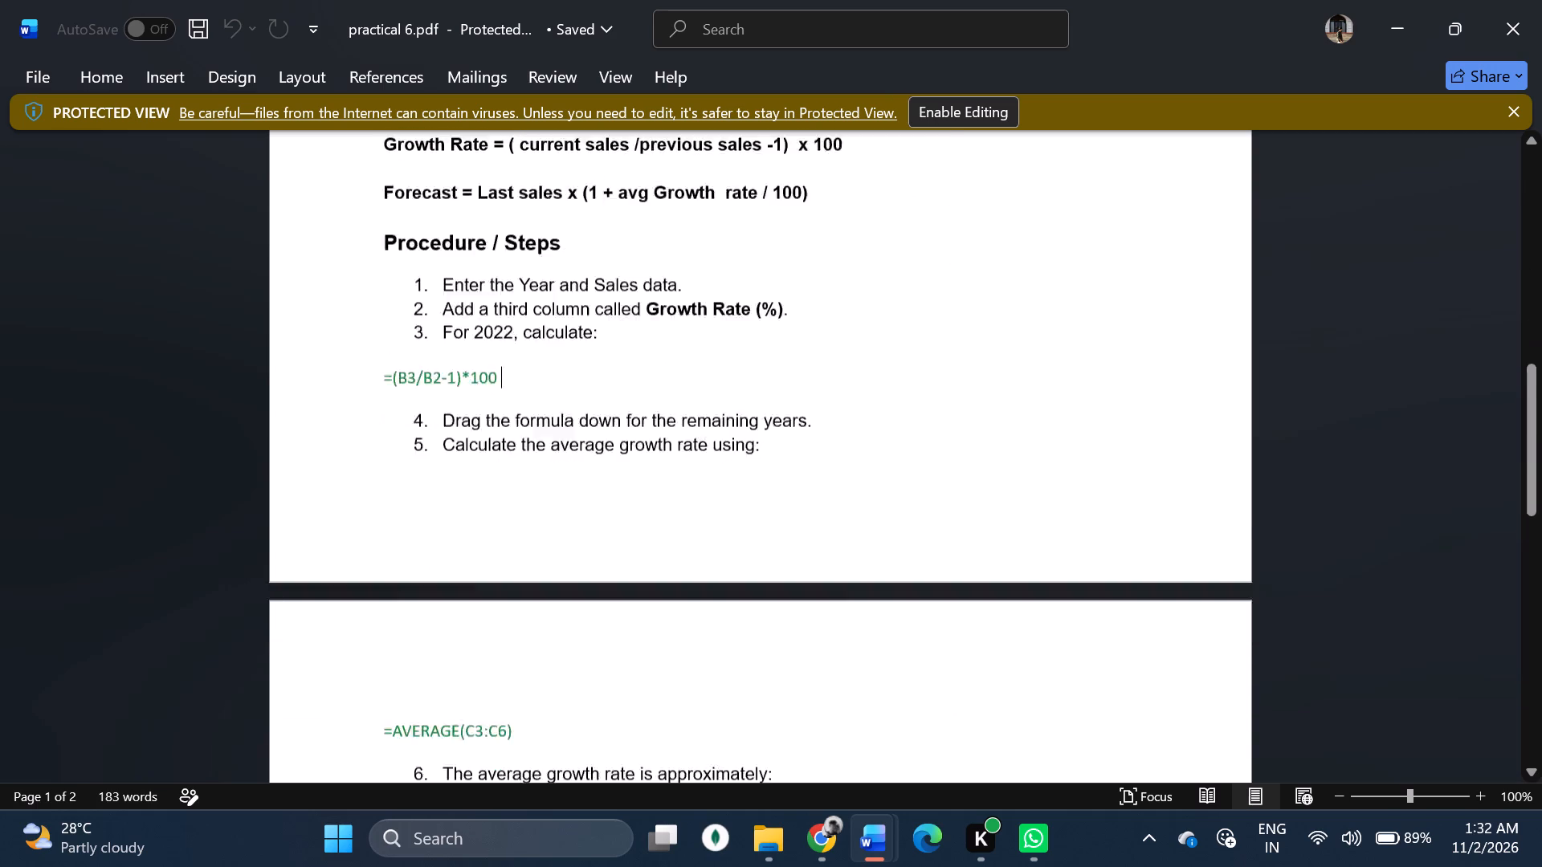
scroll(628, 609, down, 3)
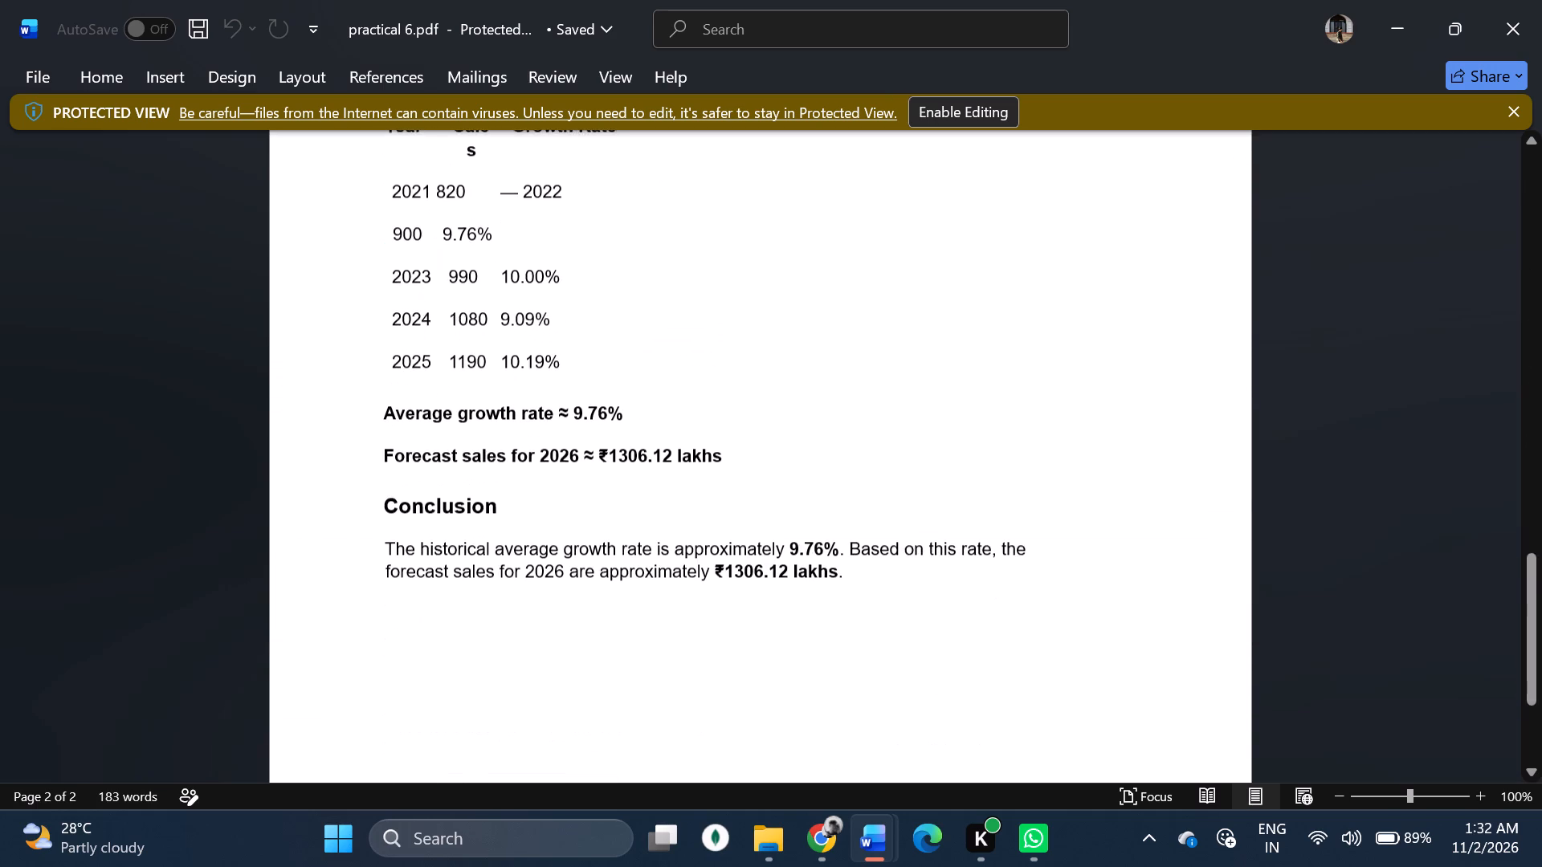
scroll(628, 609, down, 1)
scroll(628, 609, up, 4)
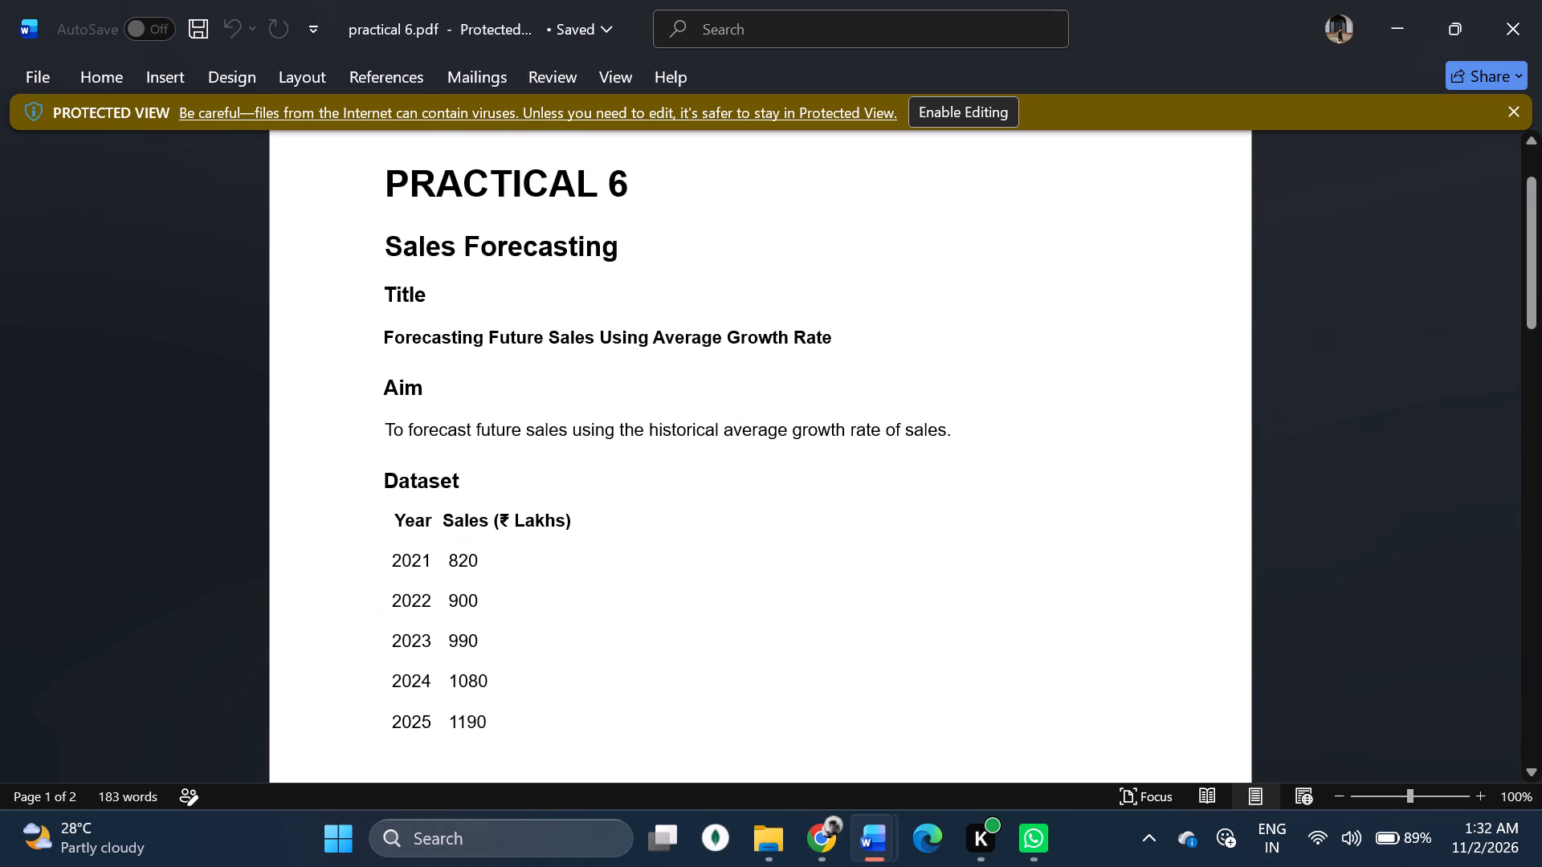
scroll(628, 609, down, 1)
scroll(508, 311, up, 2)
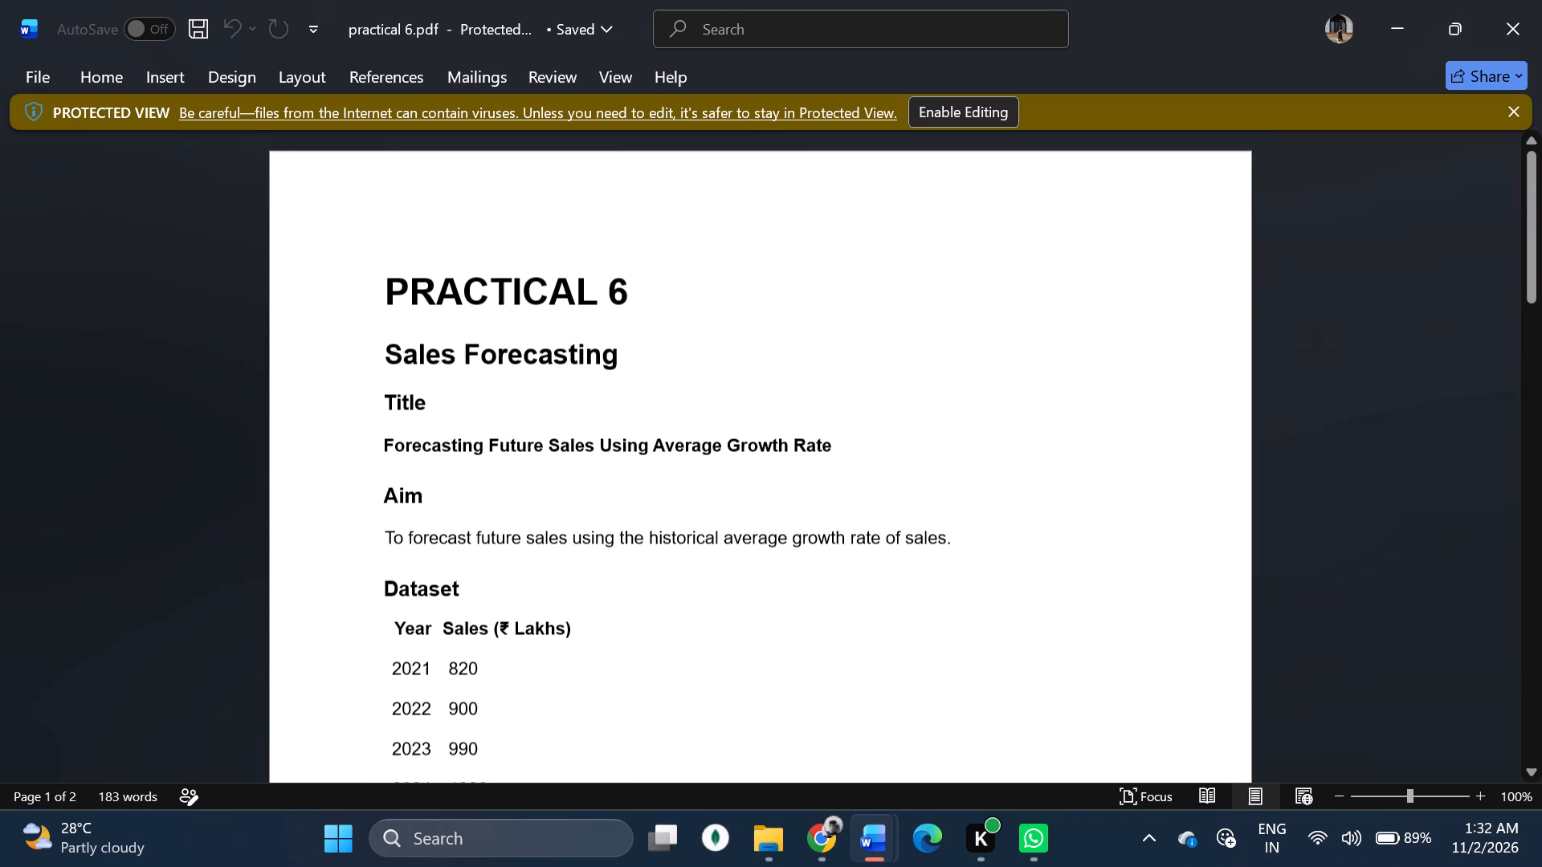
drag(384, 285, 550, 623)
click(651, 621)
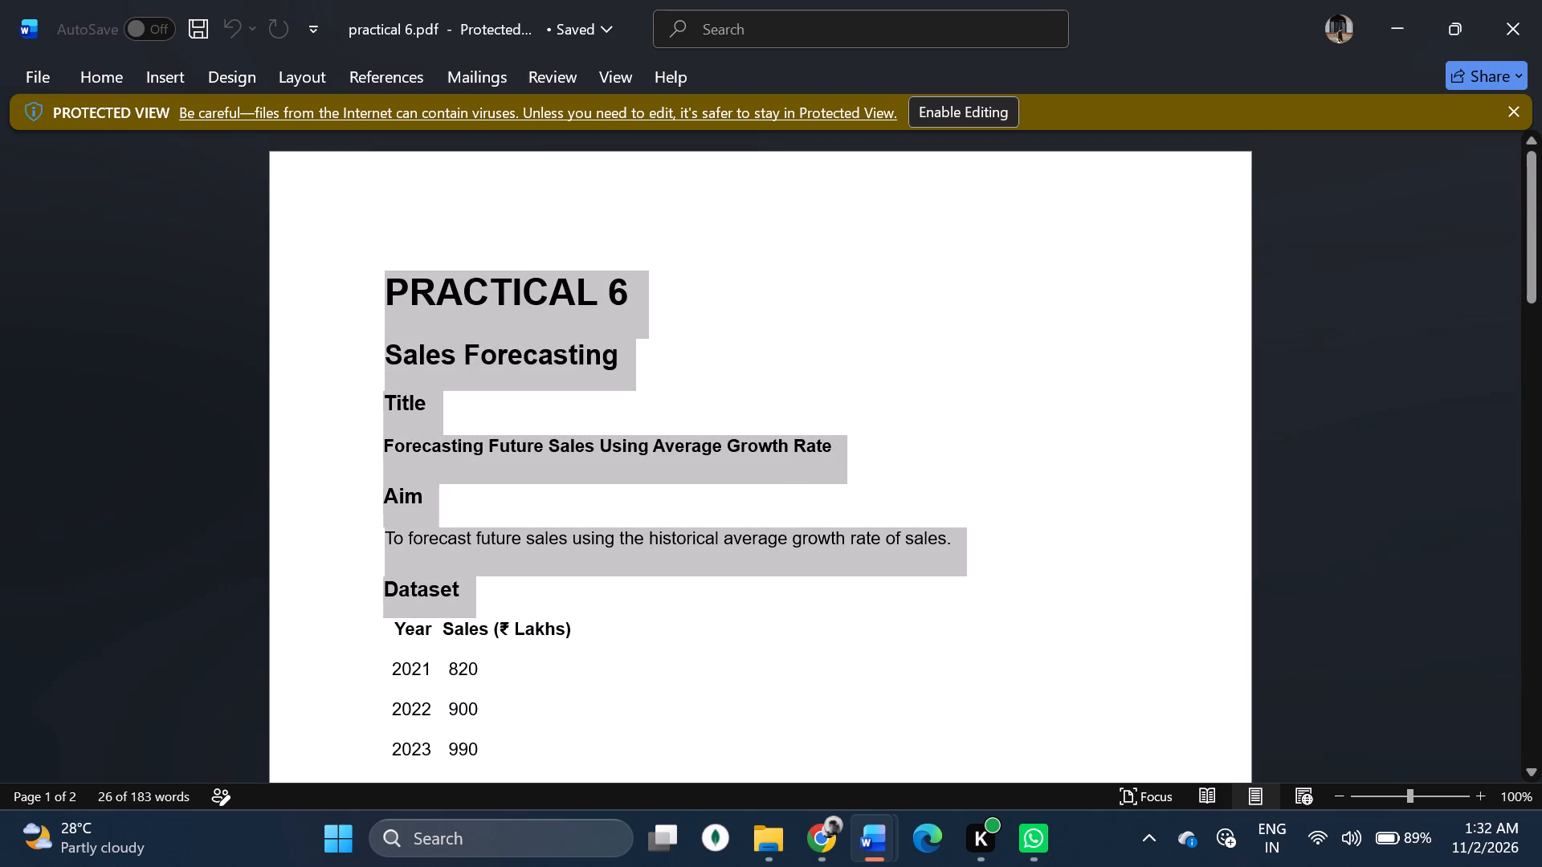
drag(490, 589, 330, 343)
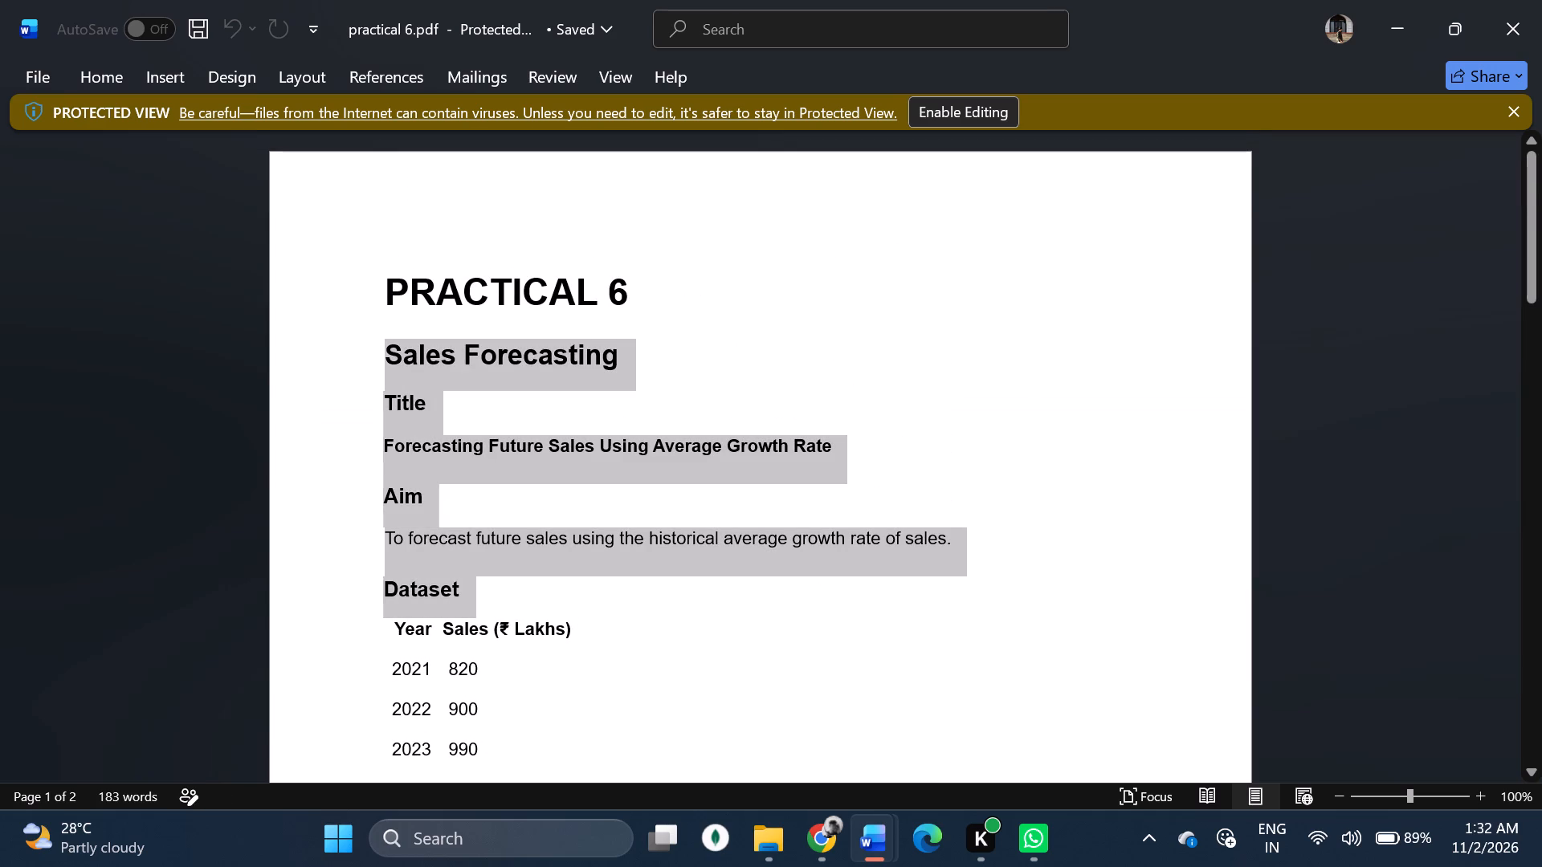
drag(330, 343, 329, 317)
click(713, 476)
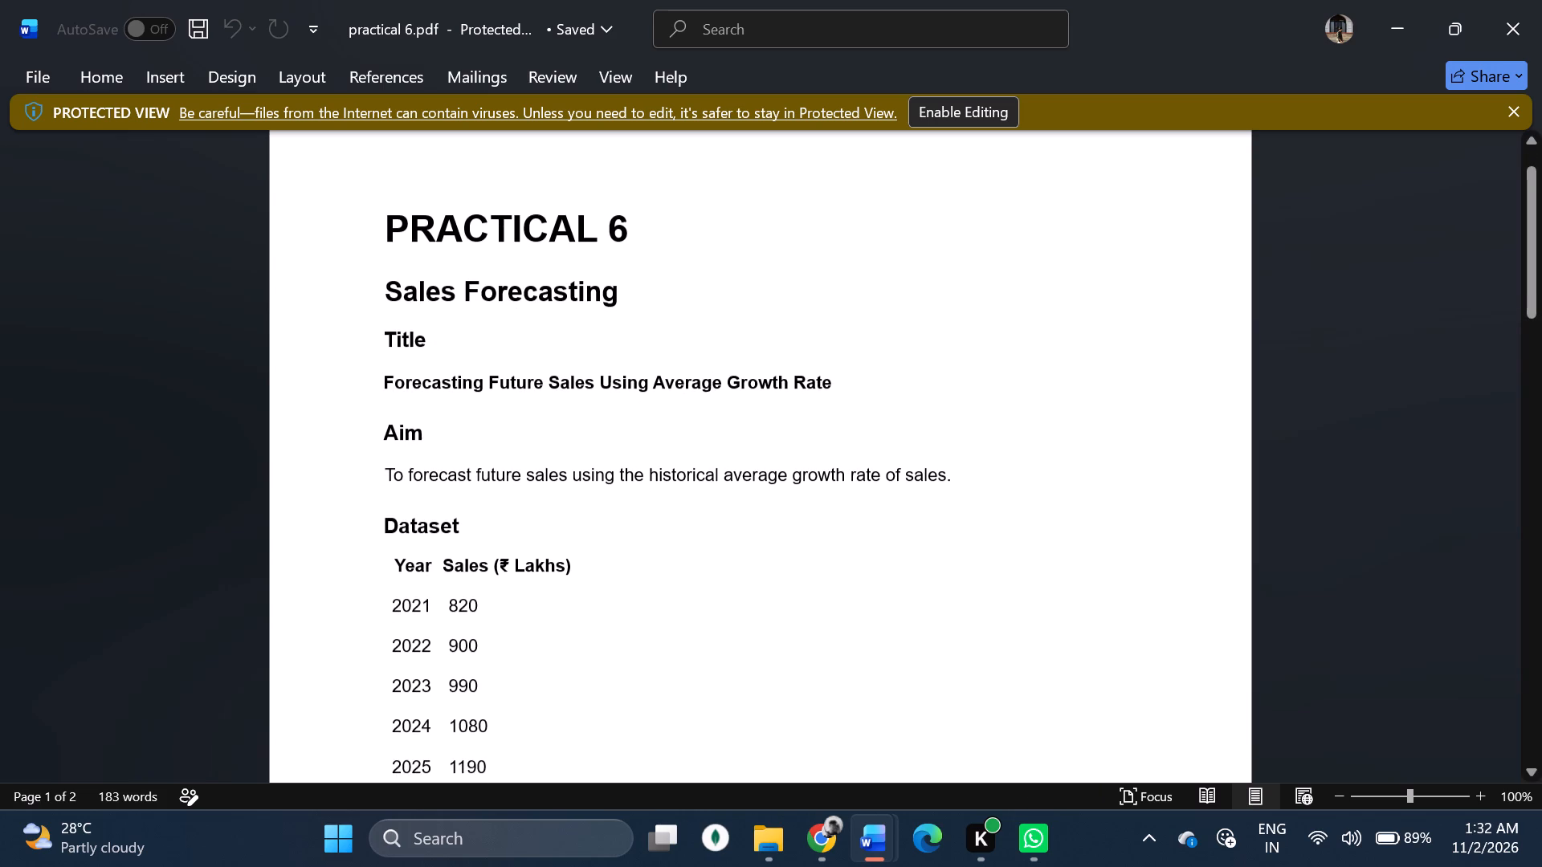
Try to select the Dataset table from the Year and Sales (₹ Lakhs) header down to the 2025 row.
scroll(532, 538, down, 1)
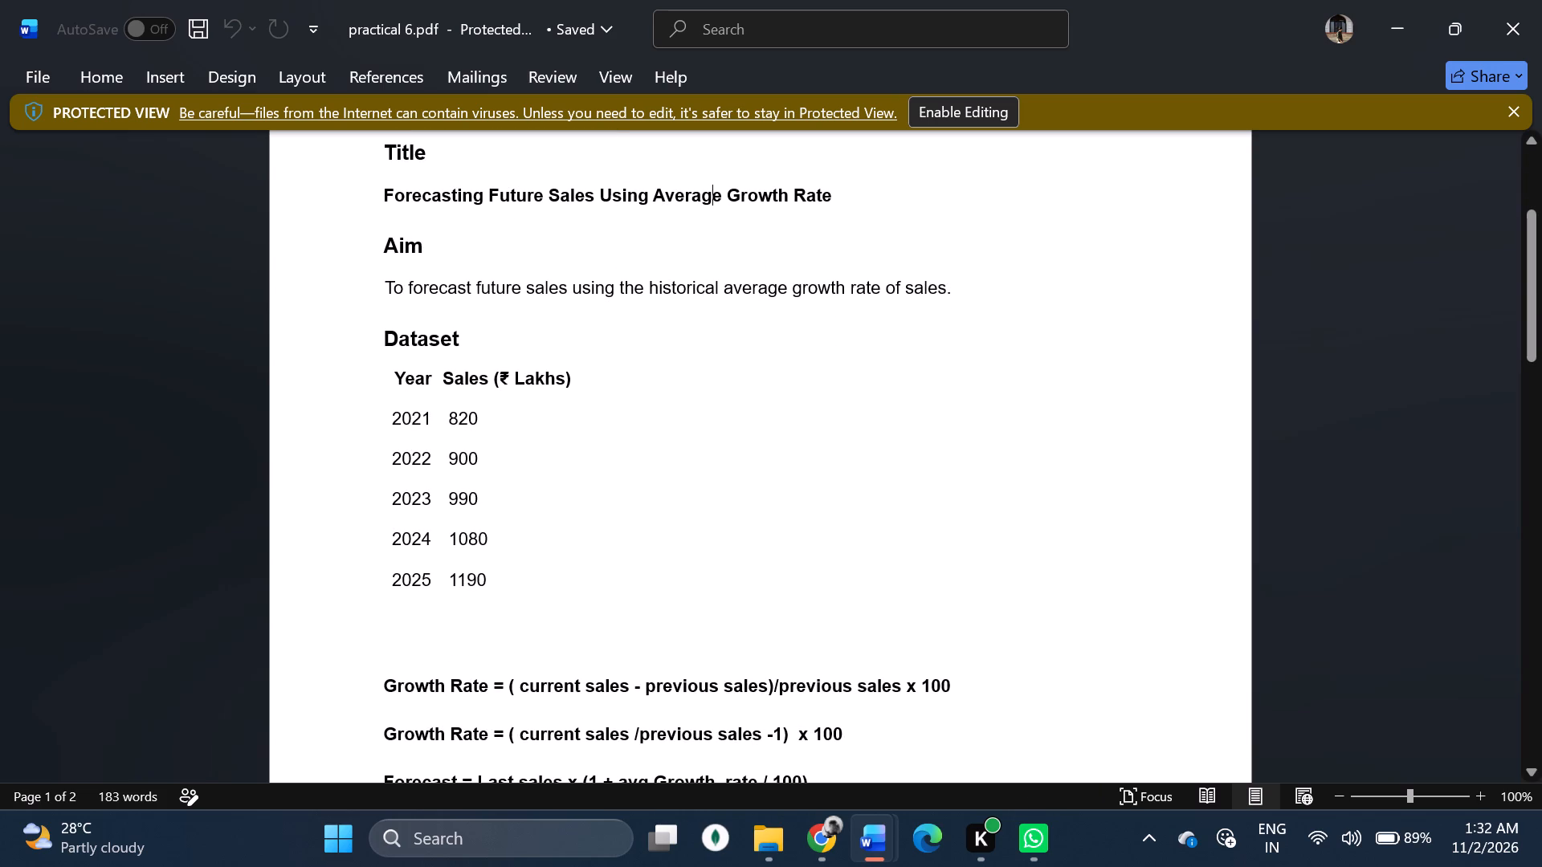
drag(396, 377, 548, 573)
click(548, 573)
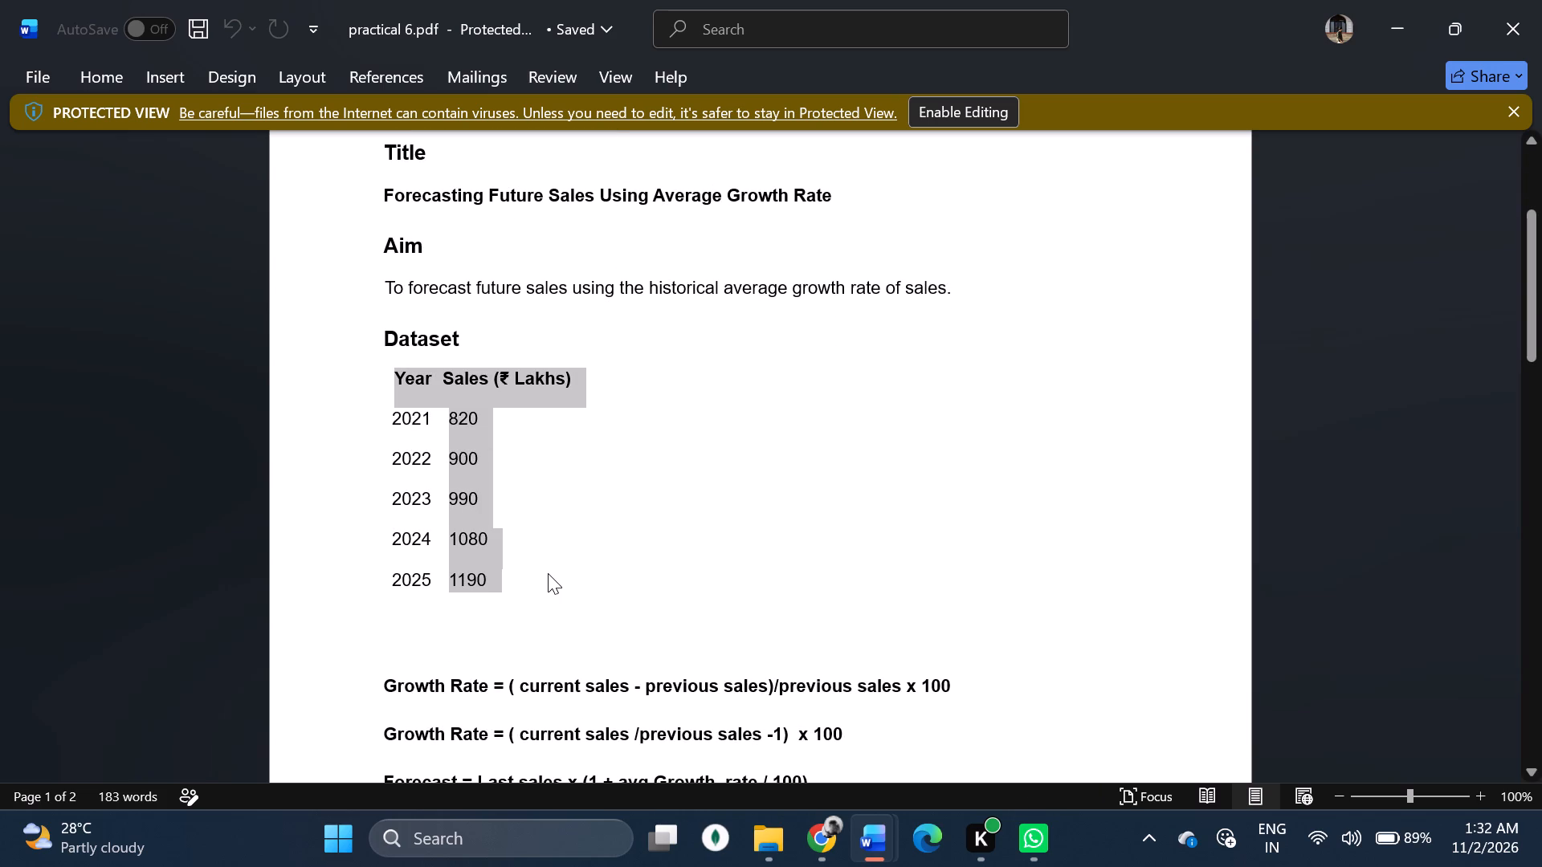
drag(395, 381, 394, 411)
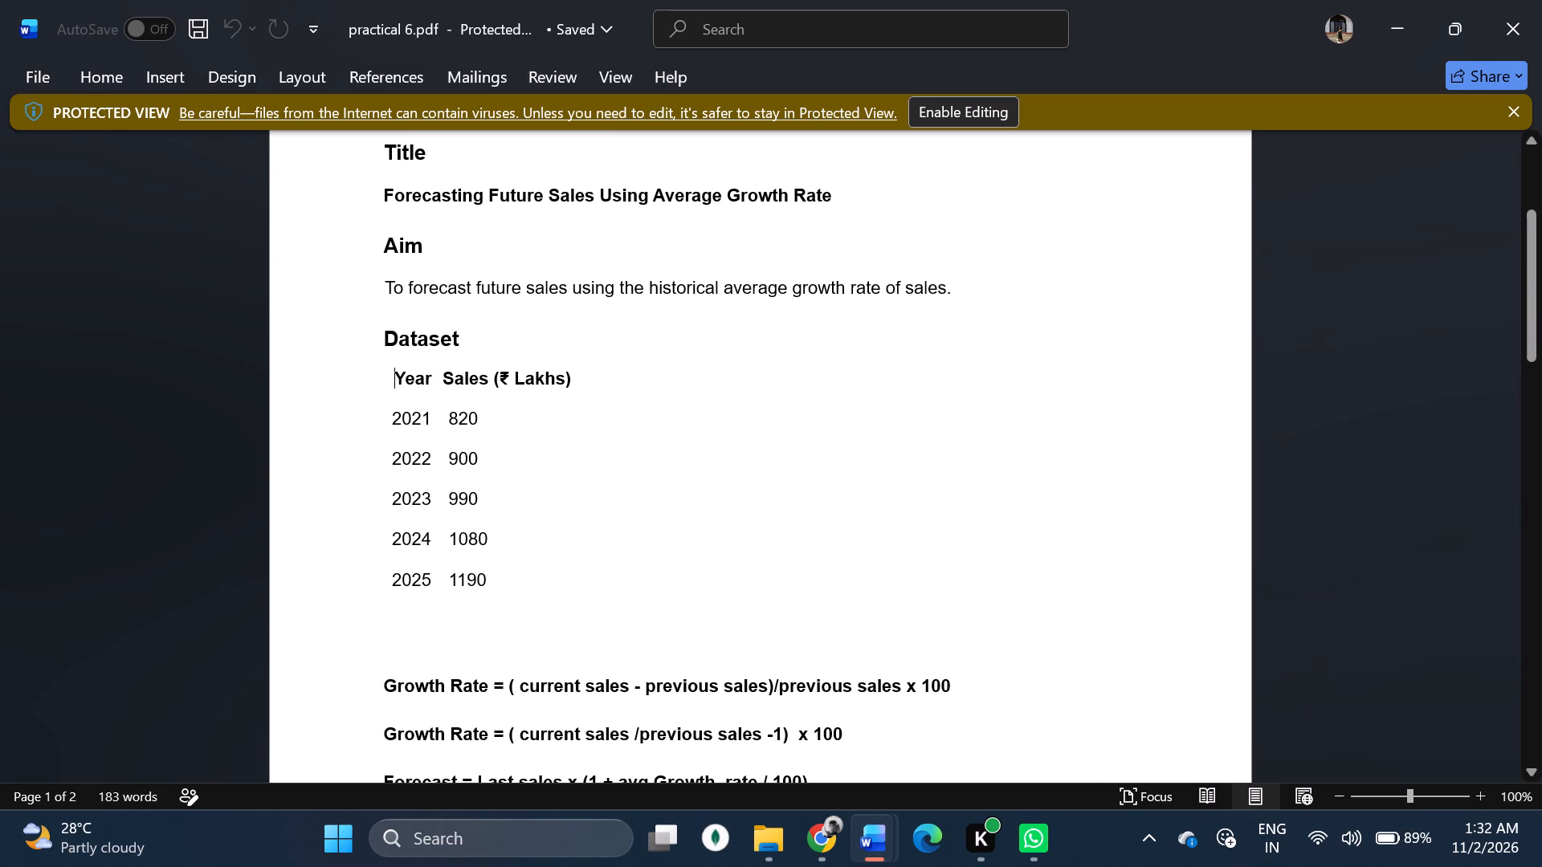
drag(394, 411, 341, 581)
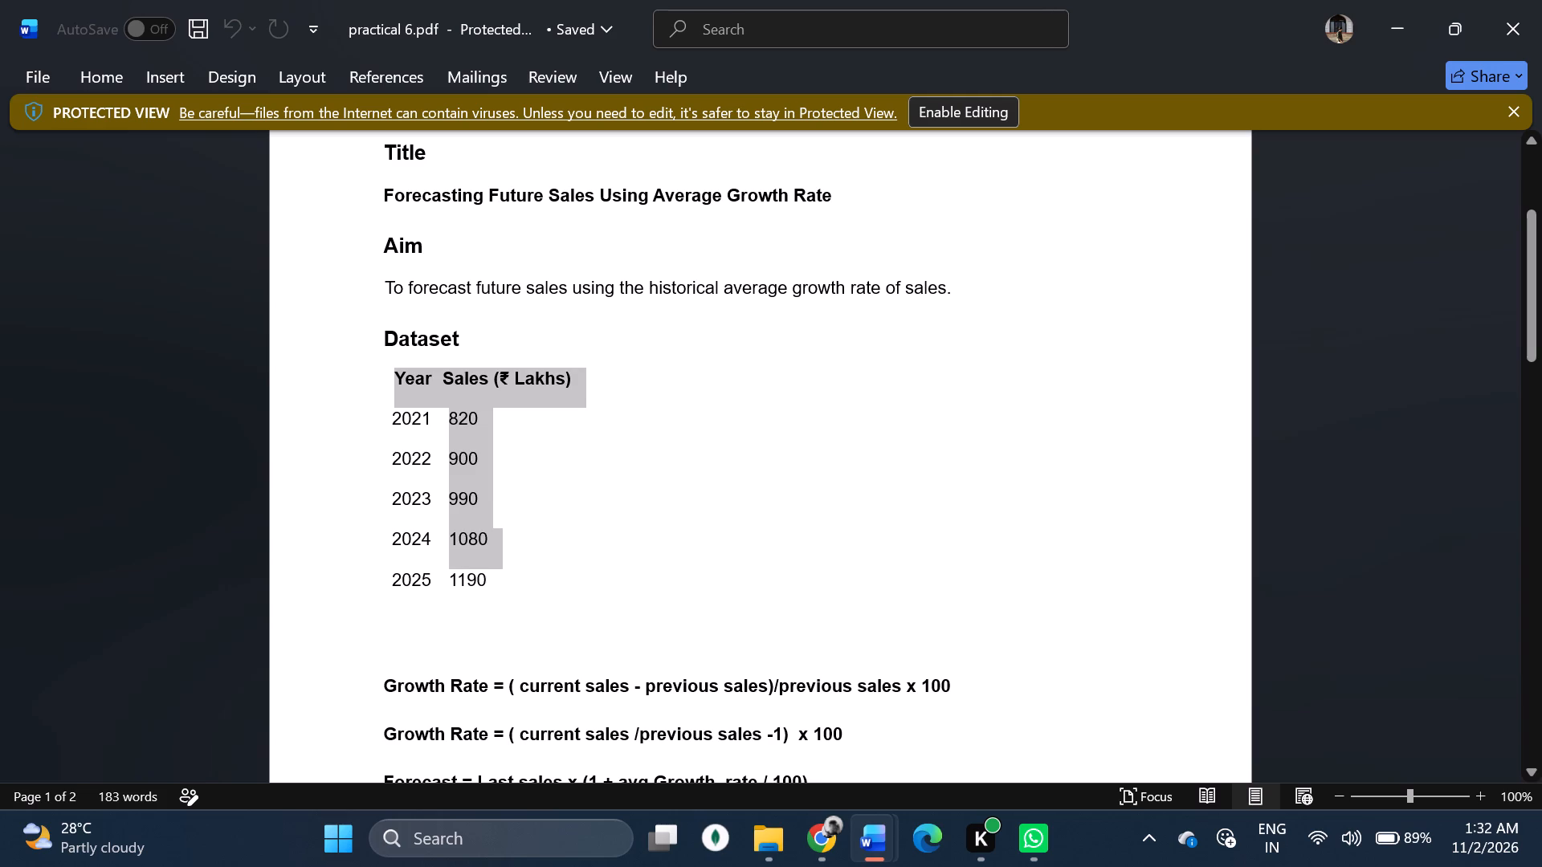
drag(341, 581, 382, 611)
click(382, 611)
Copy the Year column entries, 2021 to 2025, from the Dataset table.
drag(394, 580, 398, 367)
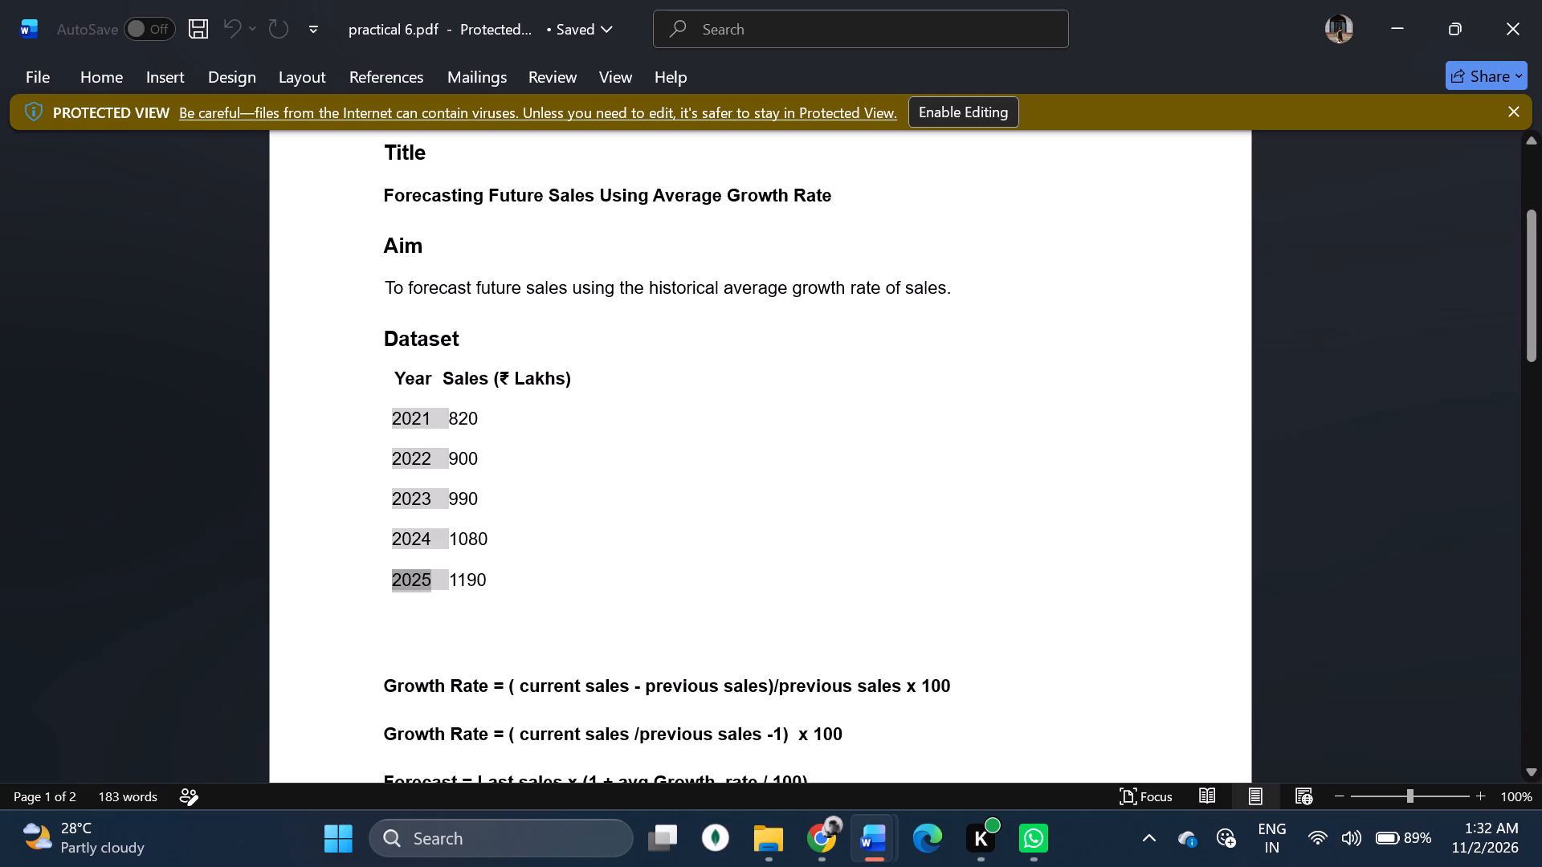
drag(398, 367, 414, 361)
key(ctrl+c)
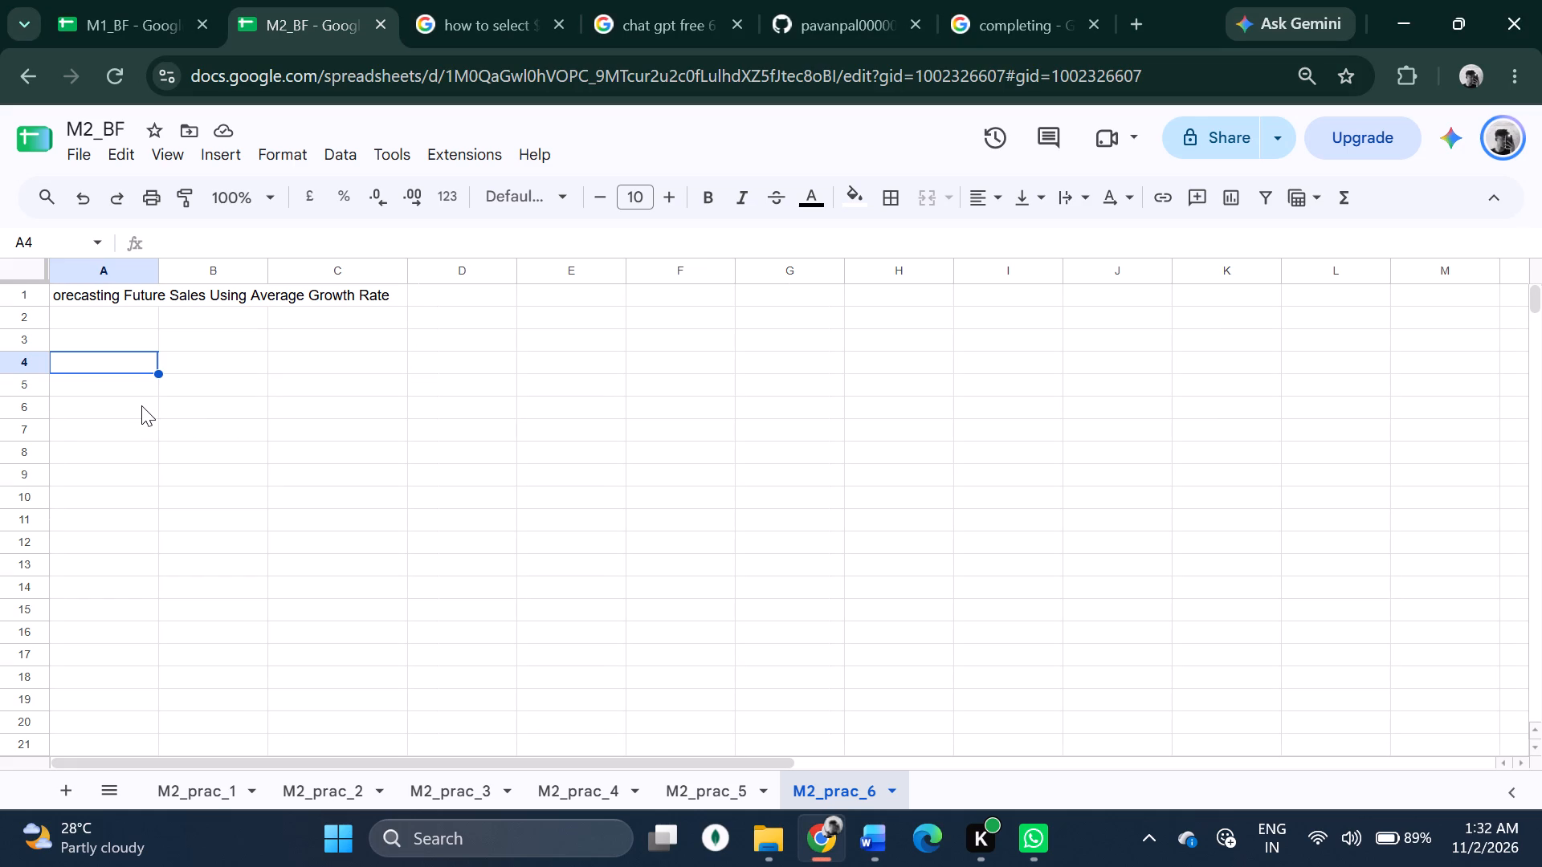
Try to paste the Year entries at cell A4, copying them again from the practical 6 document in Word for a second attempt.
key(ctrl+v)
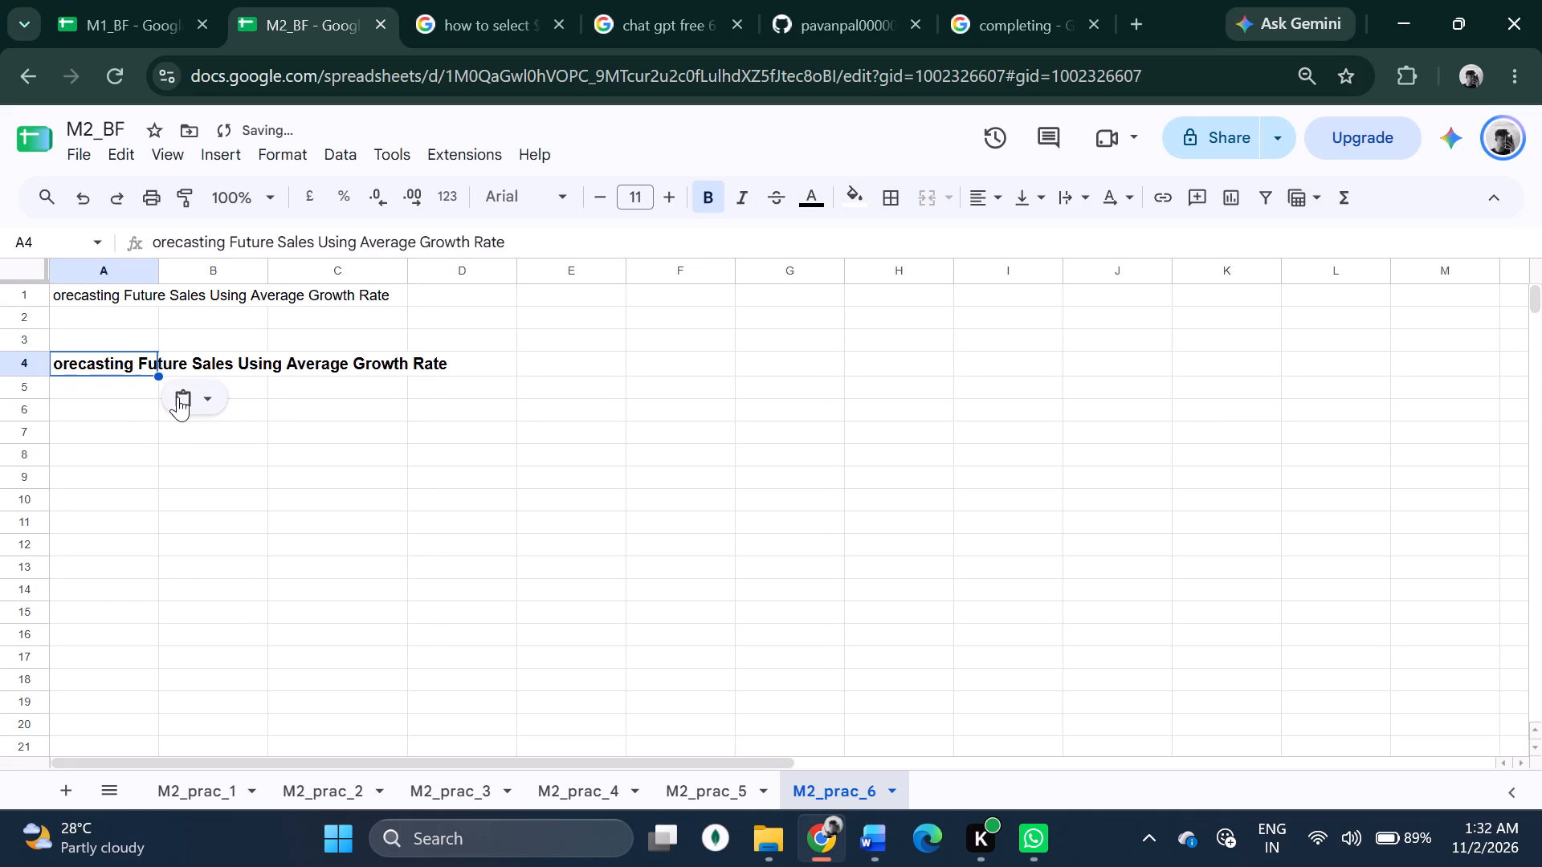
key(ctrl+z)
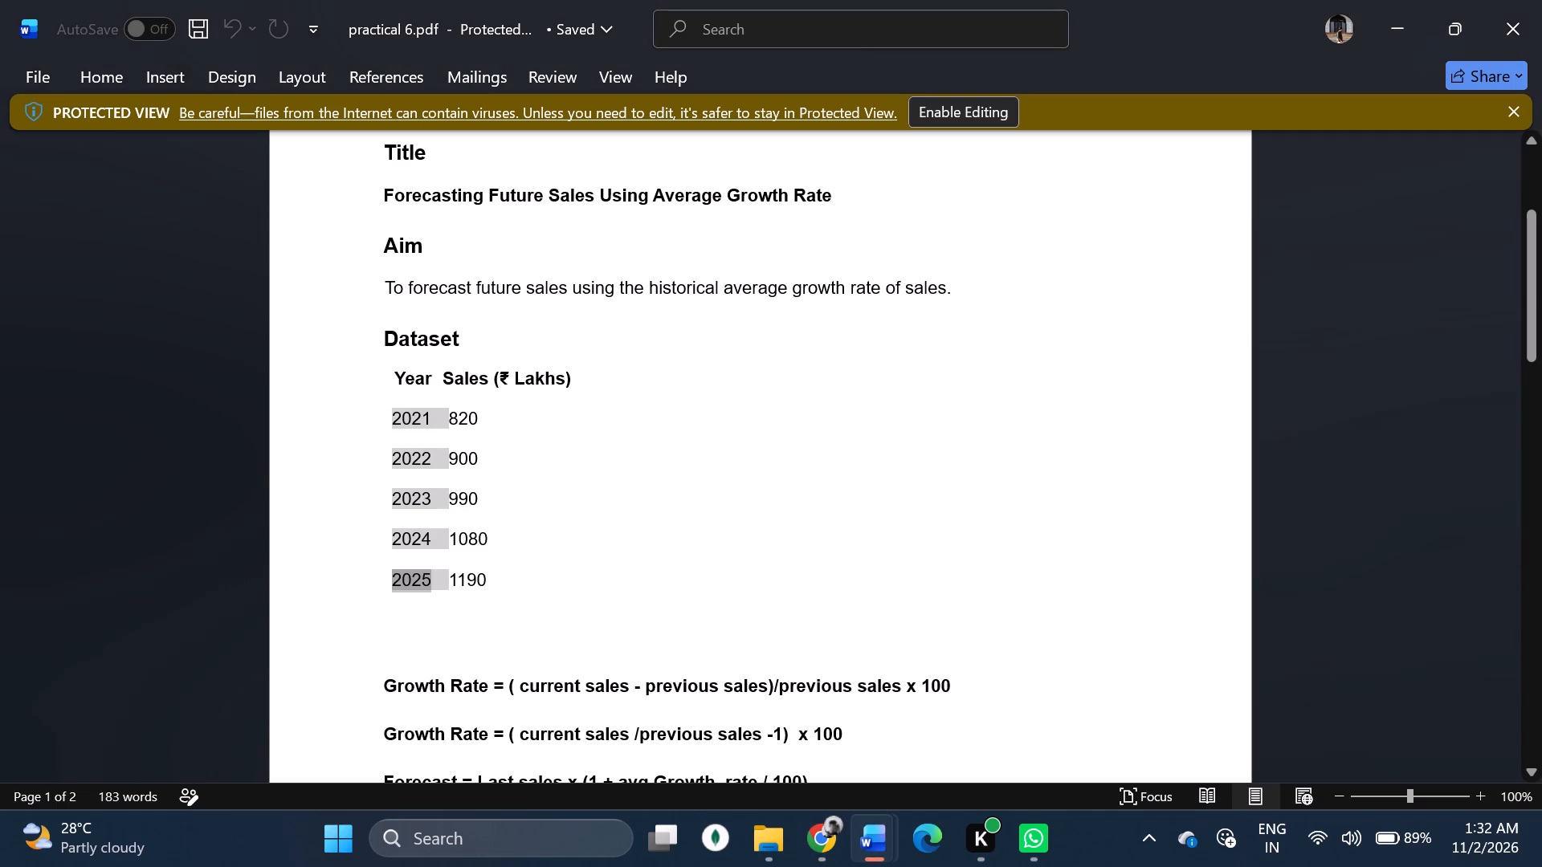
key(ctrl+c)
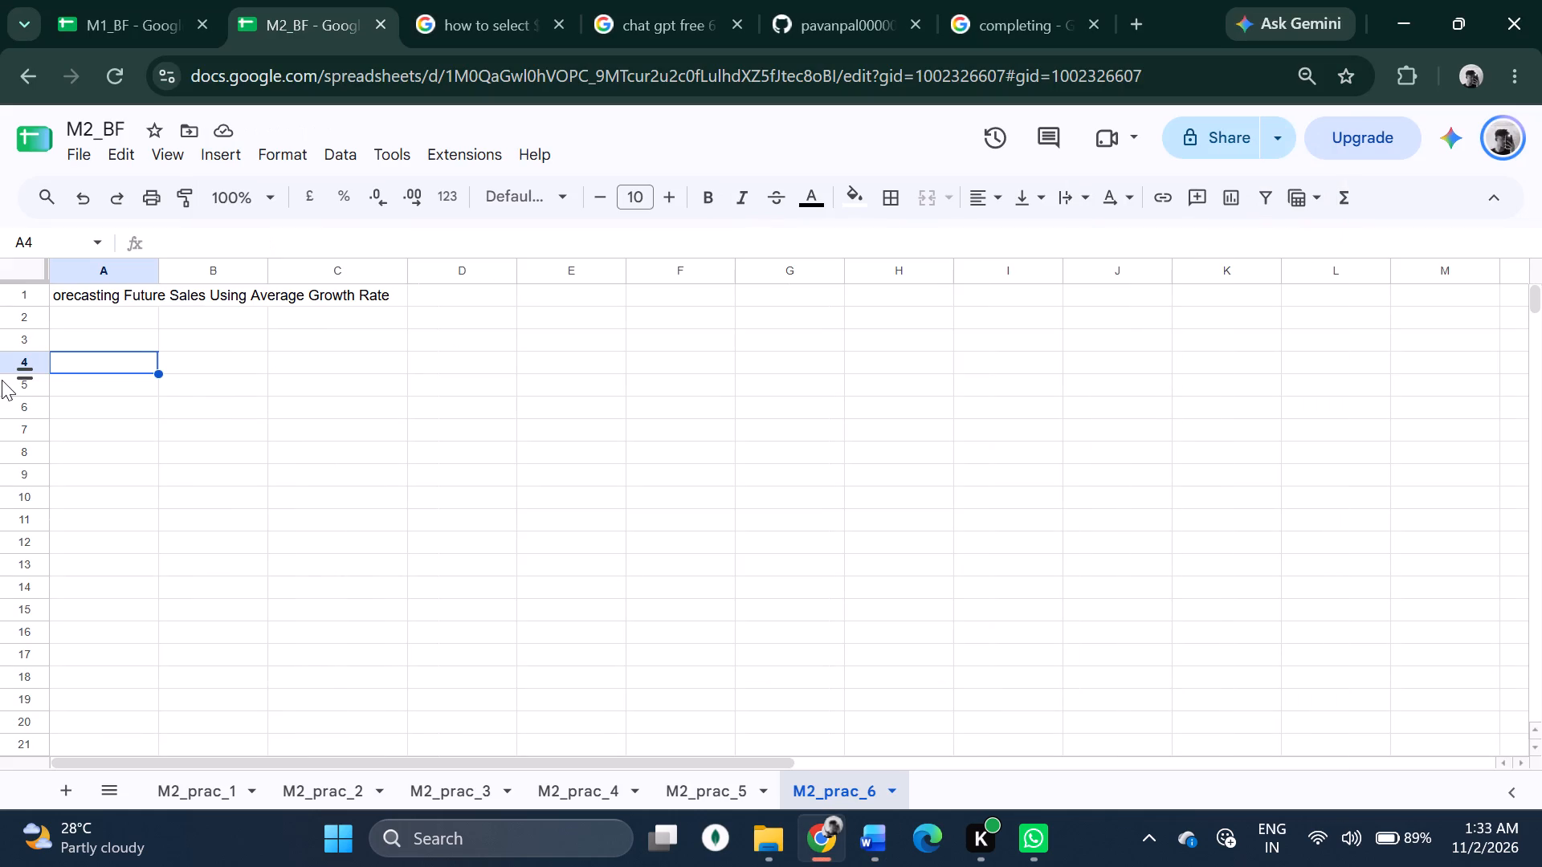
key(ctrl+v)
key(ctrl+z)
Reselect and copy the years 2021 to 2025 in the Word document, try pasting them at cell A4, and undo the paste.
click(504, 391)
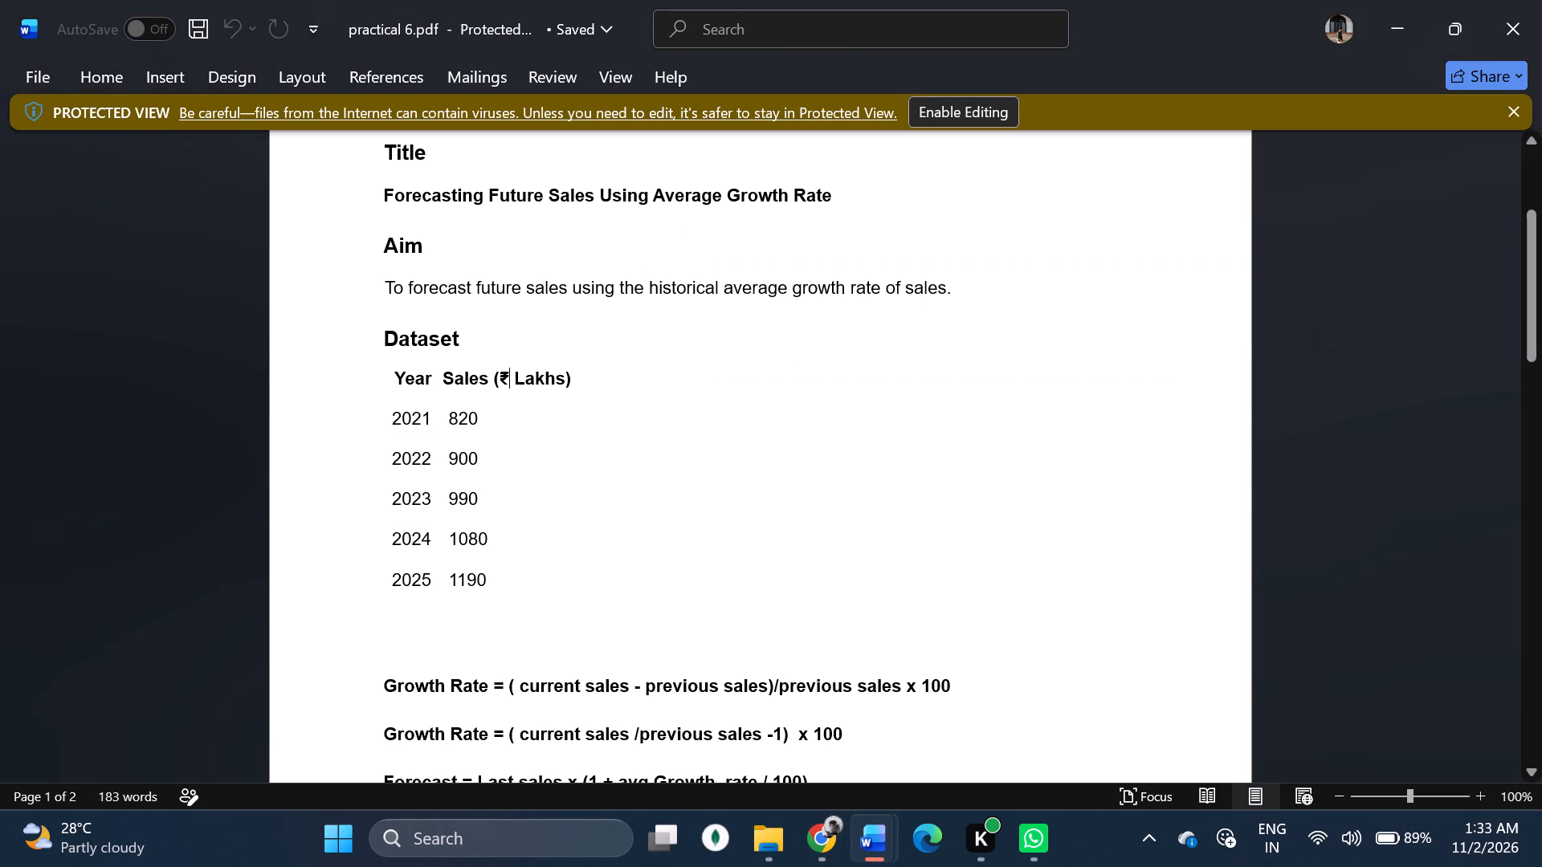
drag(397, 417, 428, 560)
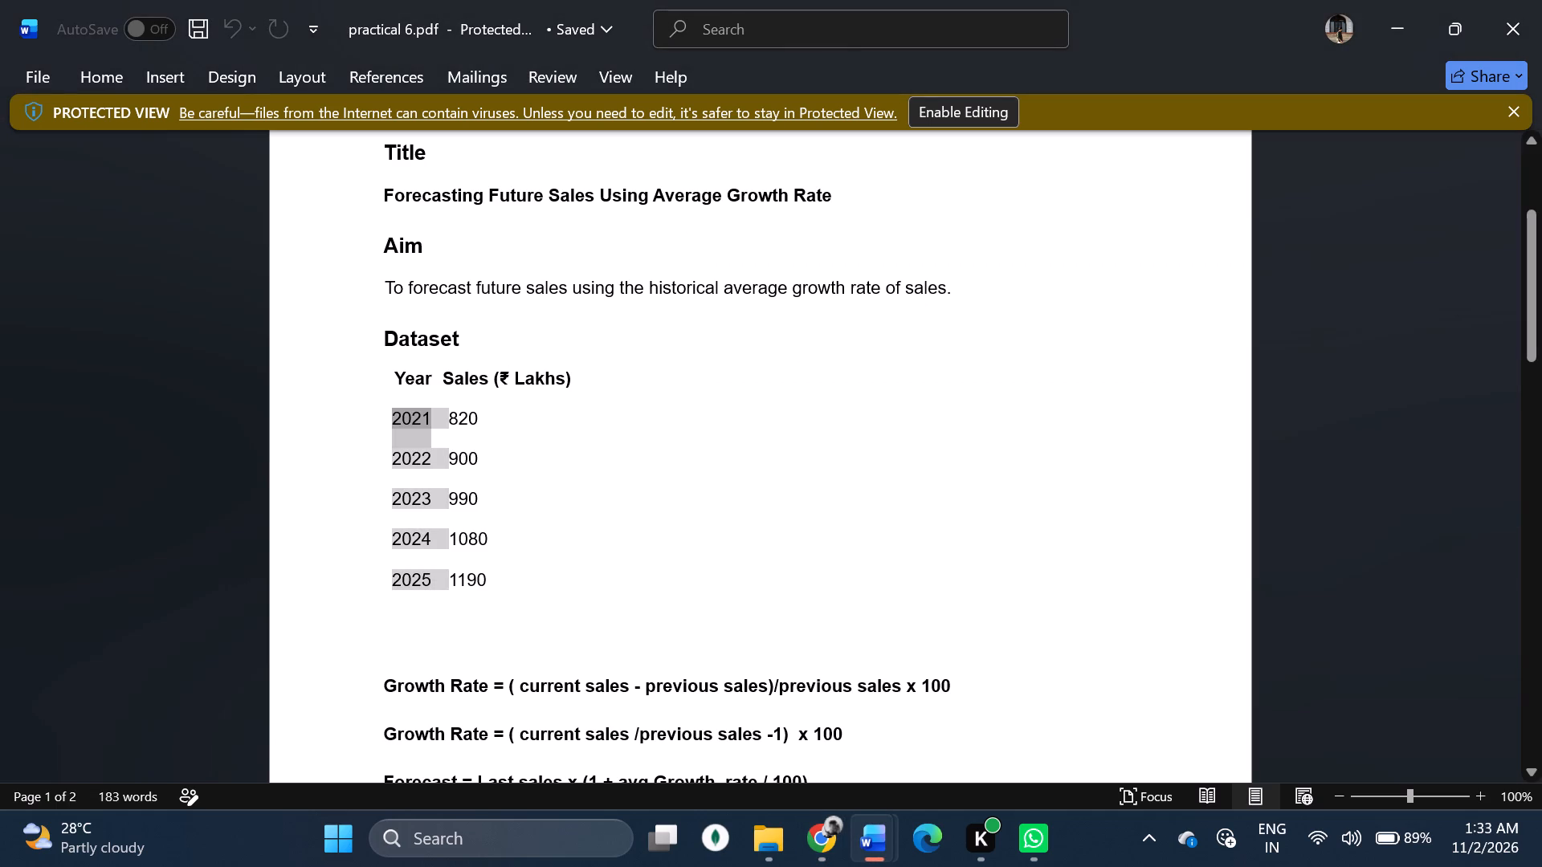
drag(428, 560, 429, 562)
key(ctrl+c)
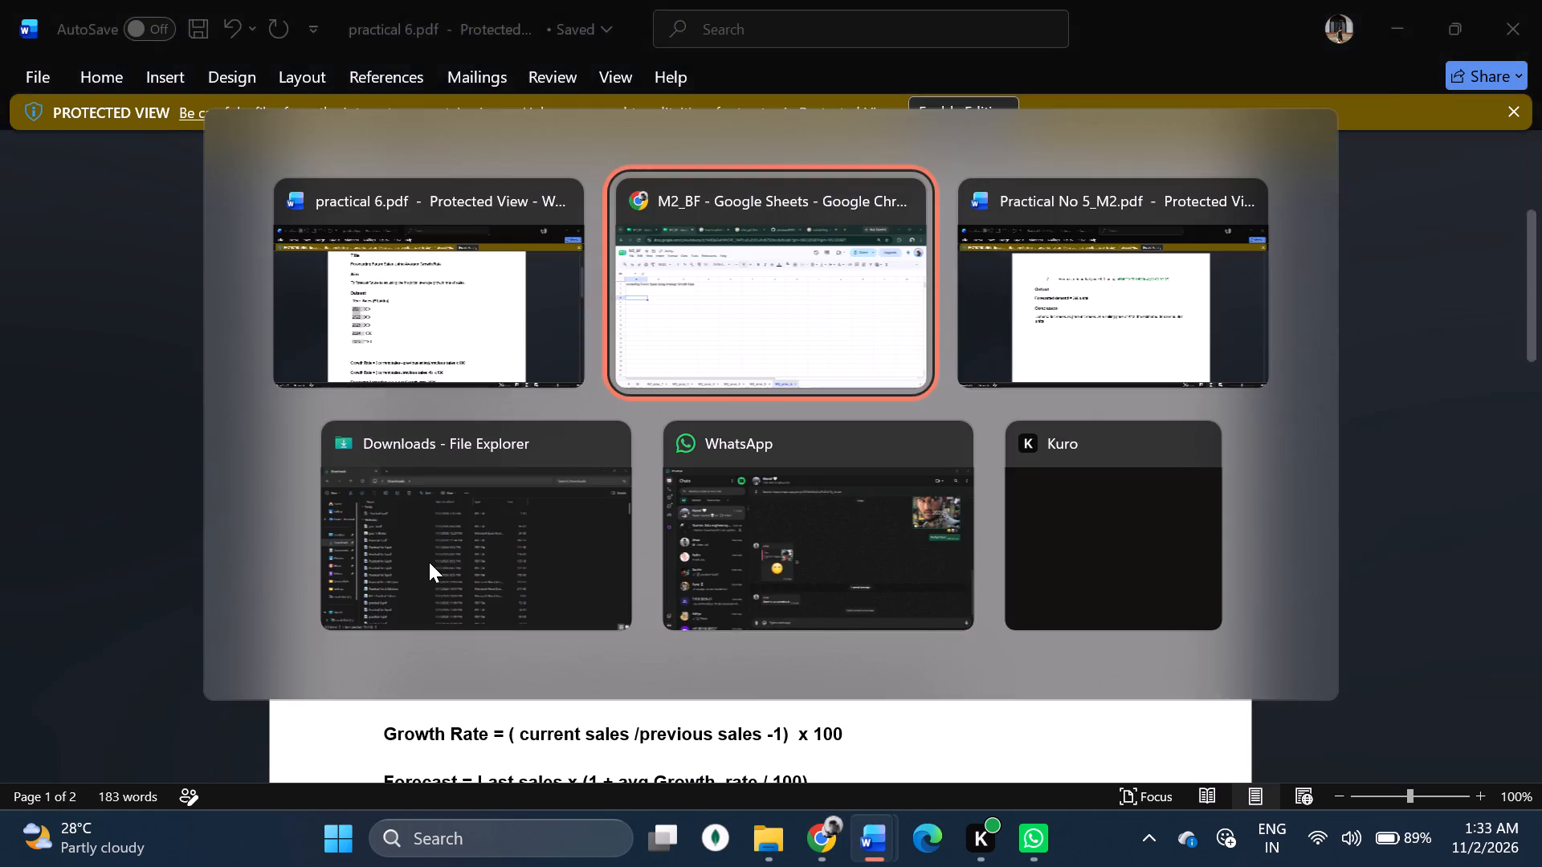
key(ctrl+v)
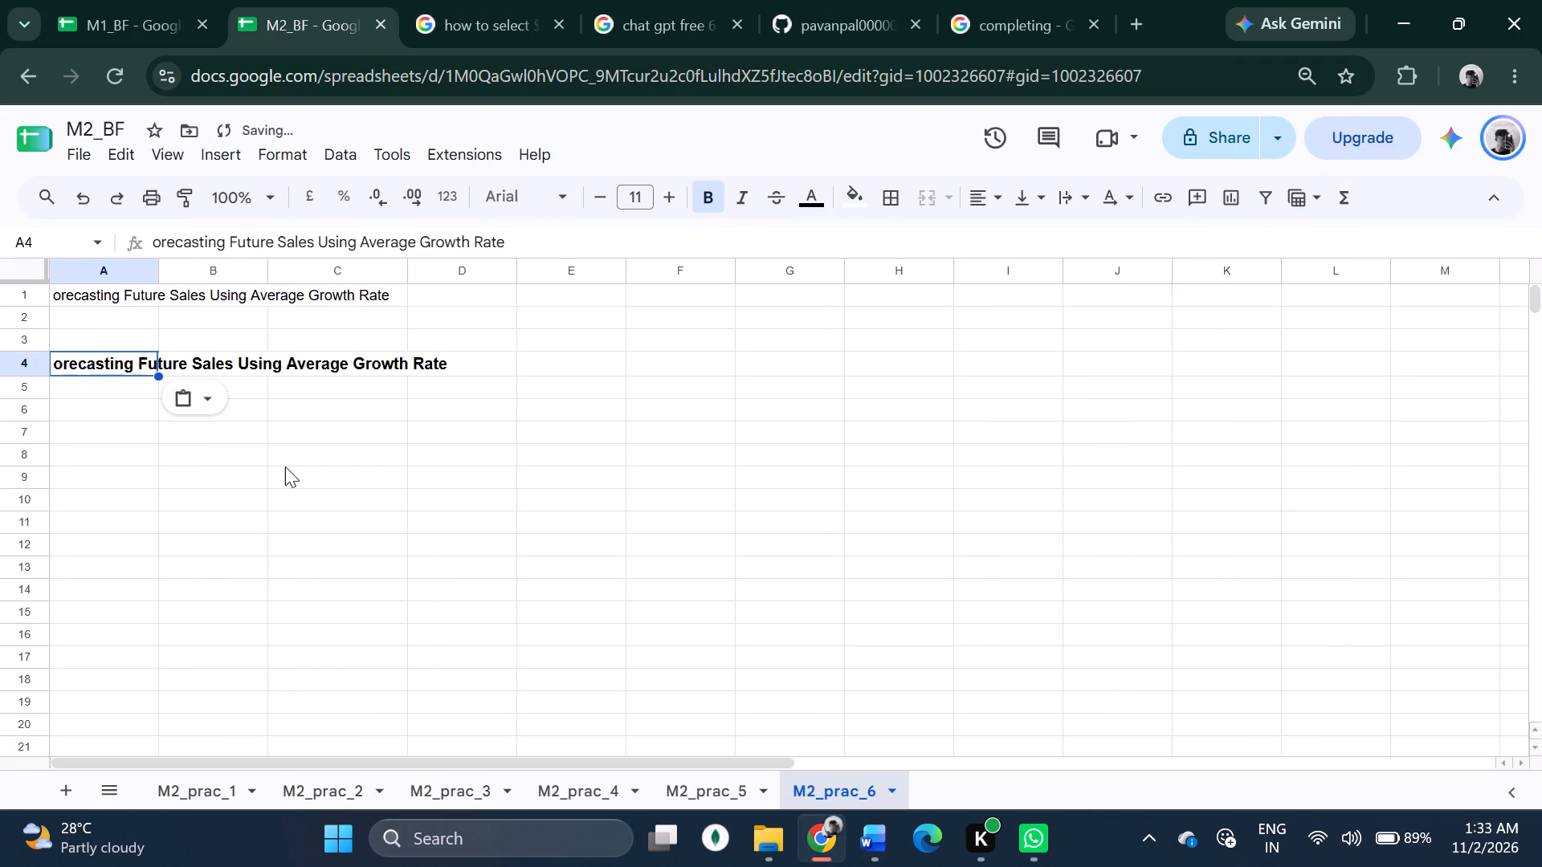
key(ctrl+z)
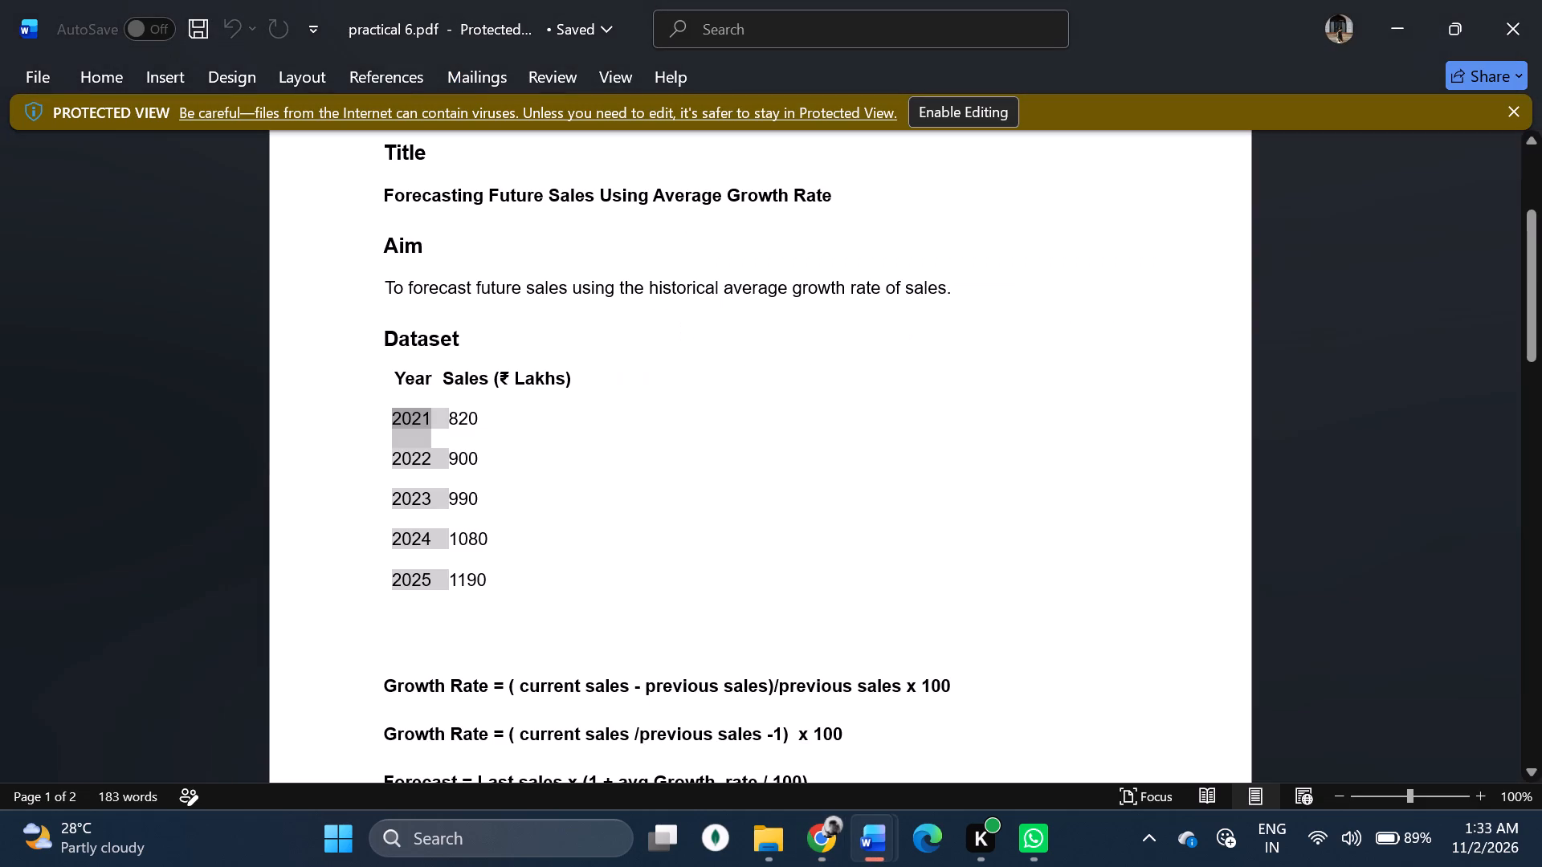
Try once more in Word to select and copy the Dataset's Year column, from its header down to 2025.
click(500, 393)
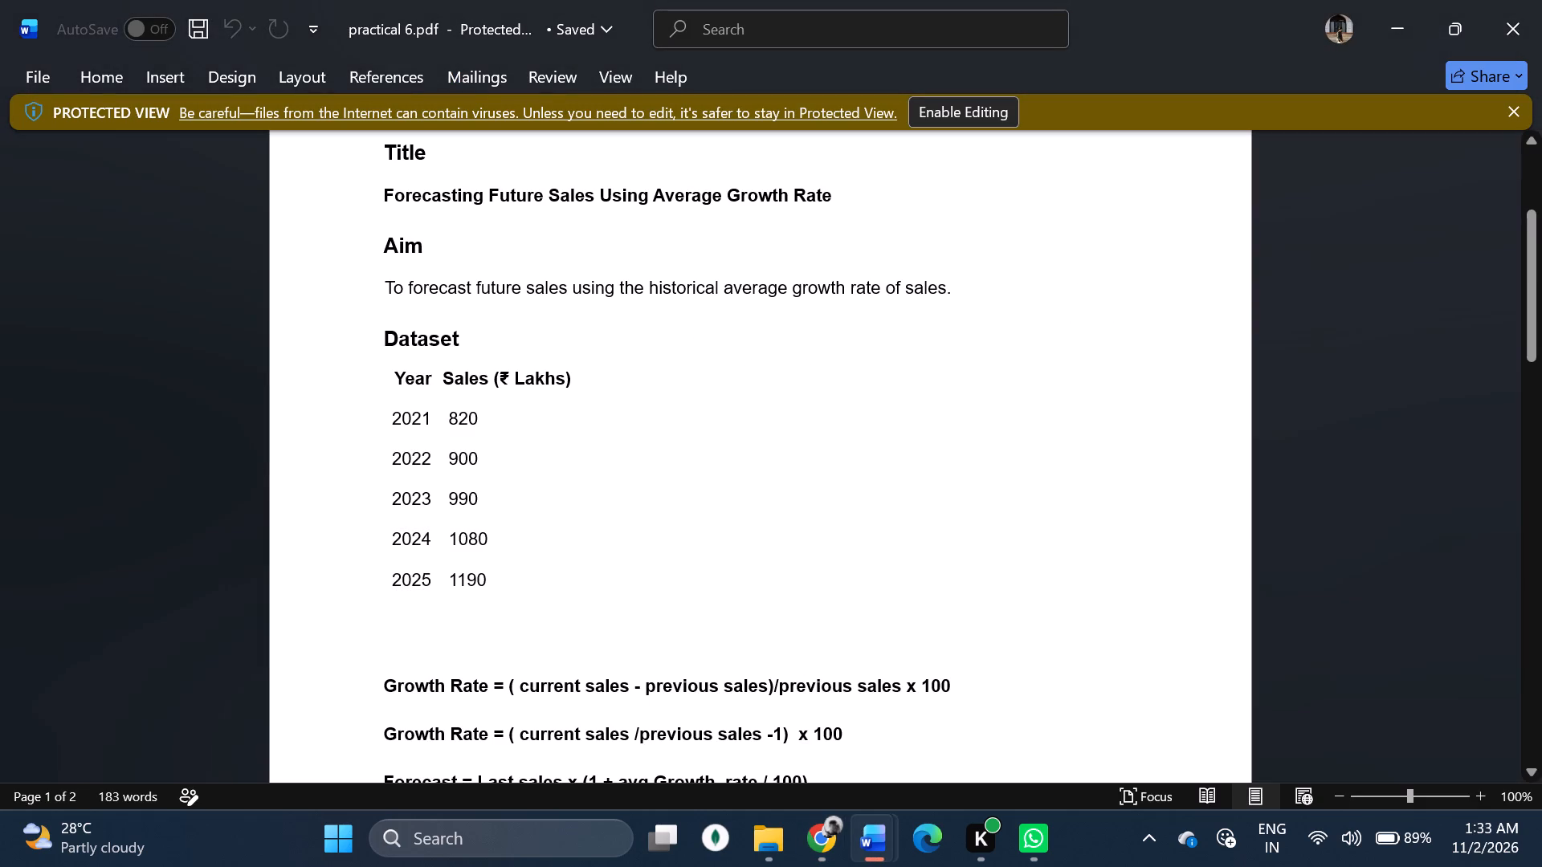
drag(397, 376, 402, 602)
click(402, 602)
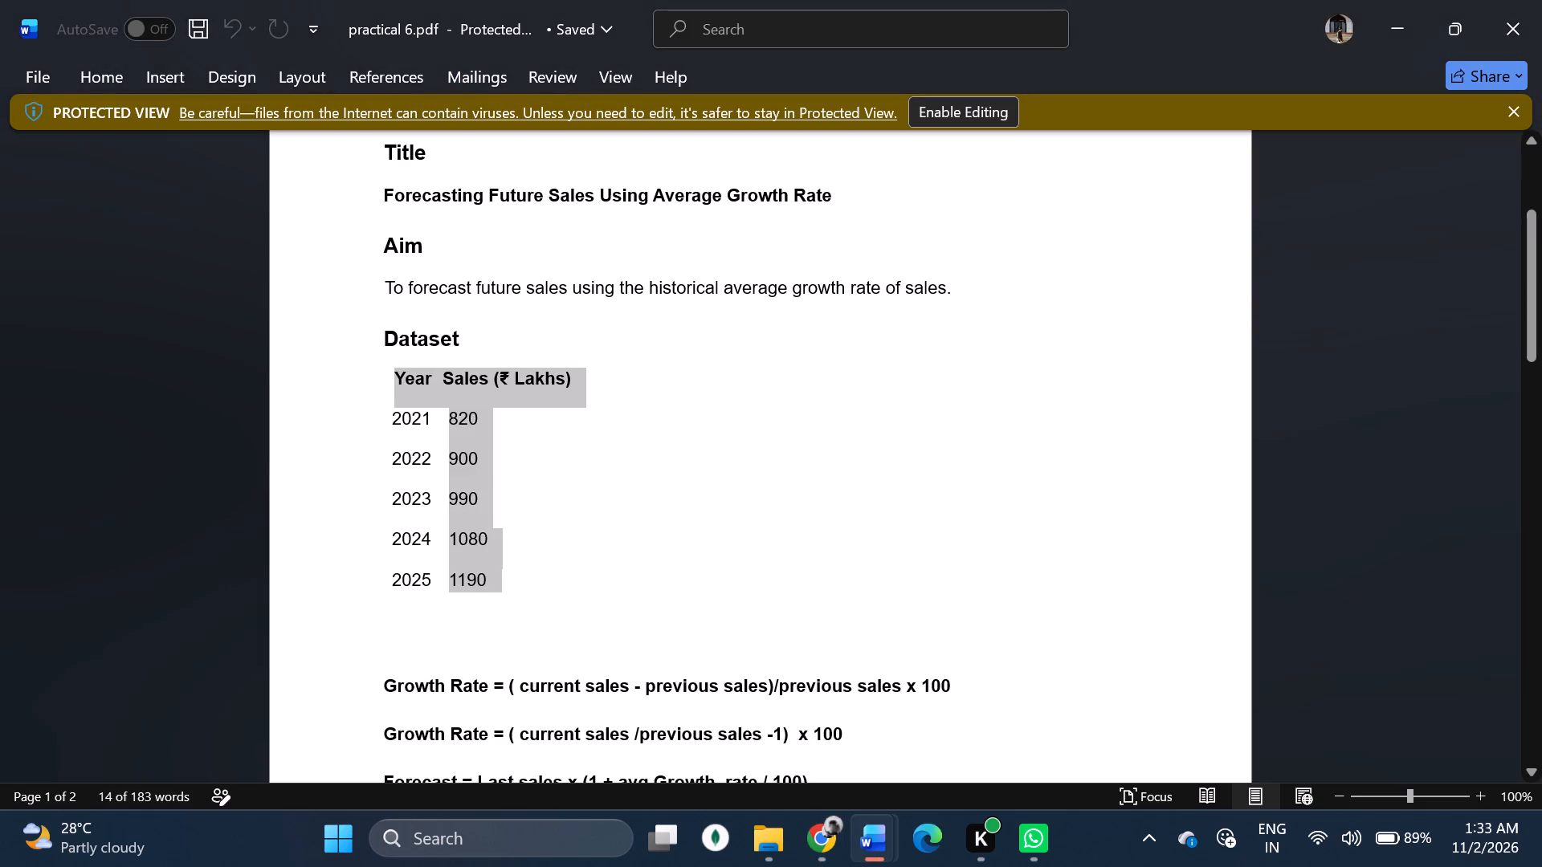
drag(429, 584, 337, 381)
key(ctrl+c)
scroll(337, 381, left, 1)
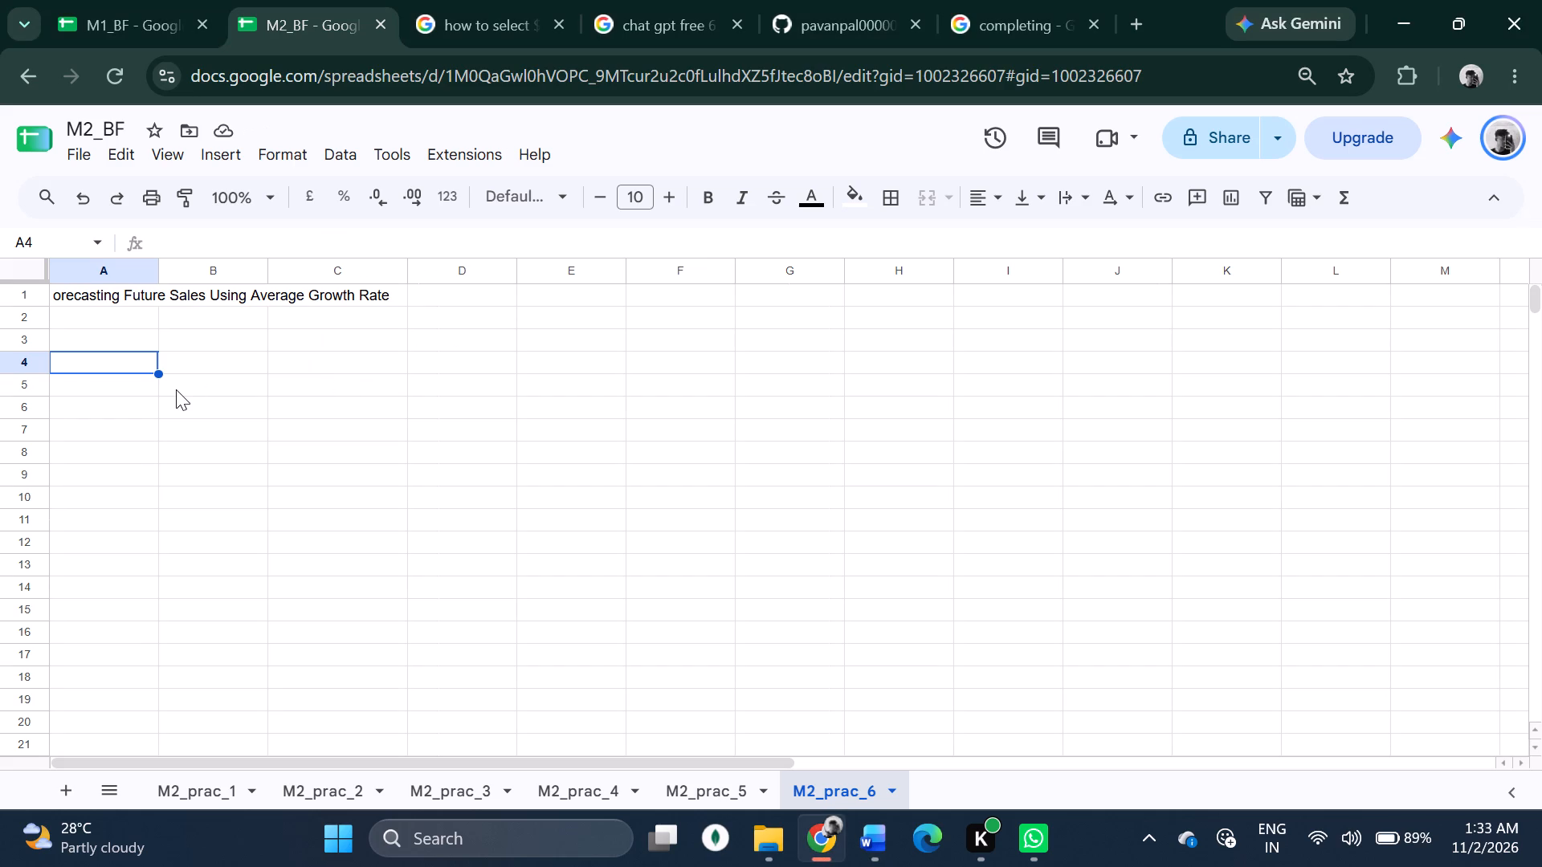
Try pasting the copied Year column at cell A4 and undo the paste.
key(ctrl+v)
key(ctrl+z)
Enter the header "year" in cell A4 and the dataset's first year, 2021, in A5, checking it against the Word document.
double_click(93, 356)
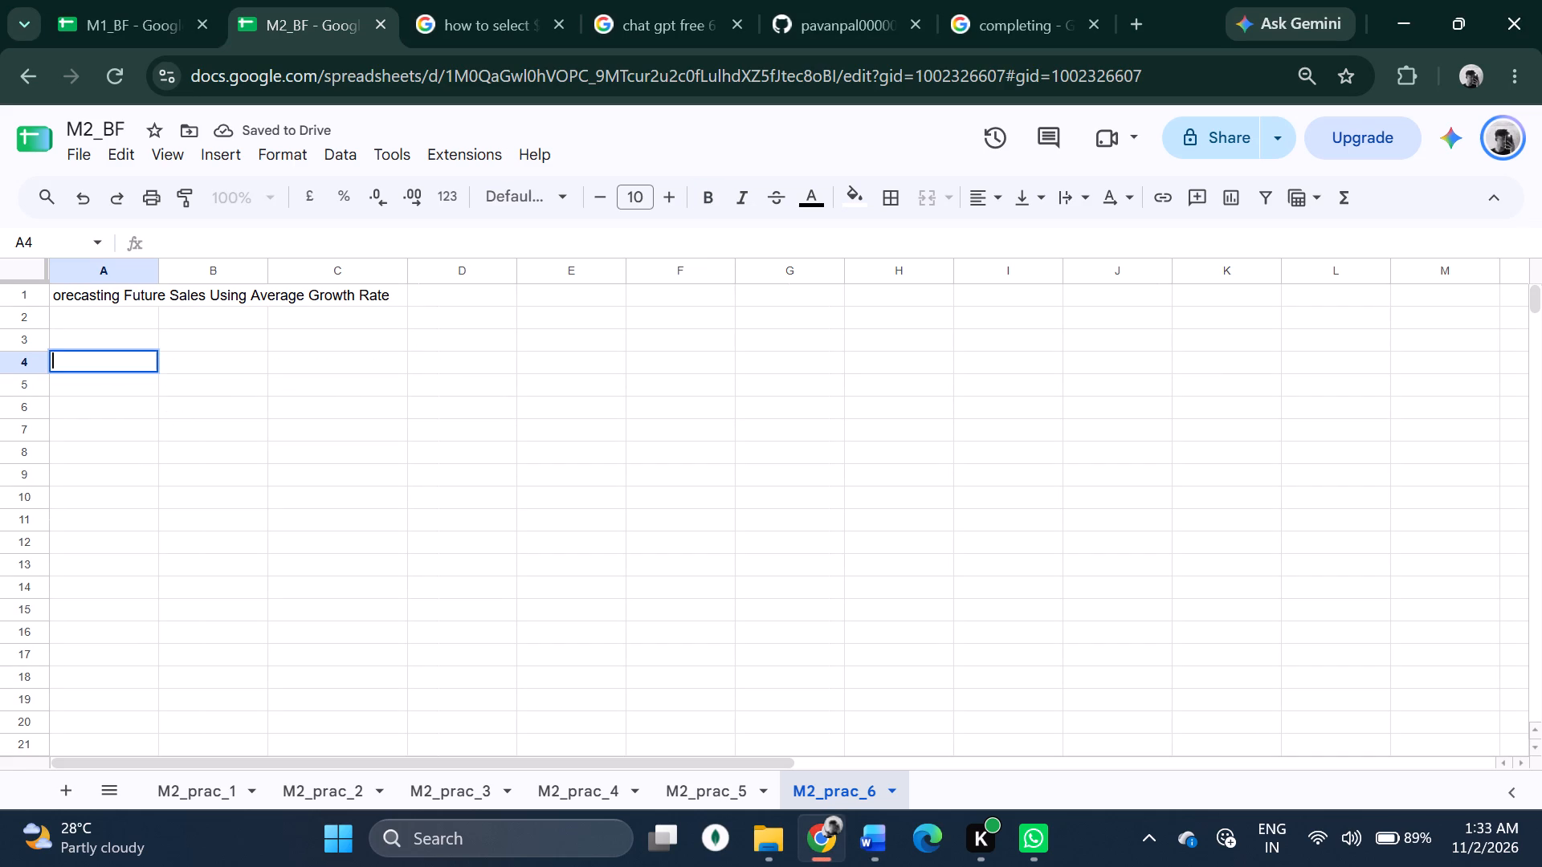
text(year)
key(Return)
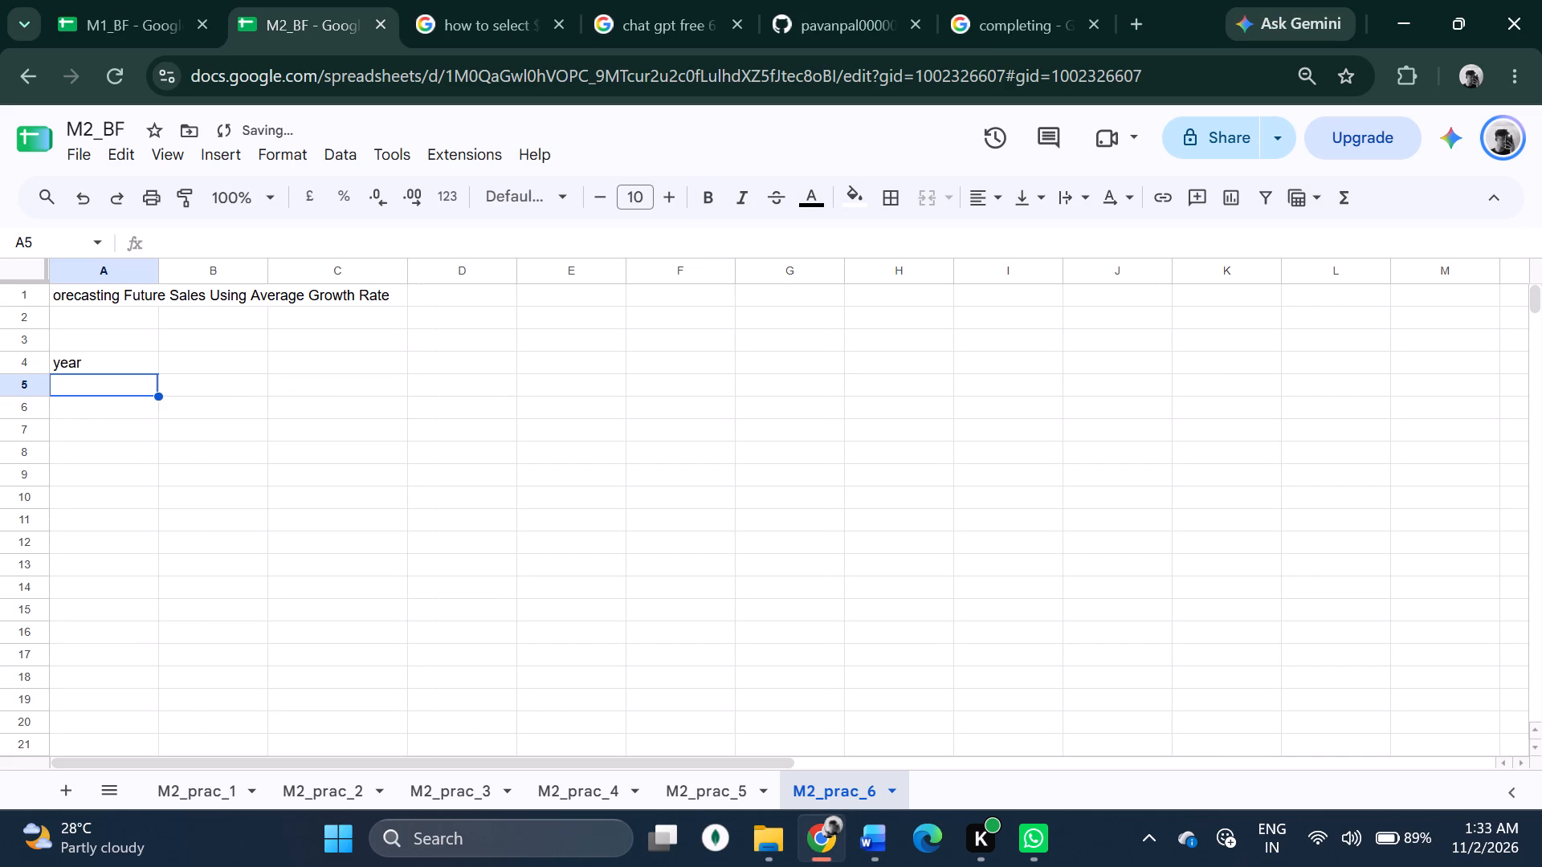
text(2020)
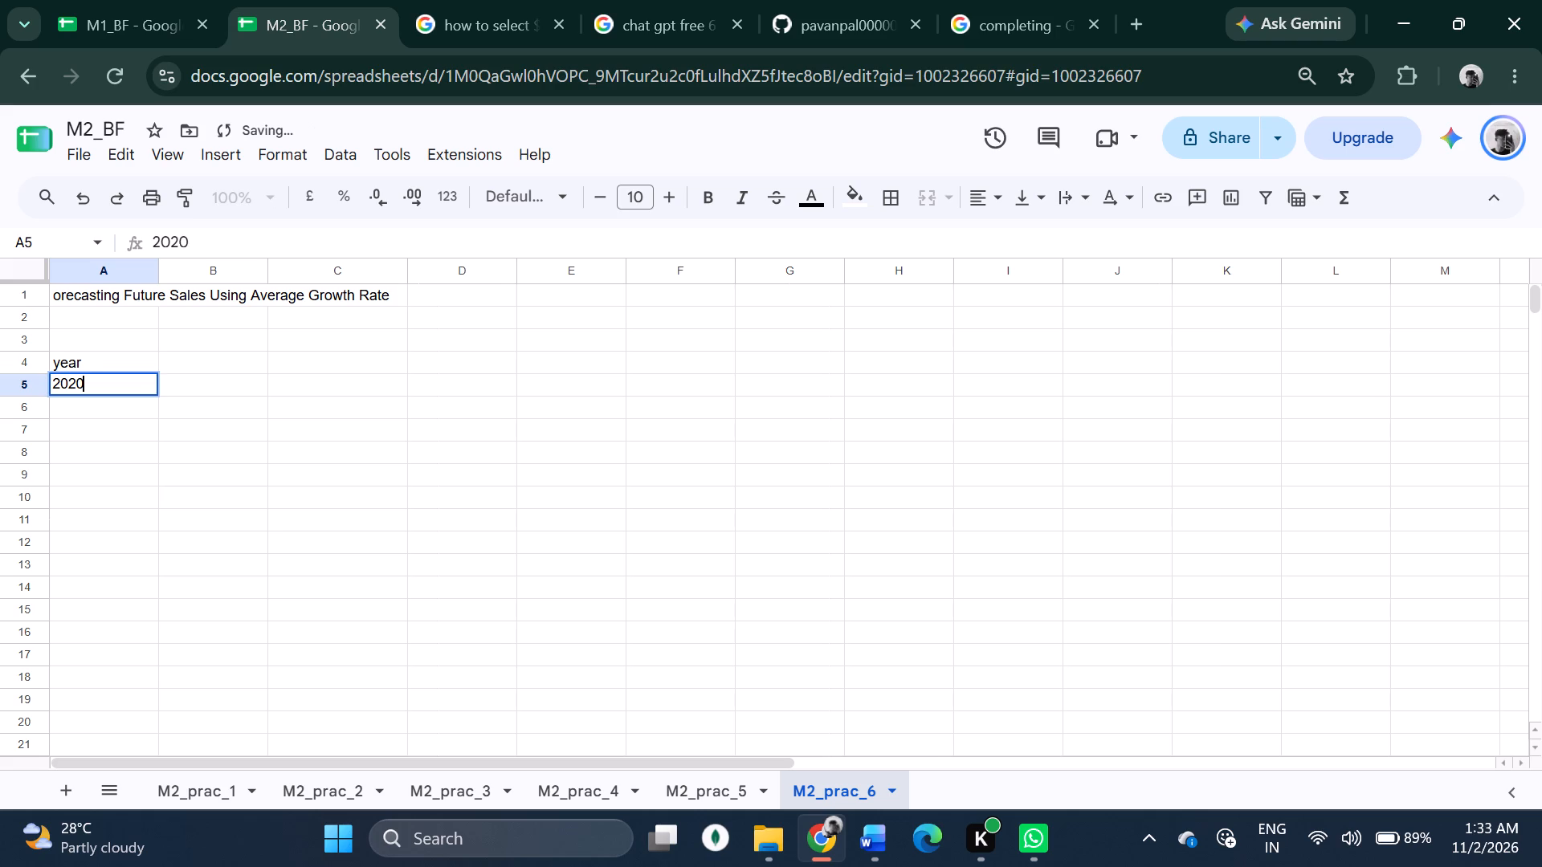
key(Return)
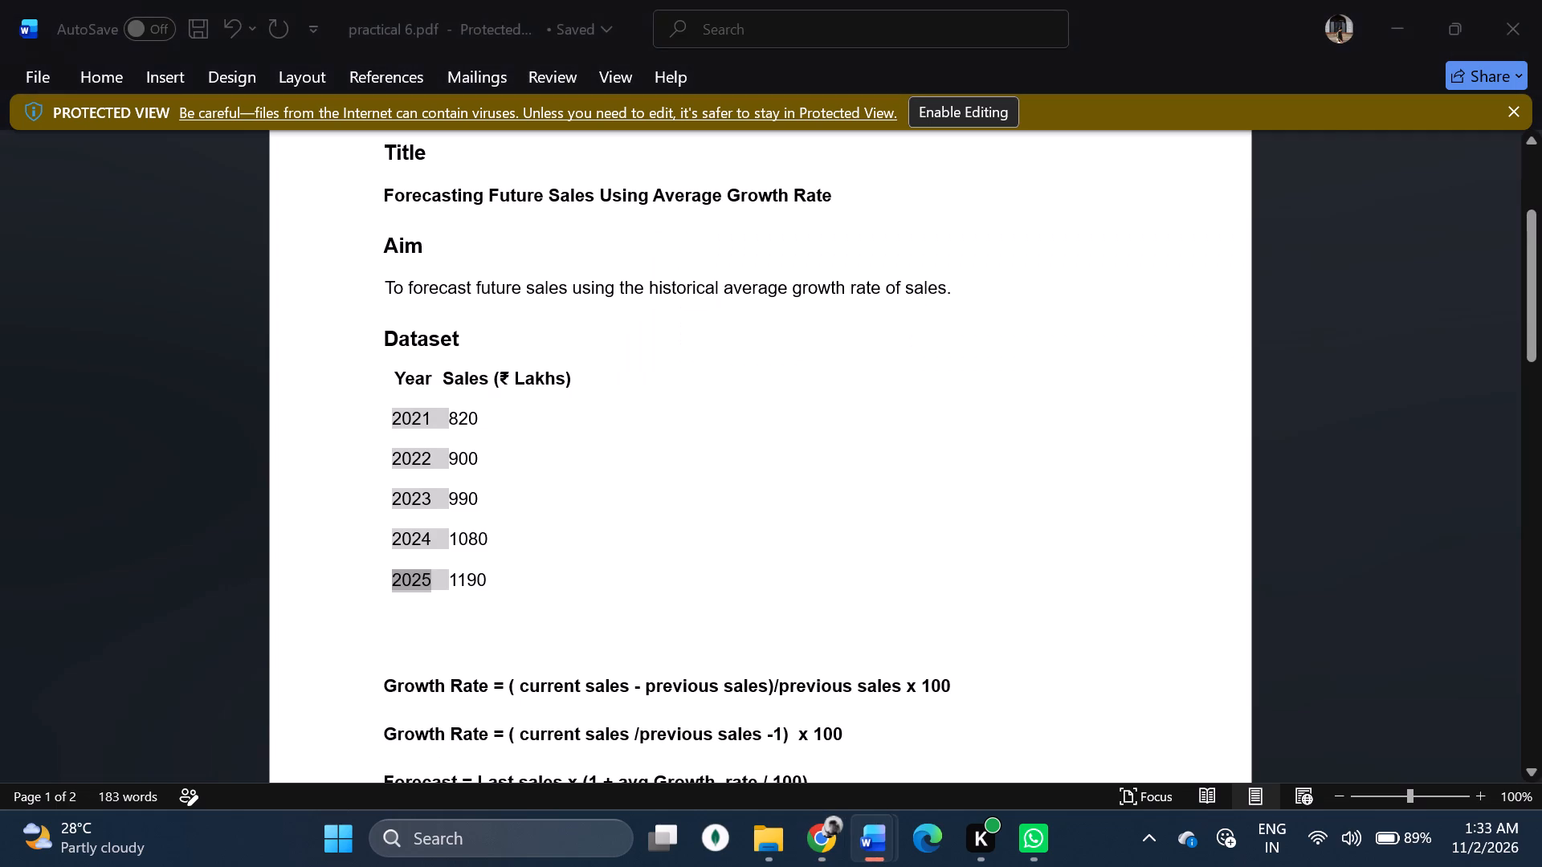
click(150, 388)
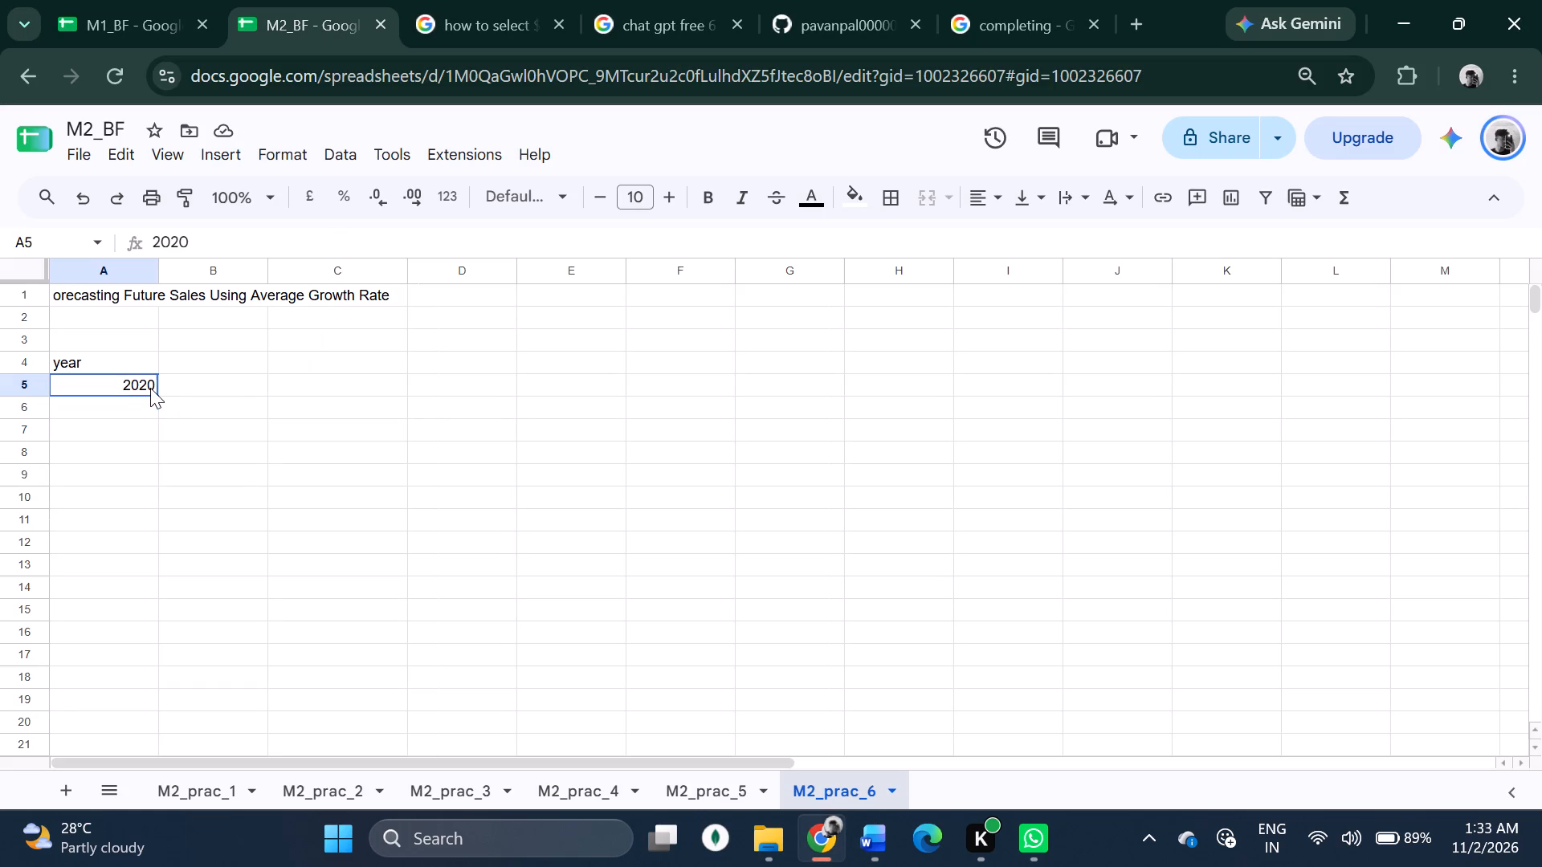
double_click(150, 388)
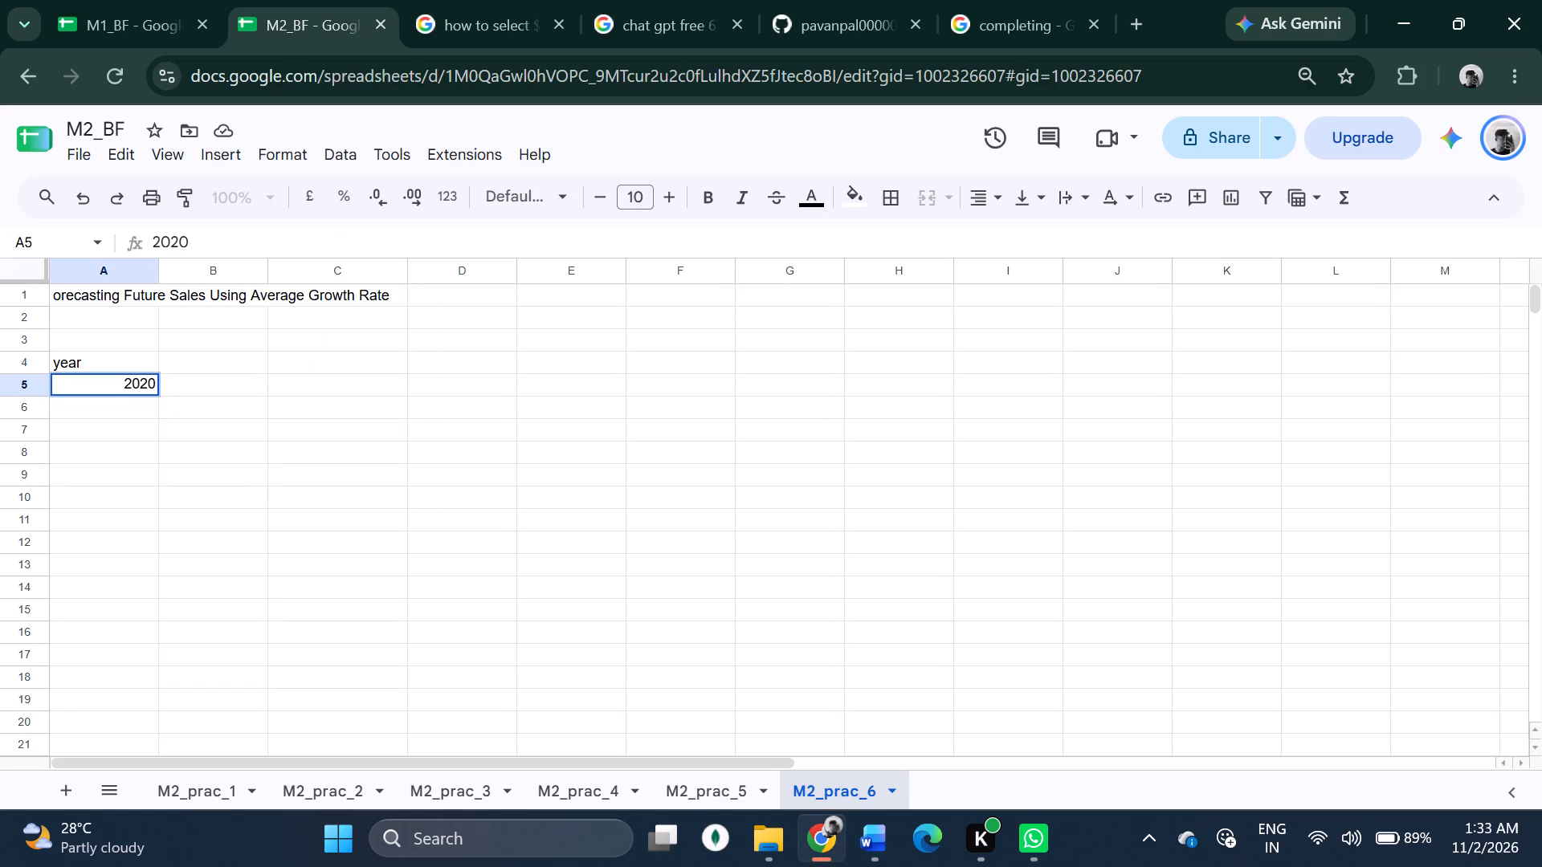
key(BackSpace)
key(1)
key(Return)
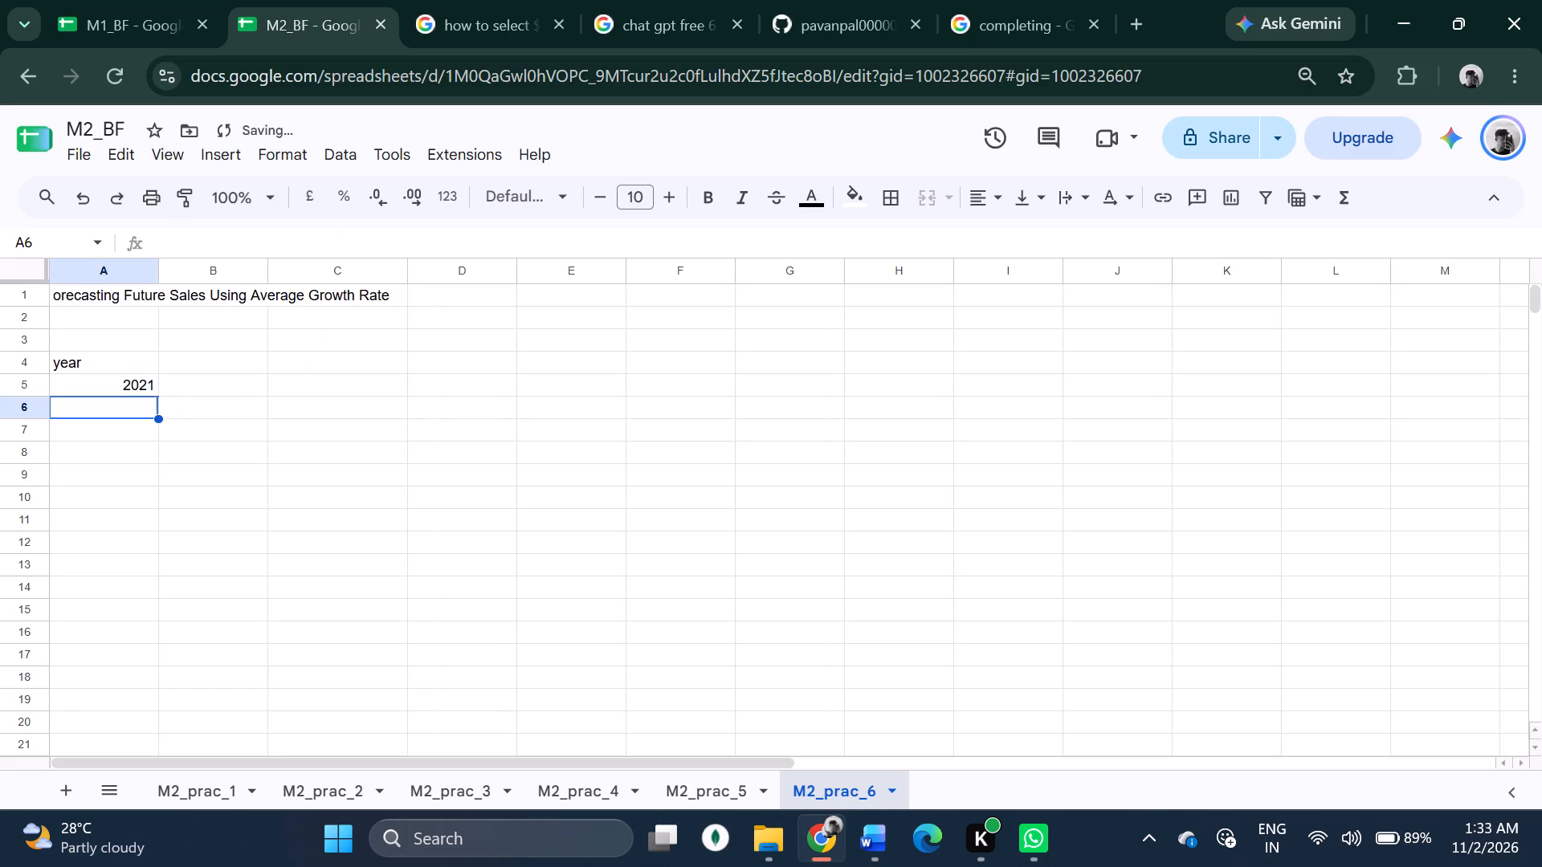
Fill in the remaining years 2022, 2023, 2024 and 2025 in cells A6 to A9.
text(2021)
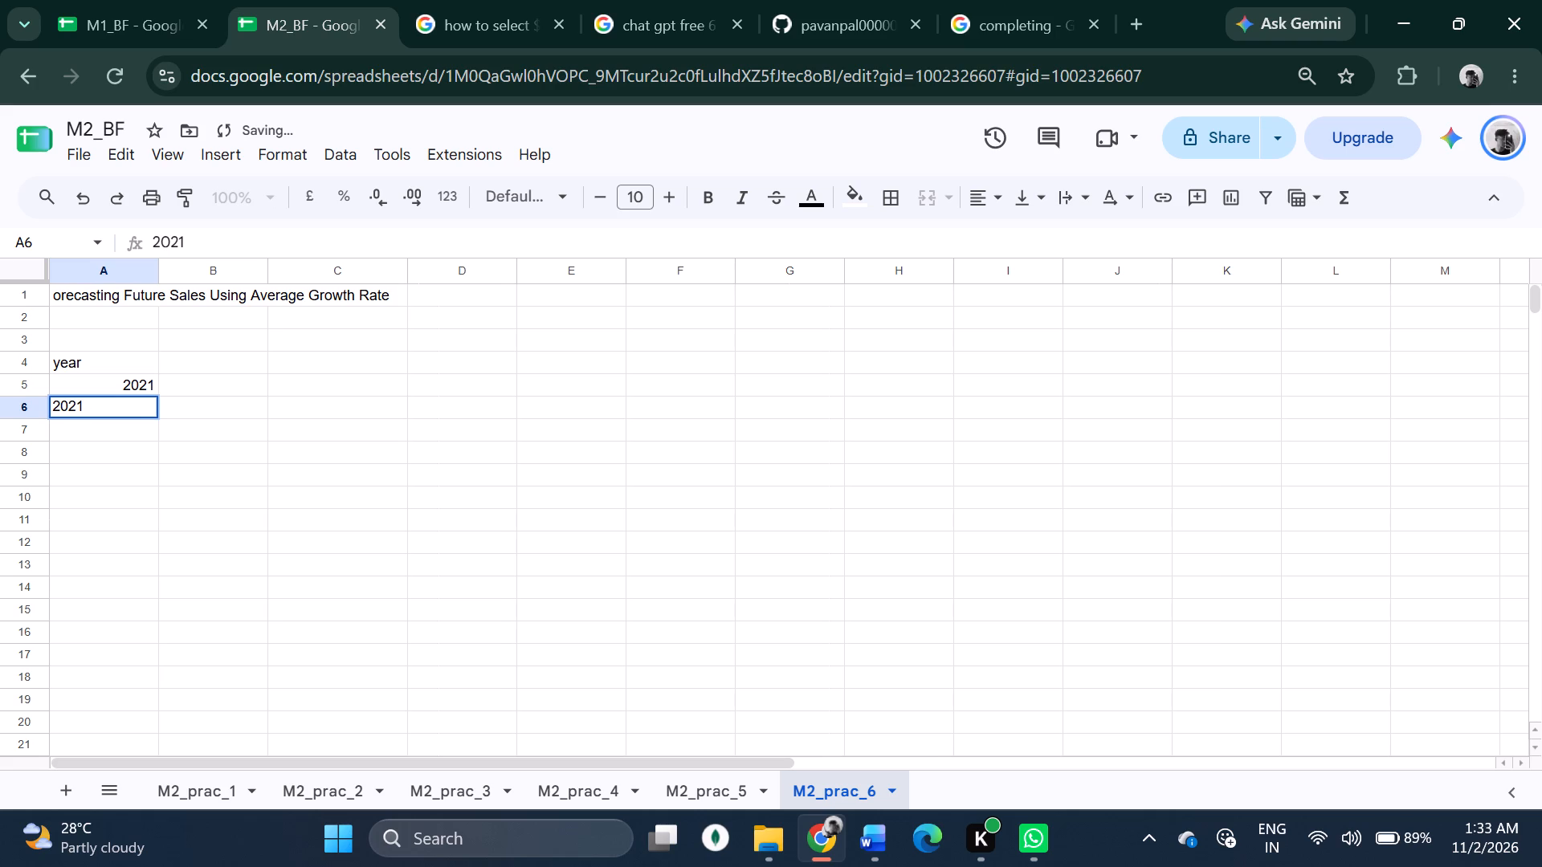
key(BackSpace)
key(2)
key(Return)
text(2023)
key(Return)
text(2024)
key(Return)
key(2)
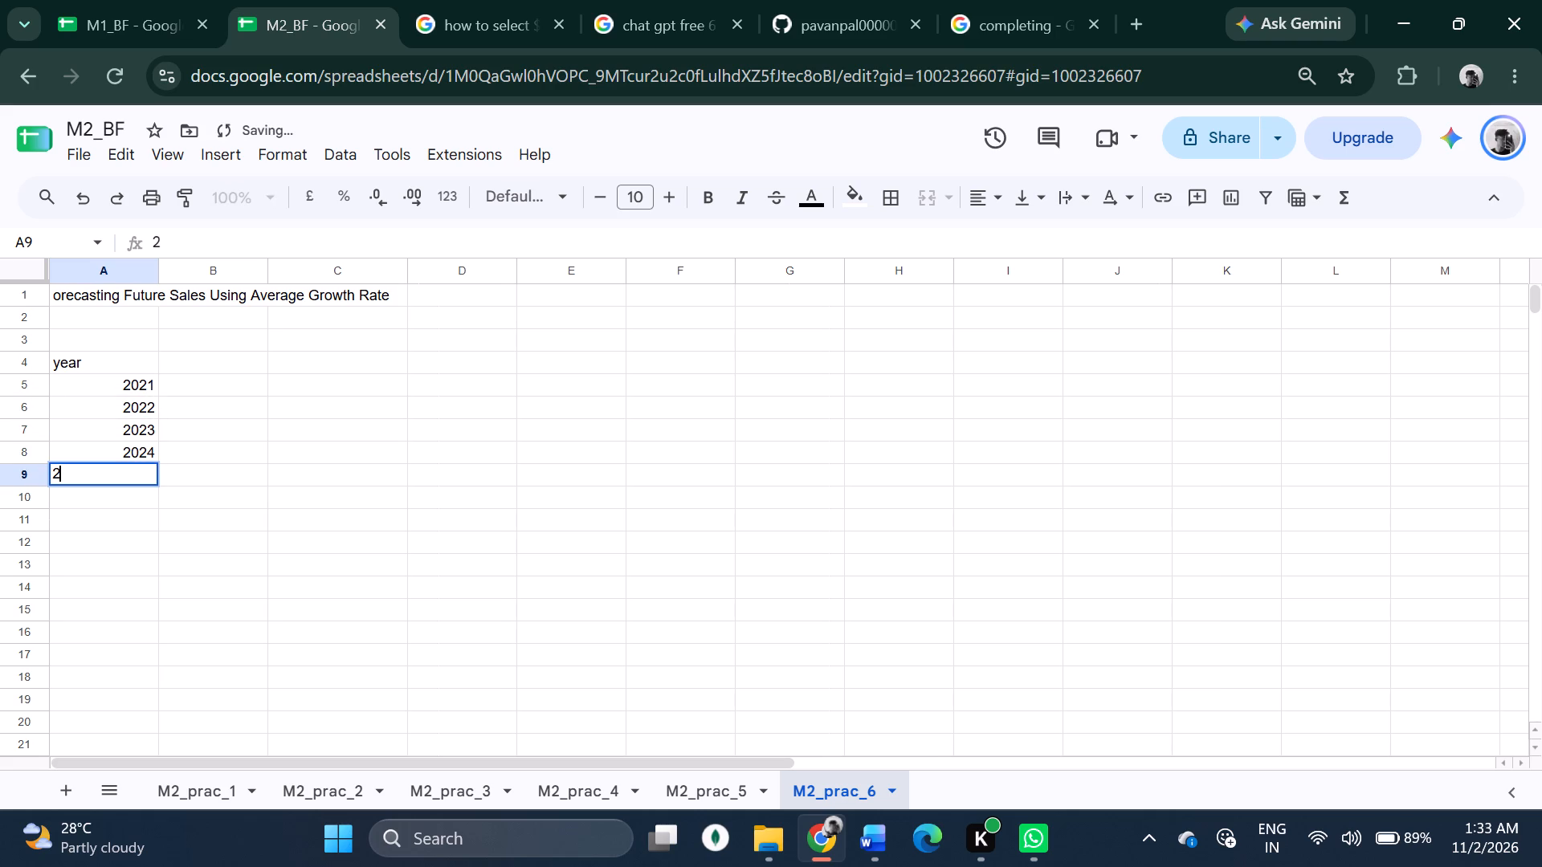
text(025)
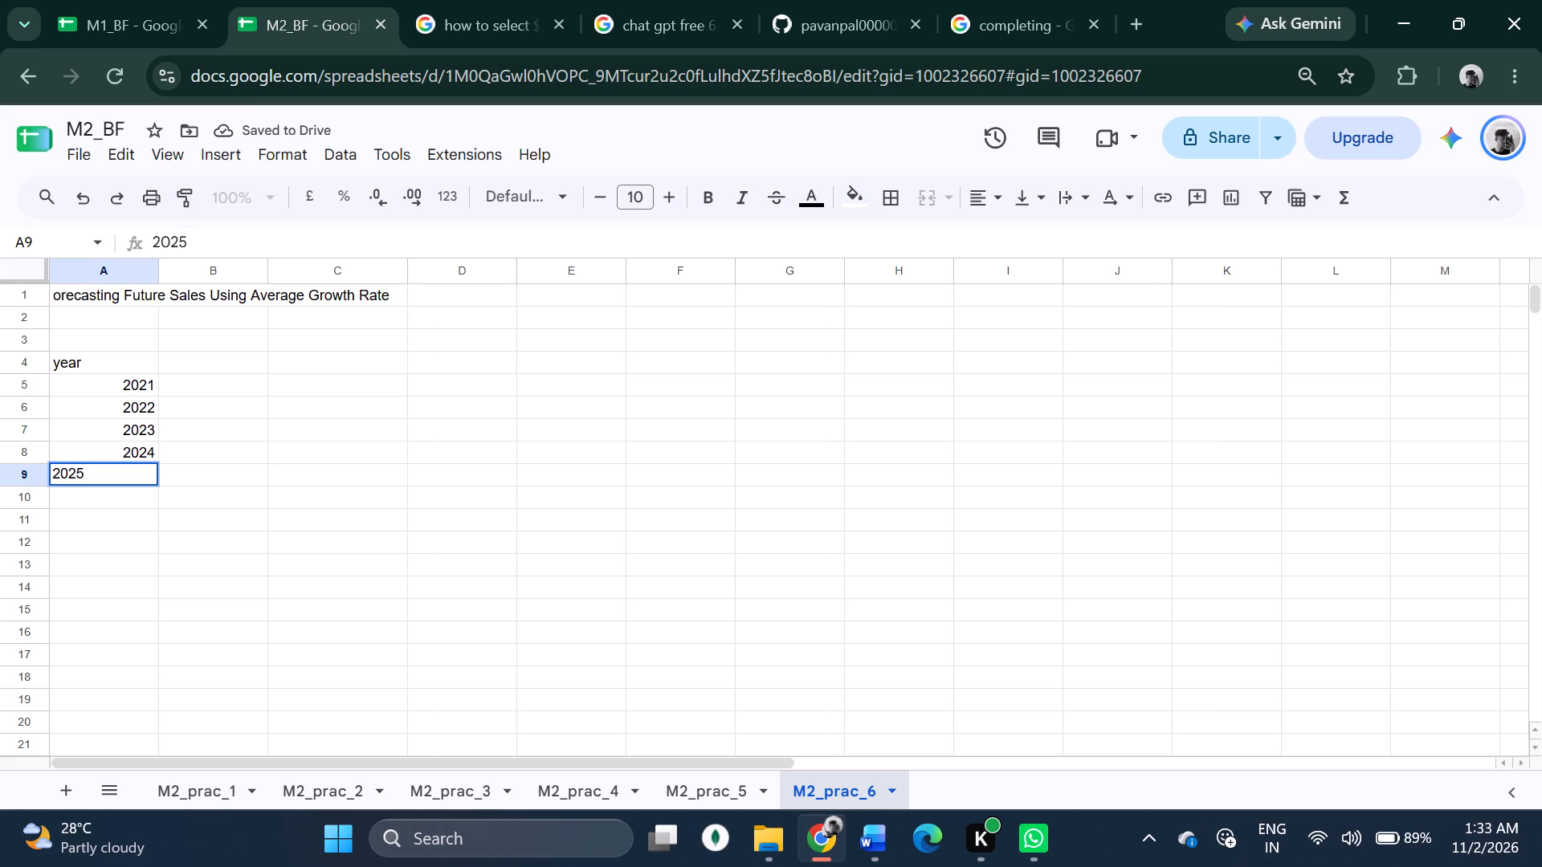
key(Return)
Select the year header in cell A4.
click(124, 361)
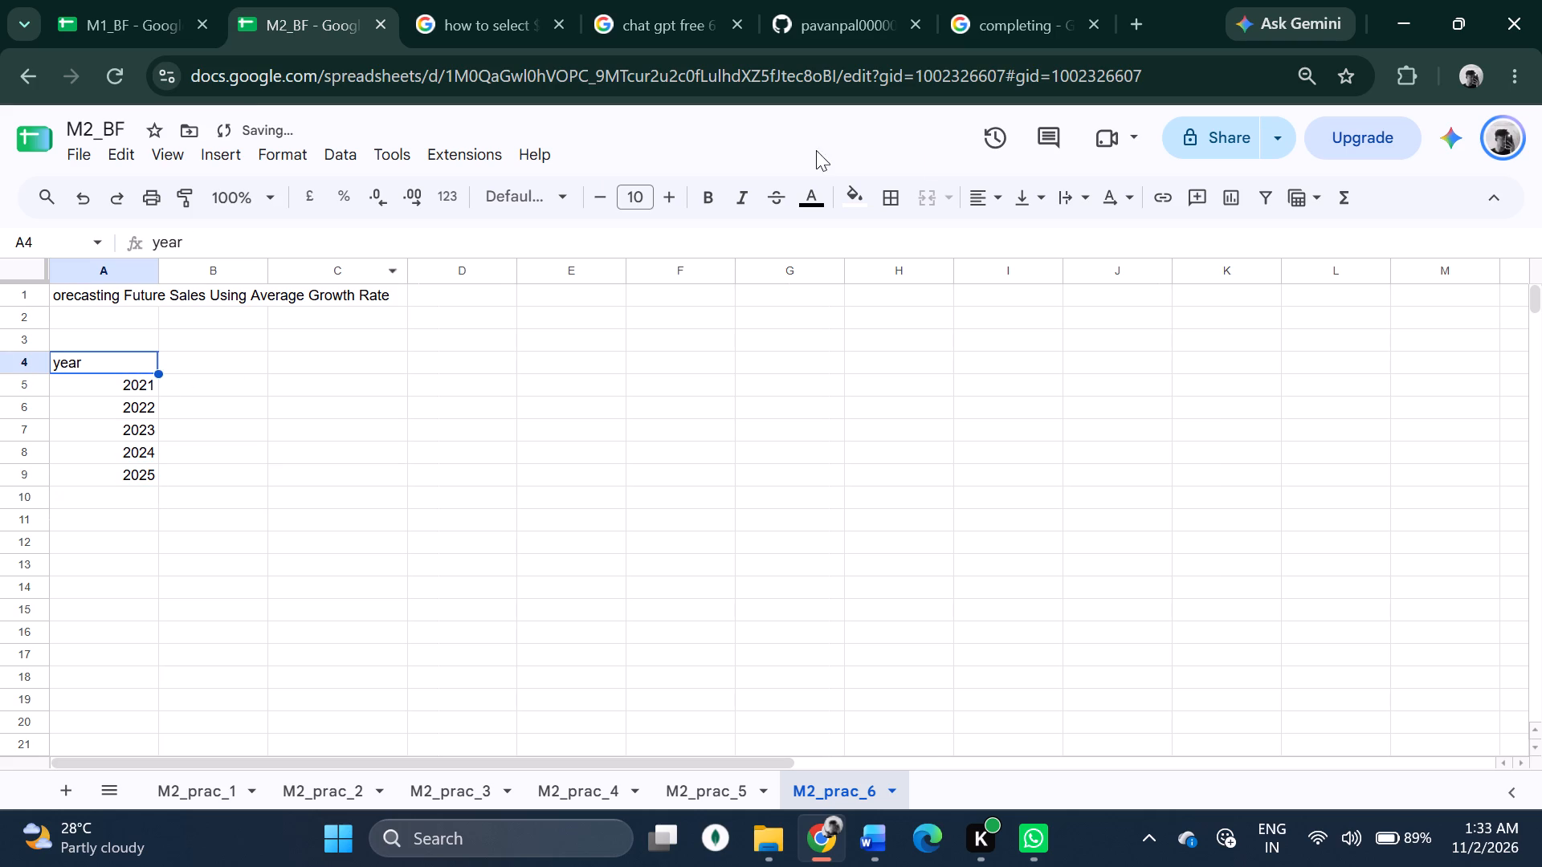
Centre-align the year heading in cell A4 of the M2_prac_6 sheet.
click(997, 201)
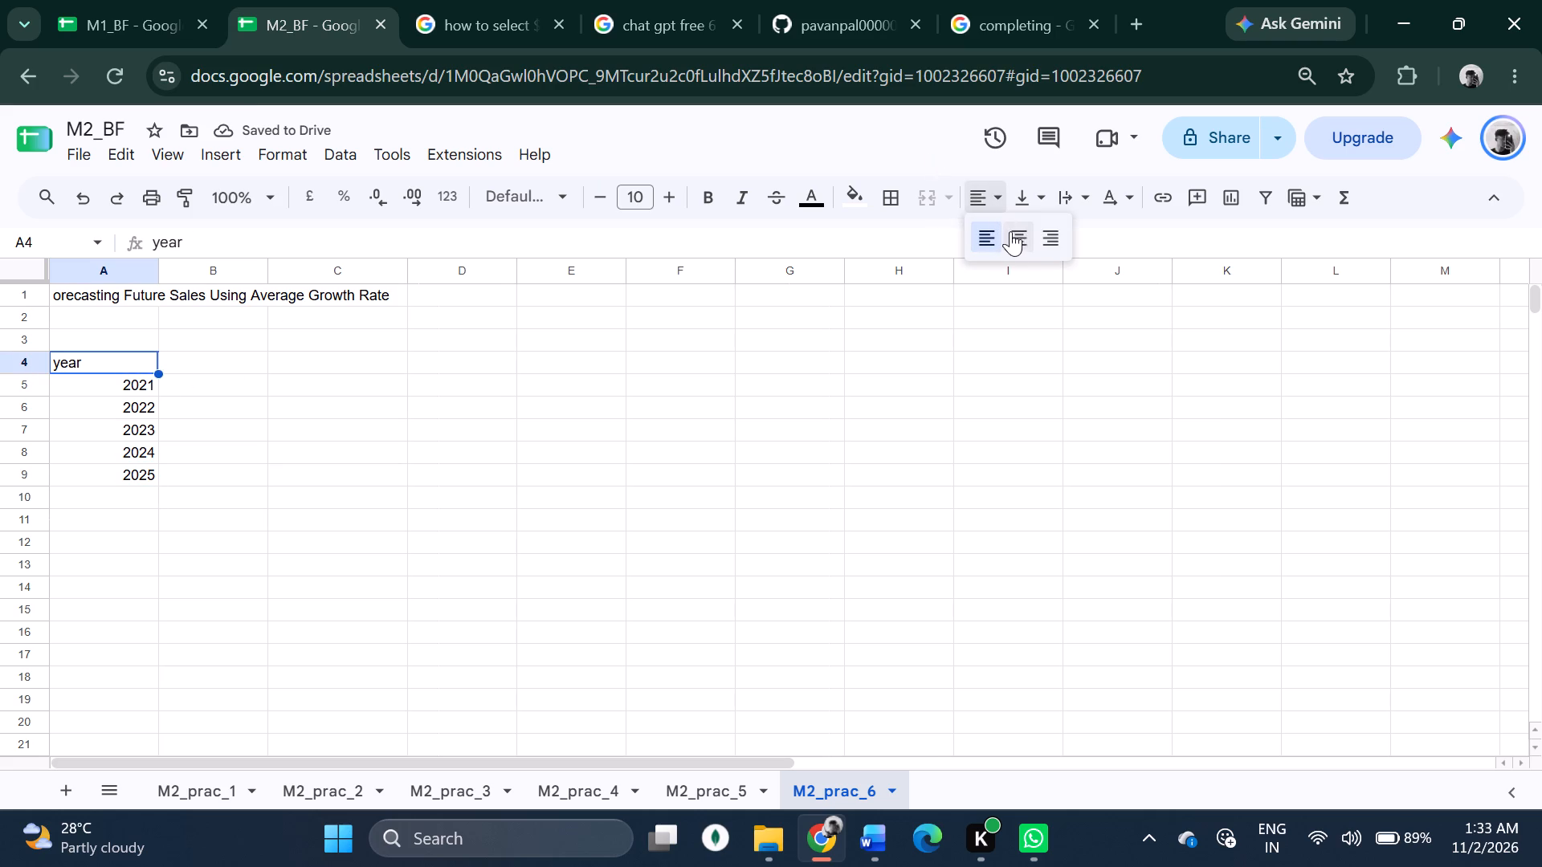
click(1013, 234)
Select cell B4 for the sales data, and copy the Sales (₹ Lakhs) column through 1190 from the practical 6 document in Word.
click(198, 386)
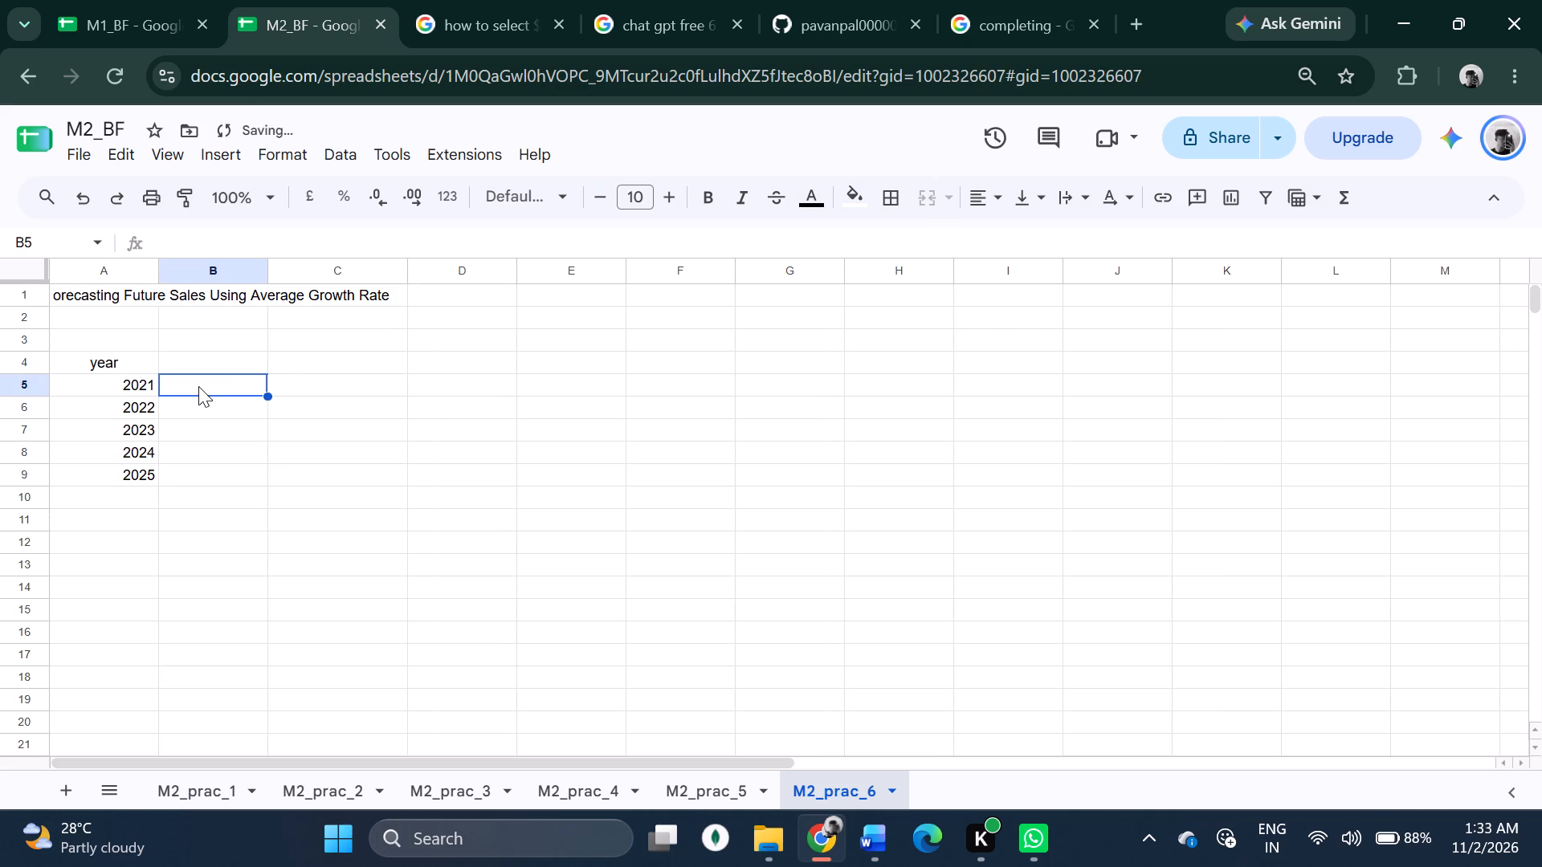
click(224, 355)
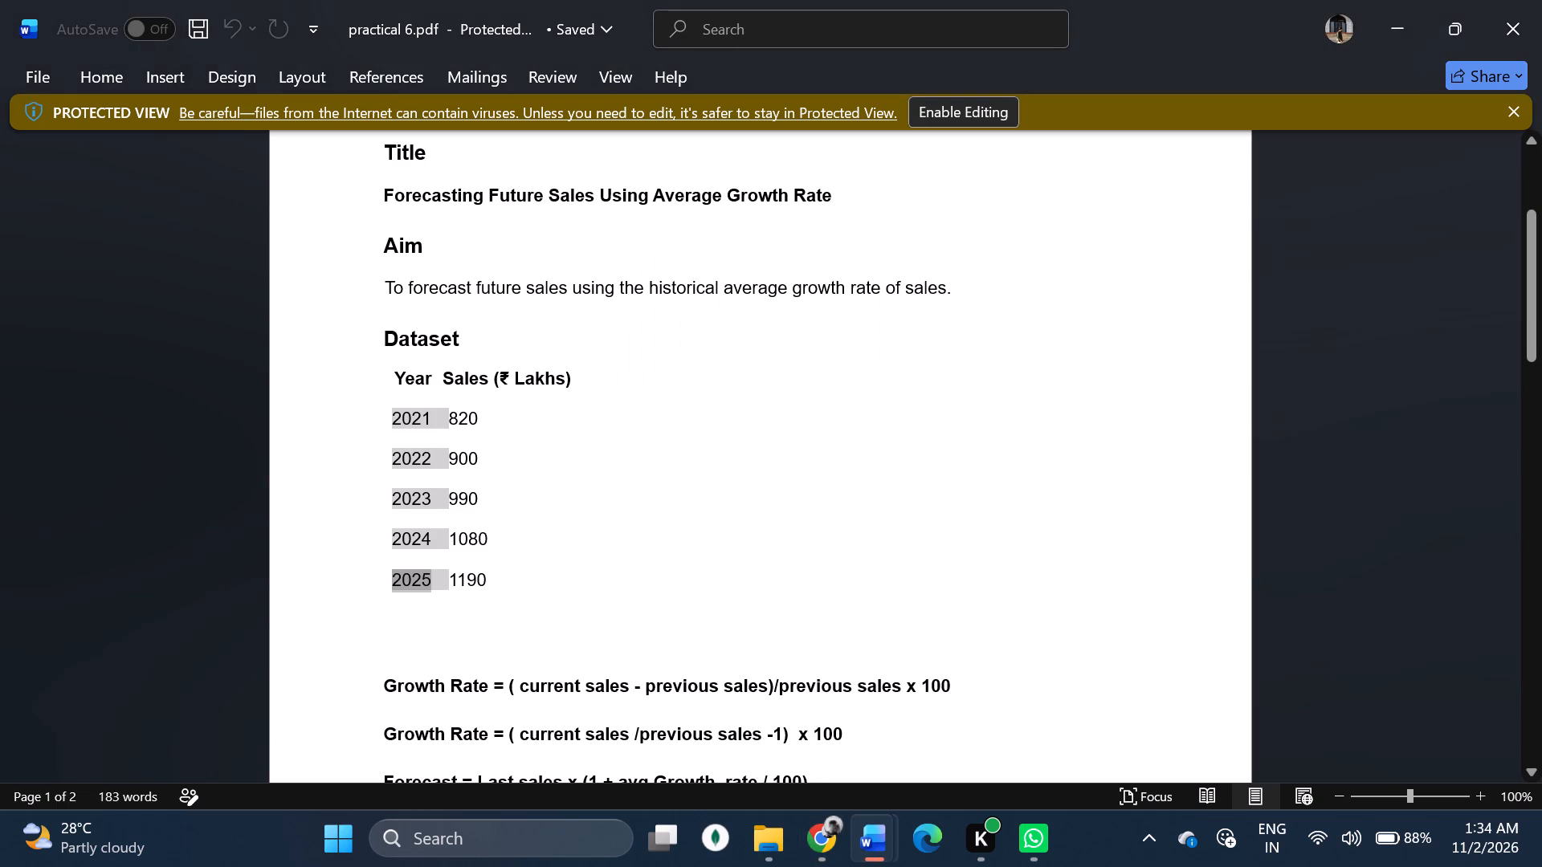
click(526, 382)
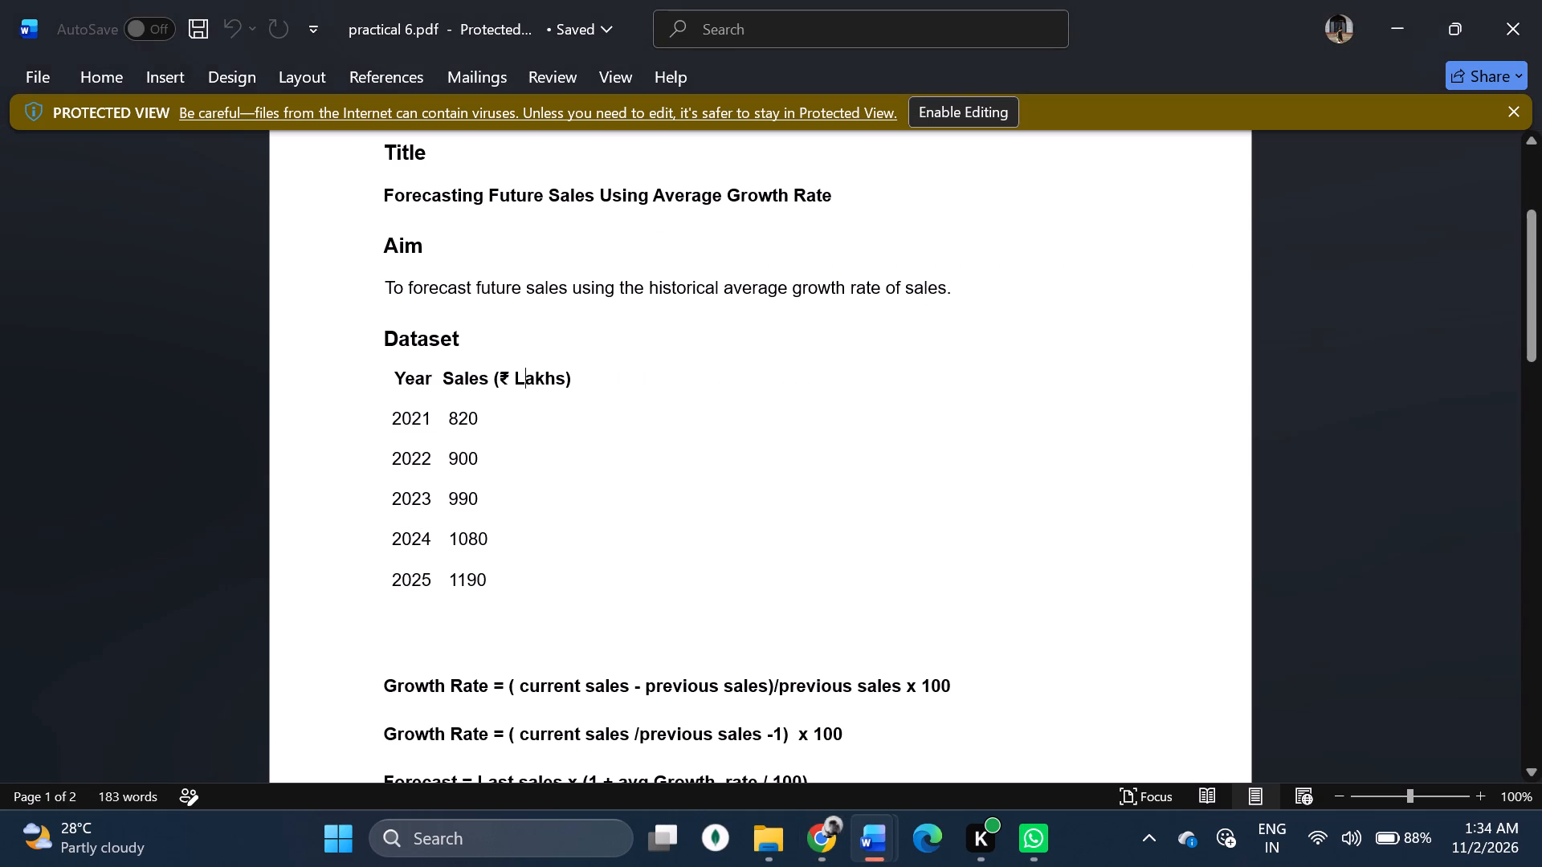
drag(443, 377, 504, 581)
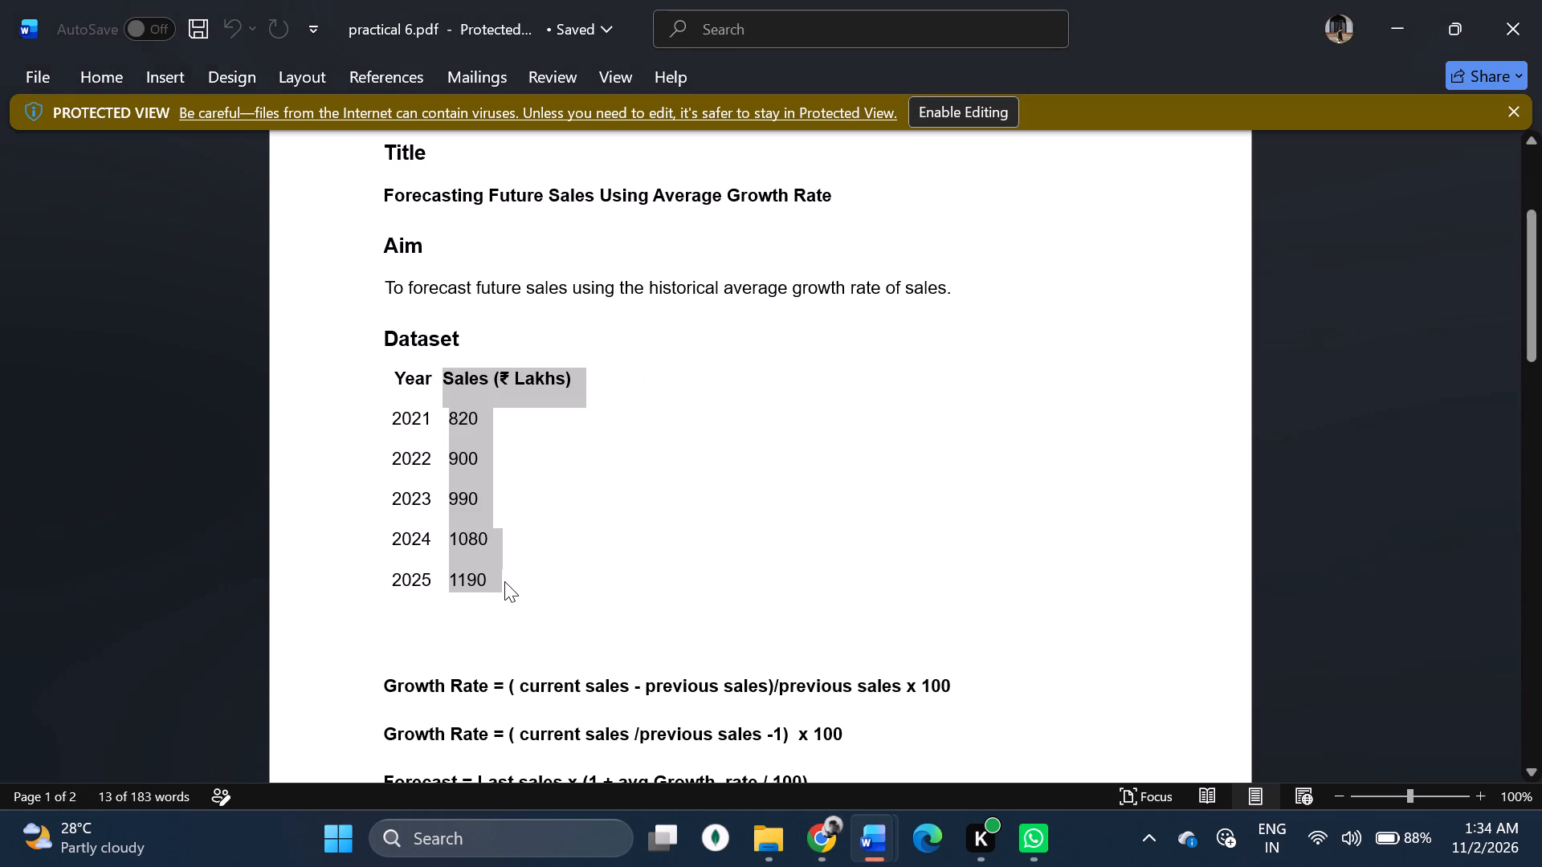
key(ctrl+c)
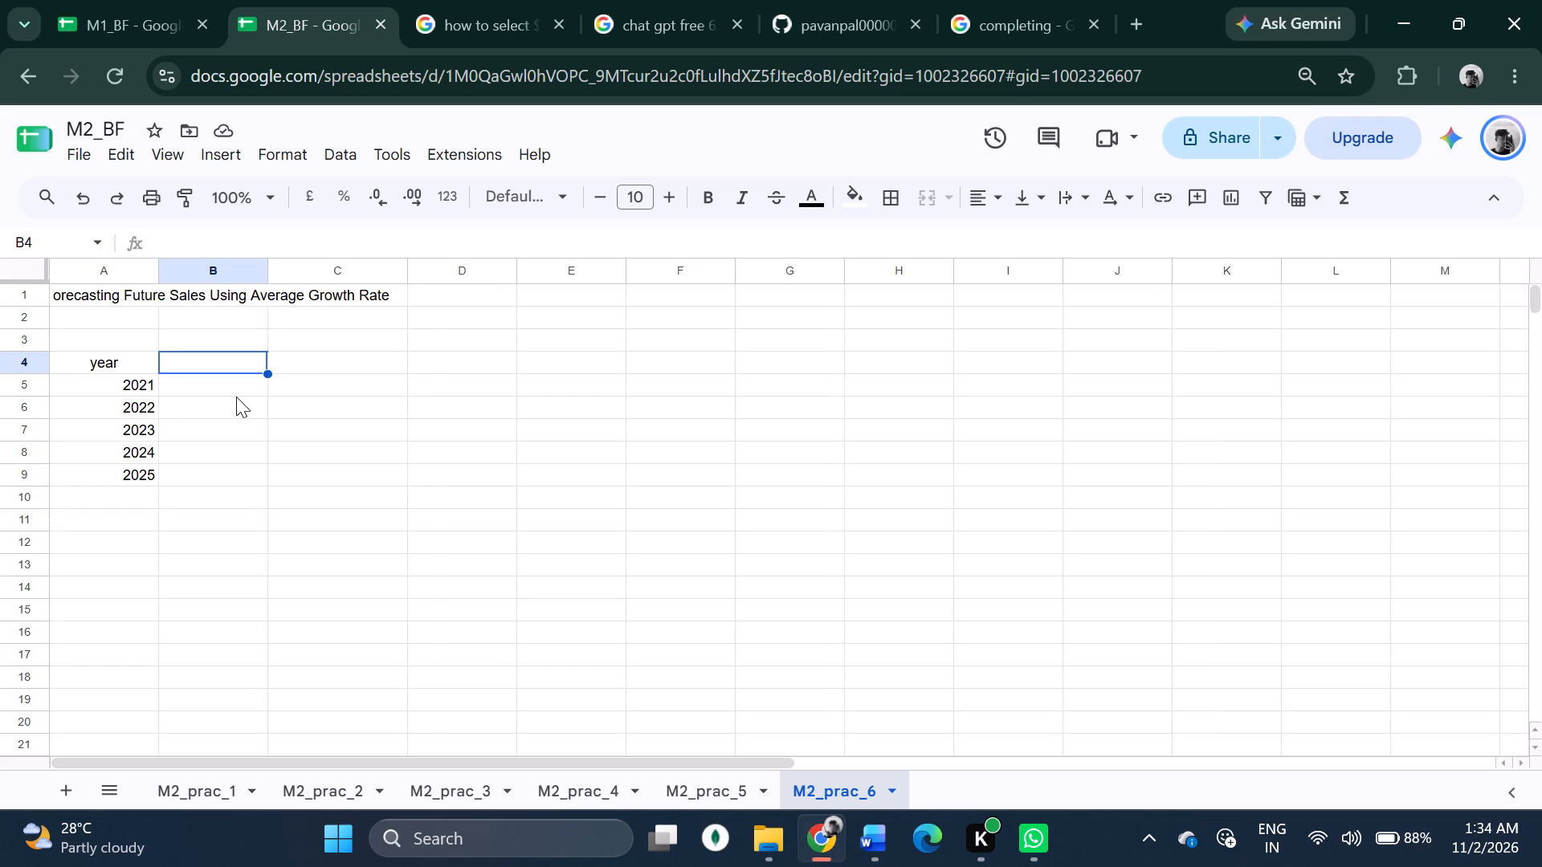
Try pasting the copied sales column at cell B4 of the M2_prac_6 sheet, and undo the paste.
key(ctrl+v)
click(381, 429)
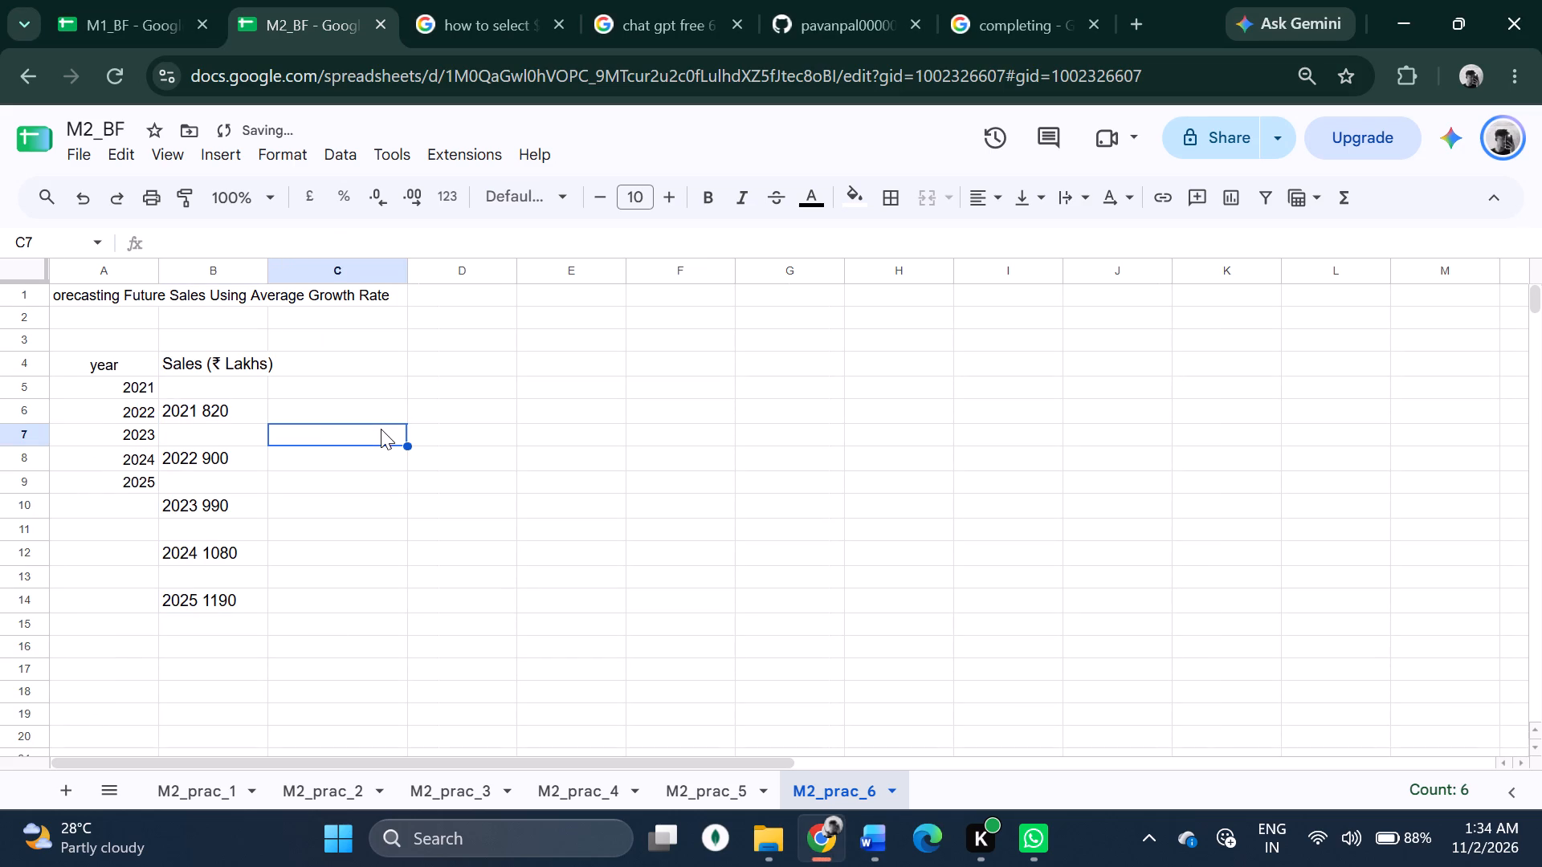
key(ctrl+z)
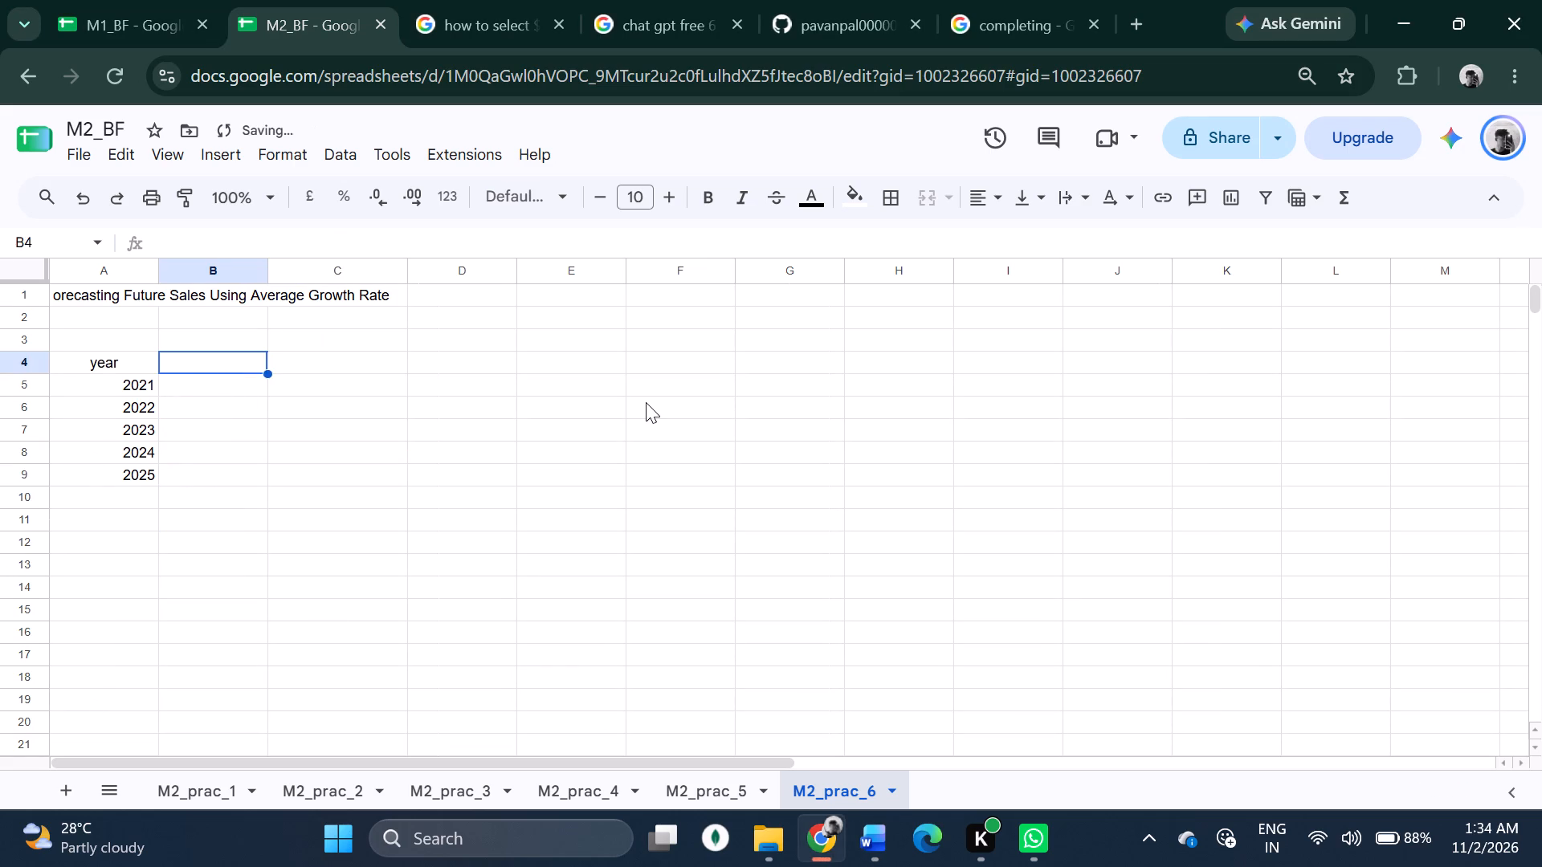
Paste the copied sales column into the empty area starting at cell F6 as a reference.
click(646, 402)
key(ctrl+v)
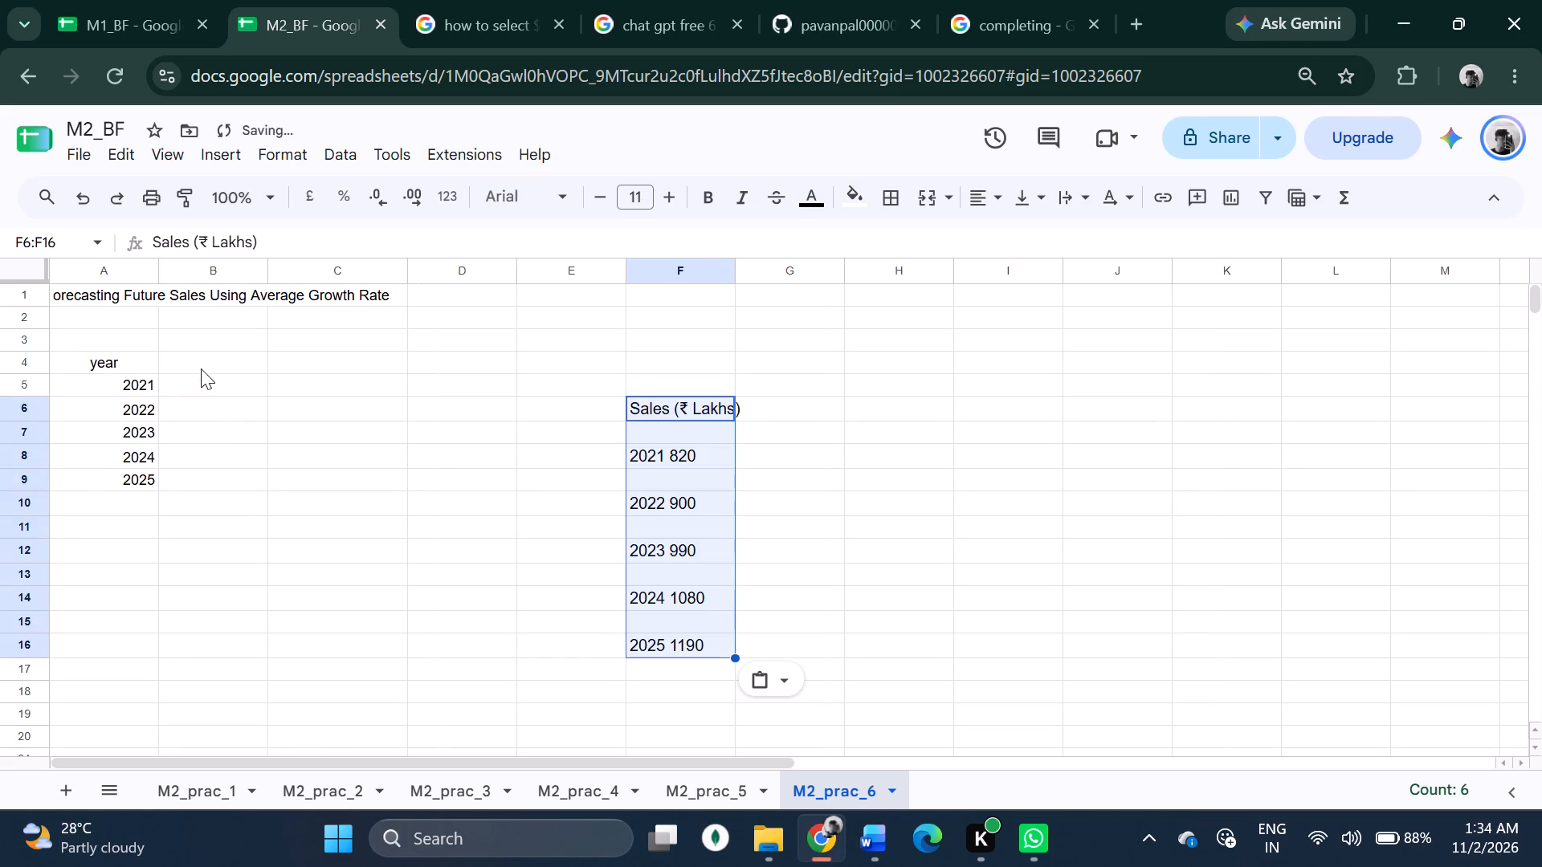
Enter the heading sales in B4 and the values 820, 900, 990, 1080 and 1190 in cells B5 to B9.
click(209, 361)
text(sale)
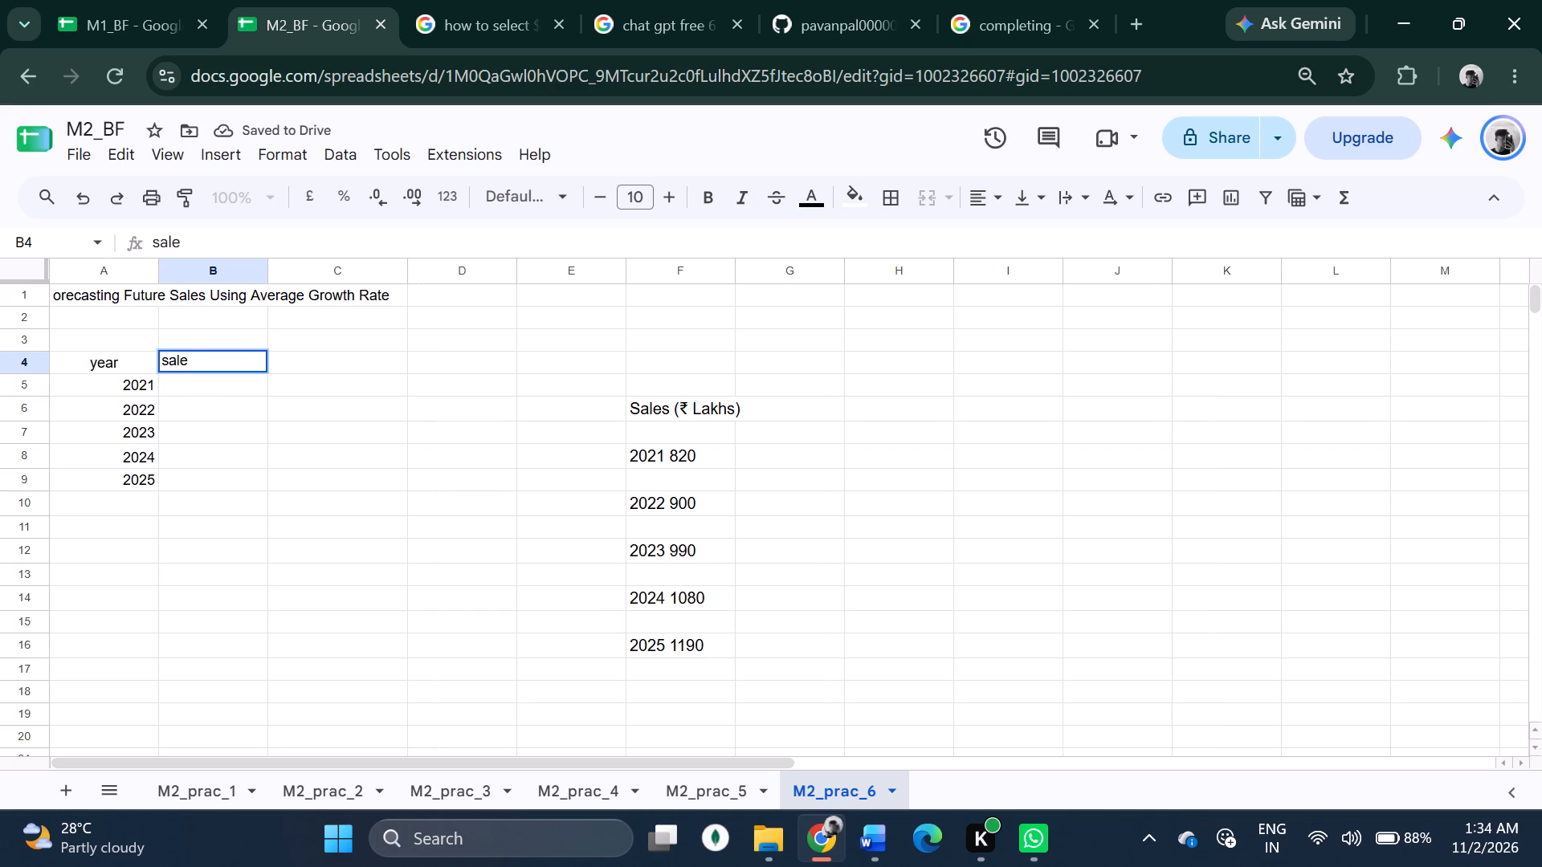
key(s)
key(Return)
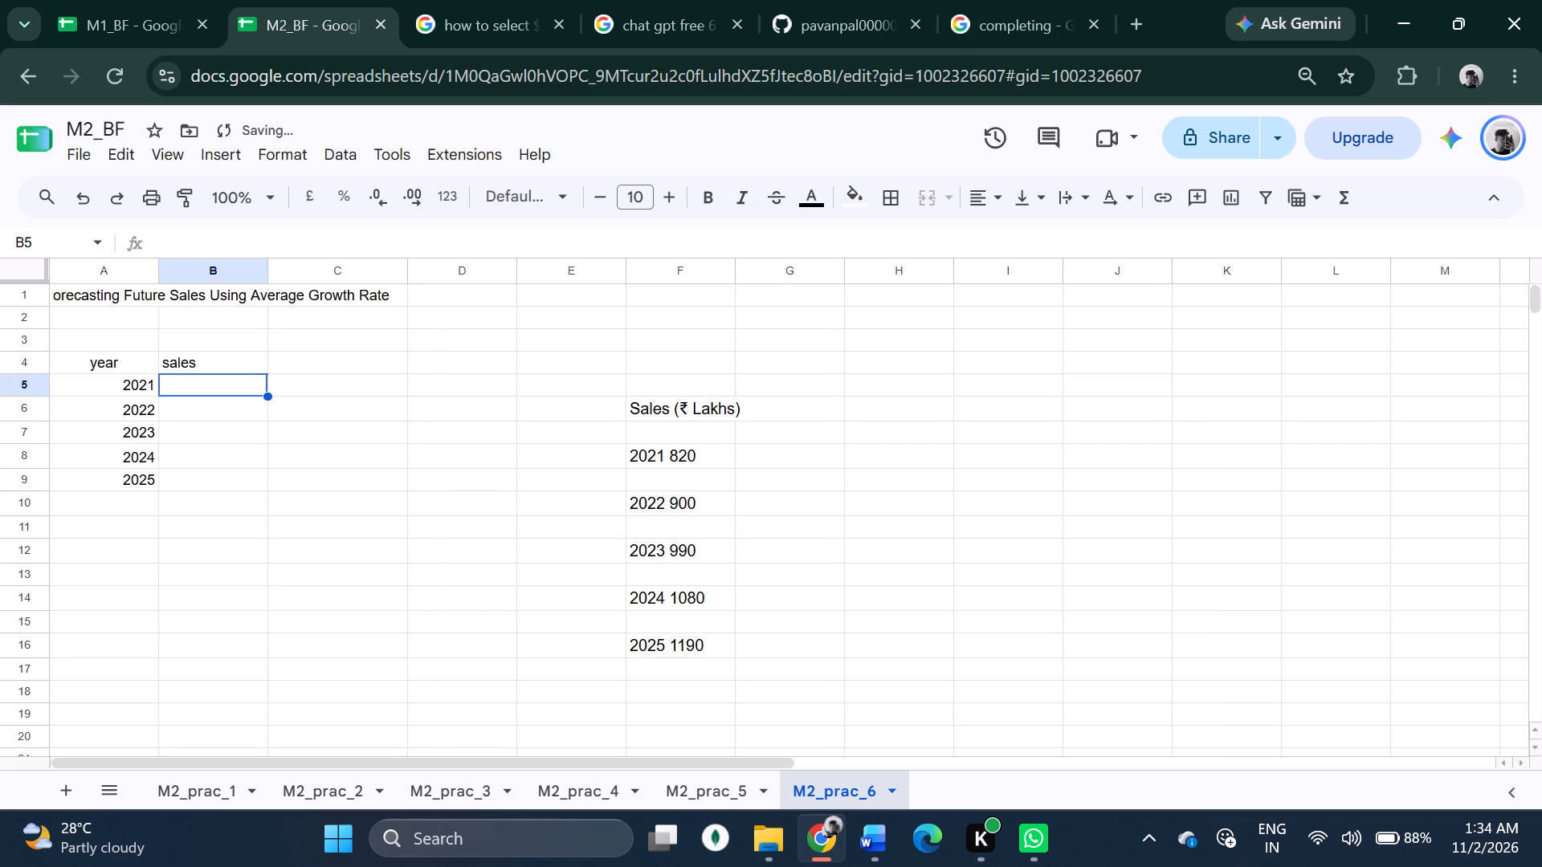
text(820)
key(Return)
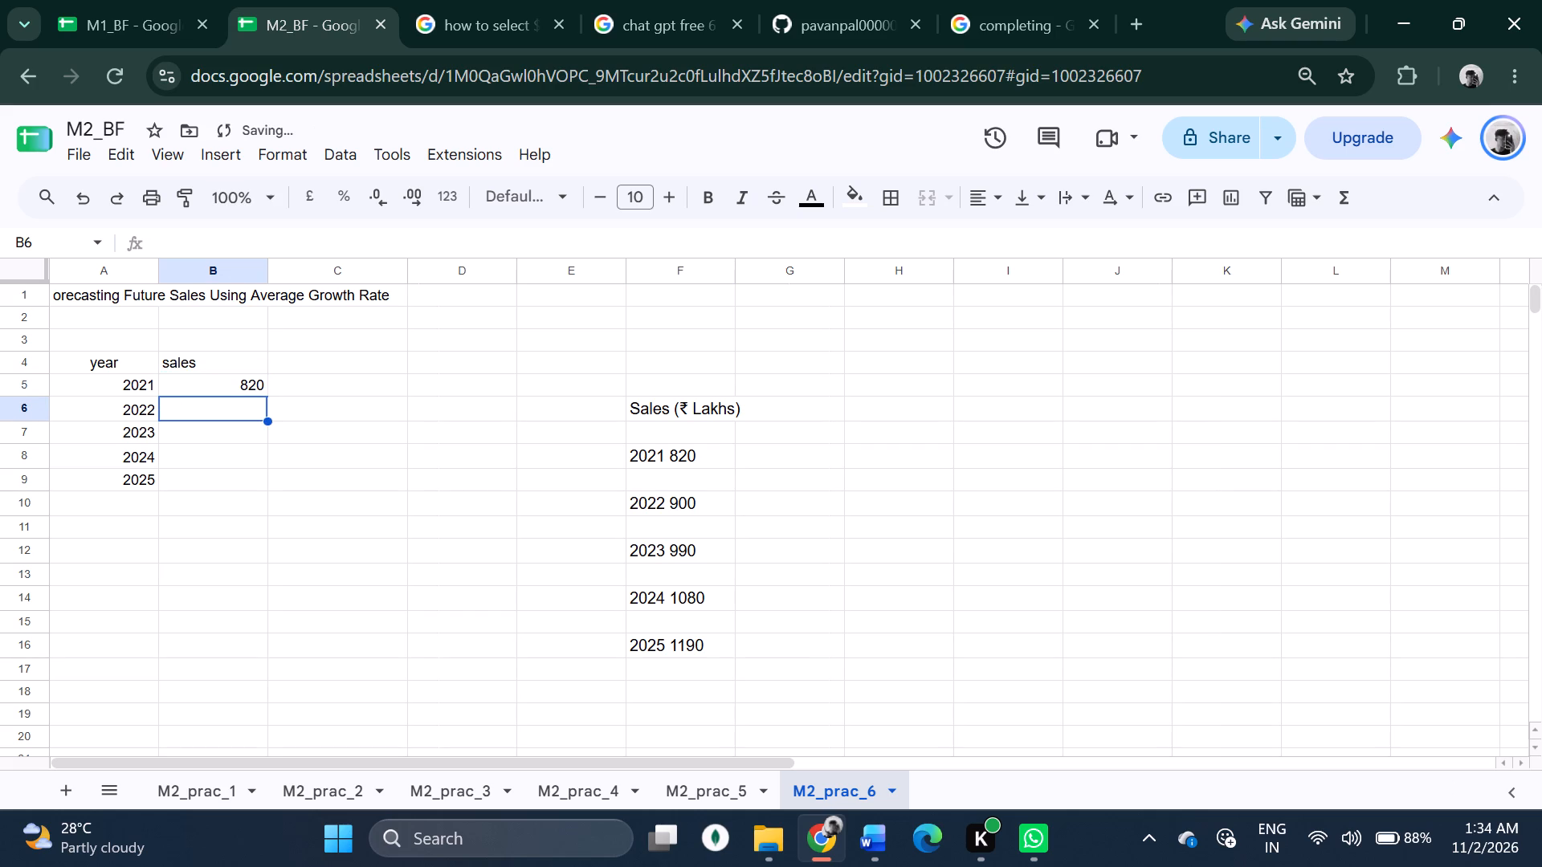
text(900)
key(Return)
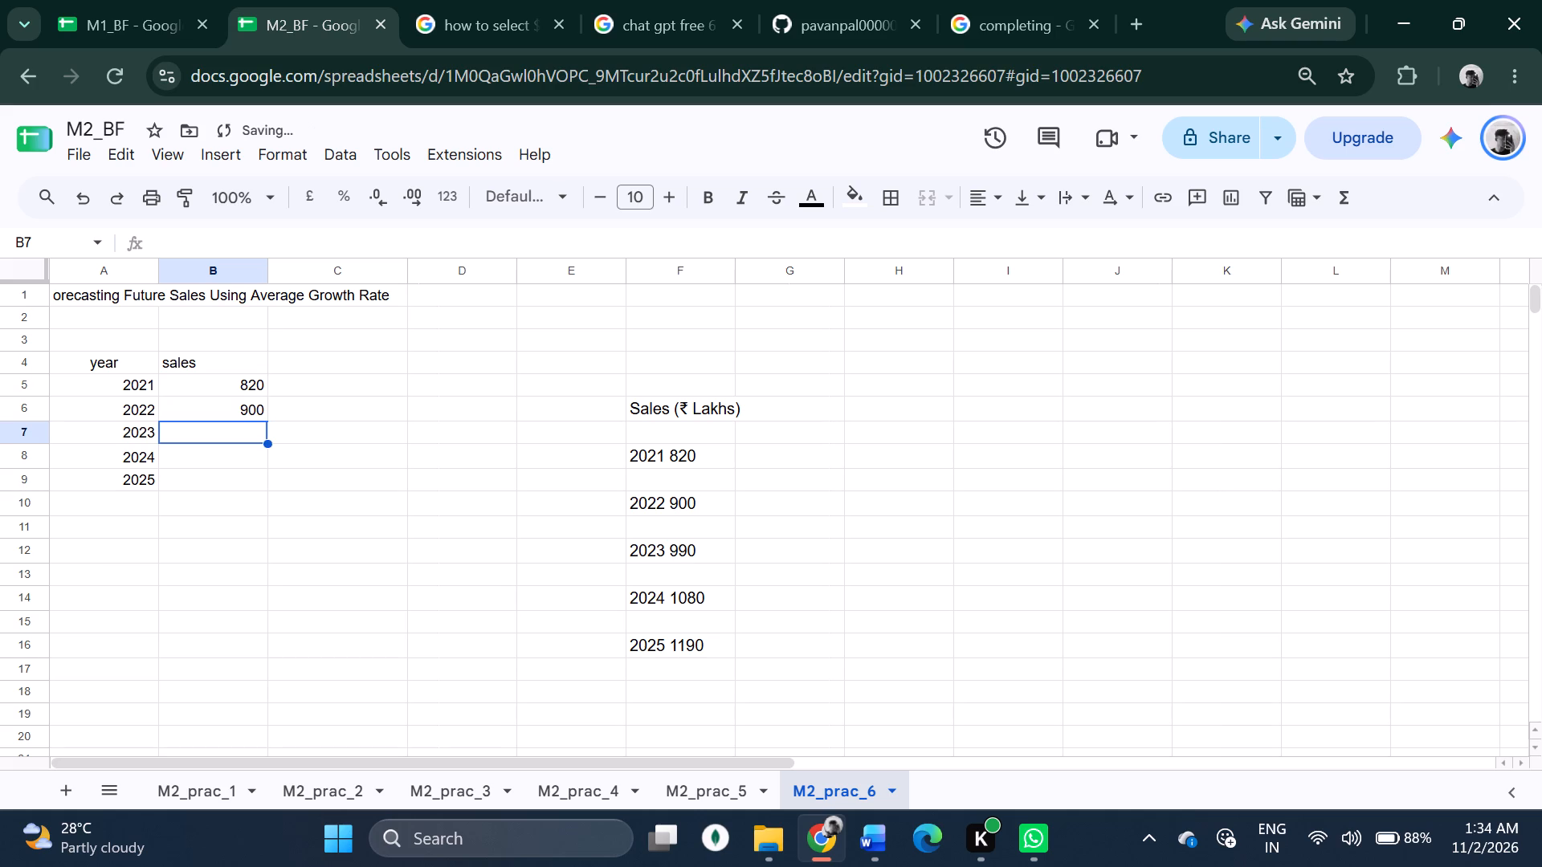
text(90)
key(BackSpace)
text(90)
key(Return)
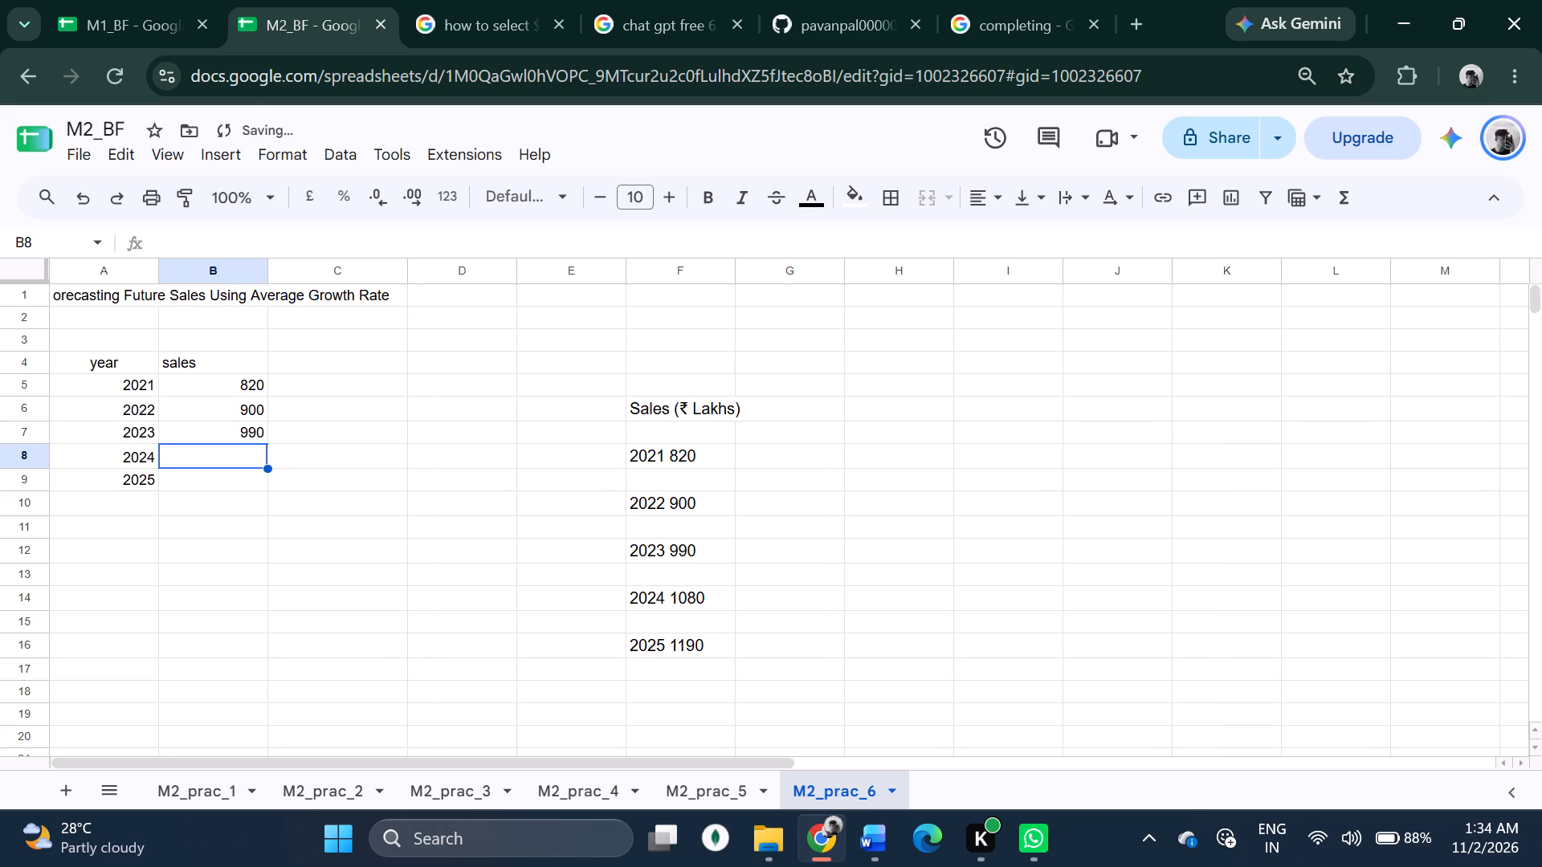
text(1-)
key(BackSpace)
text(080)
key(Return)
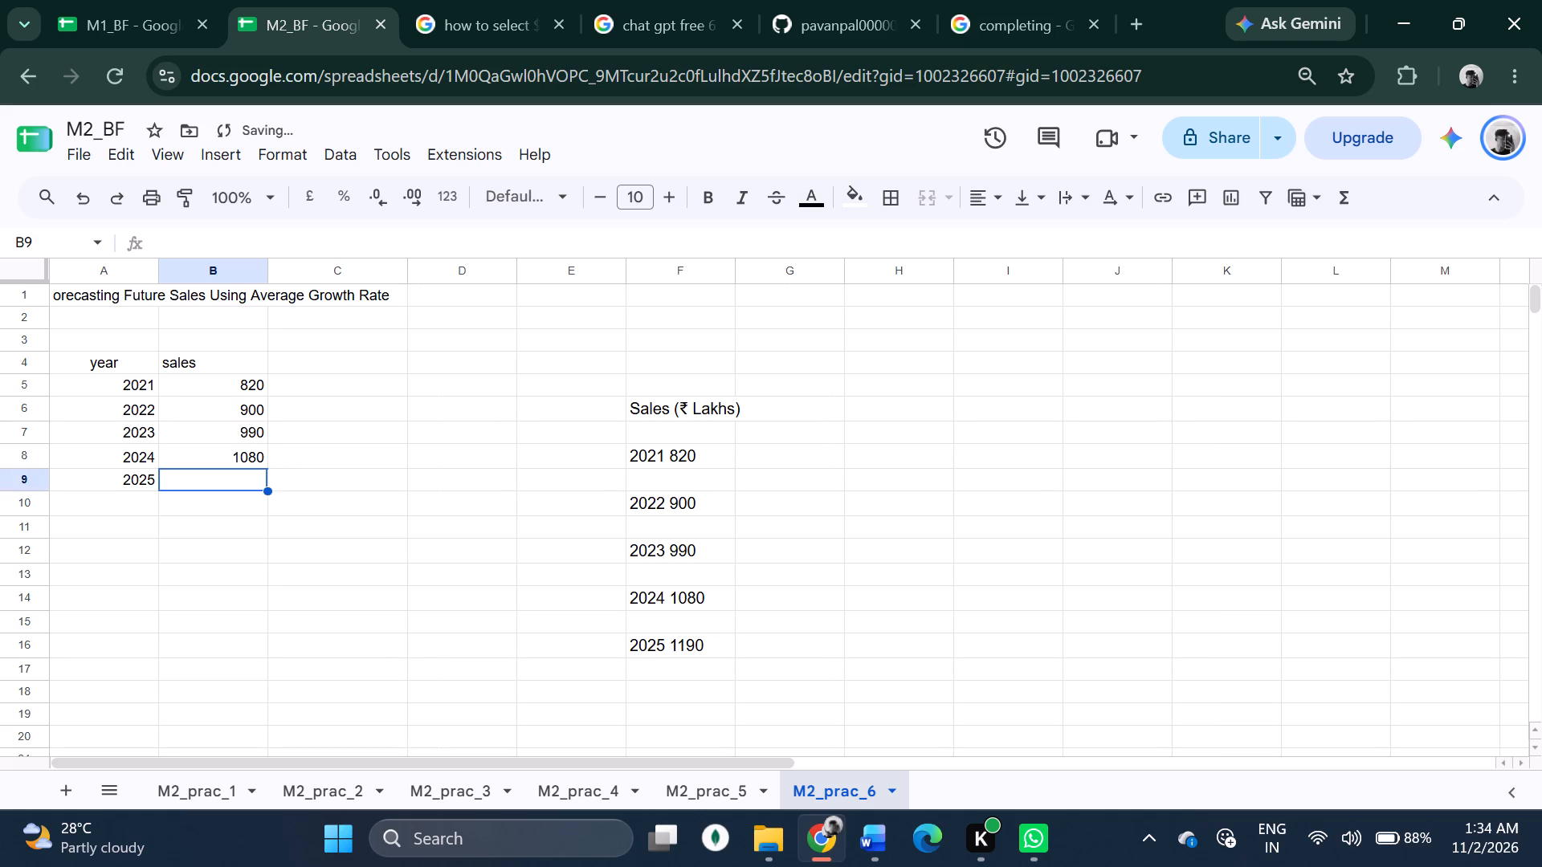
text(1190)
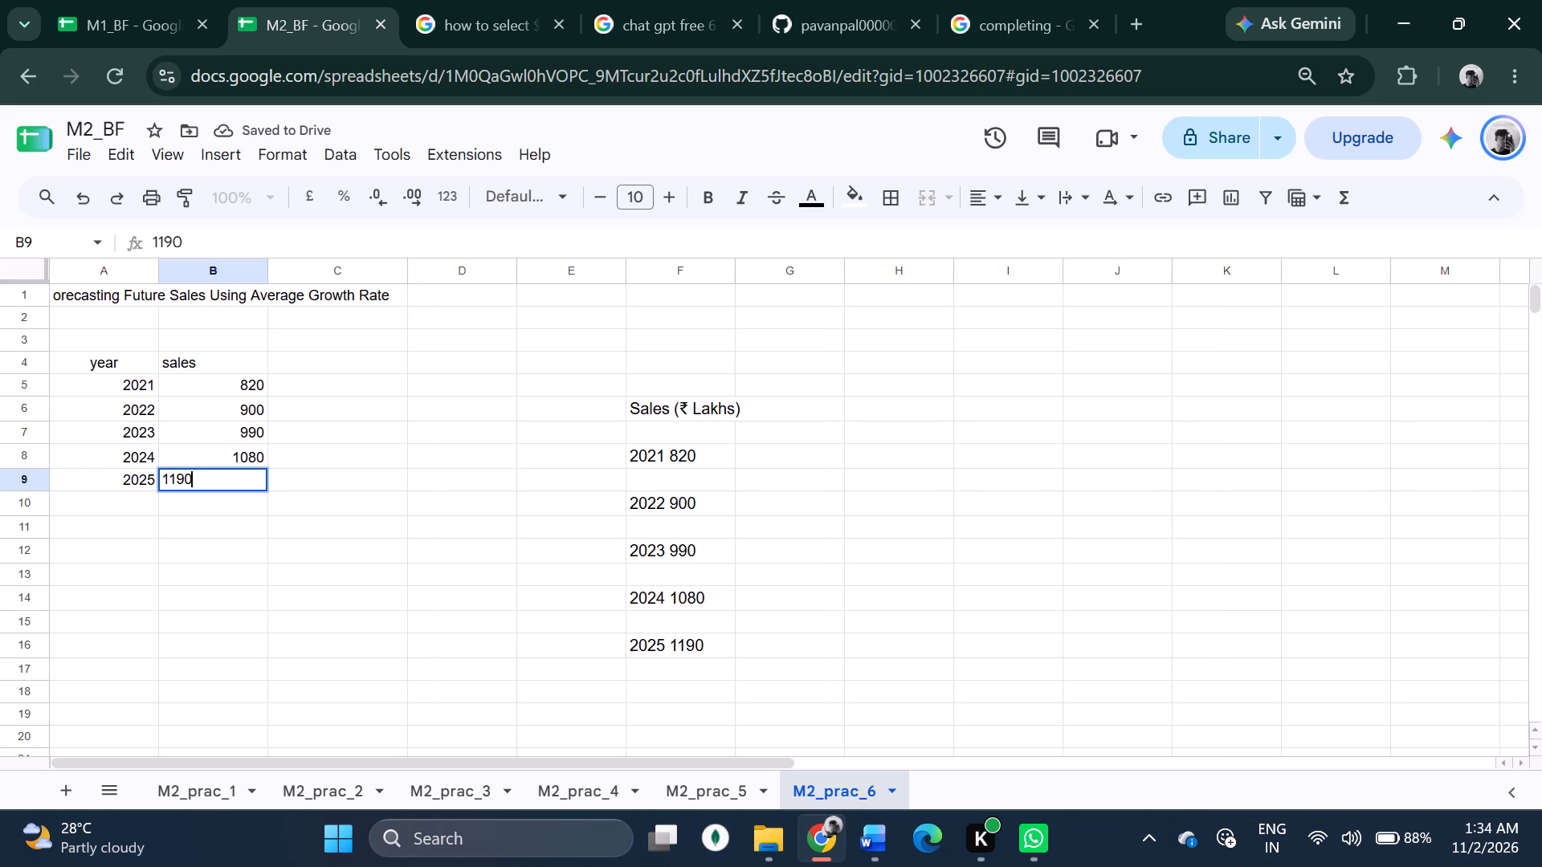
key(Return)
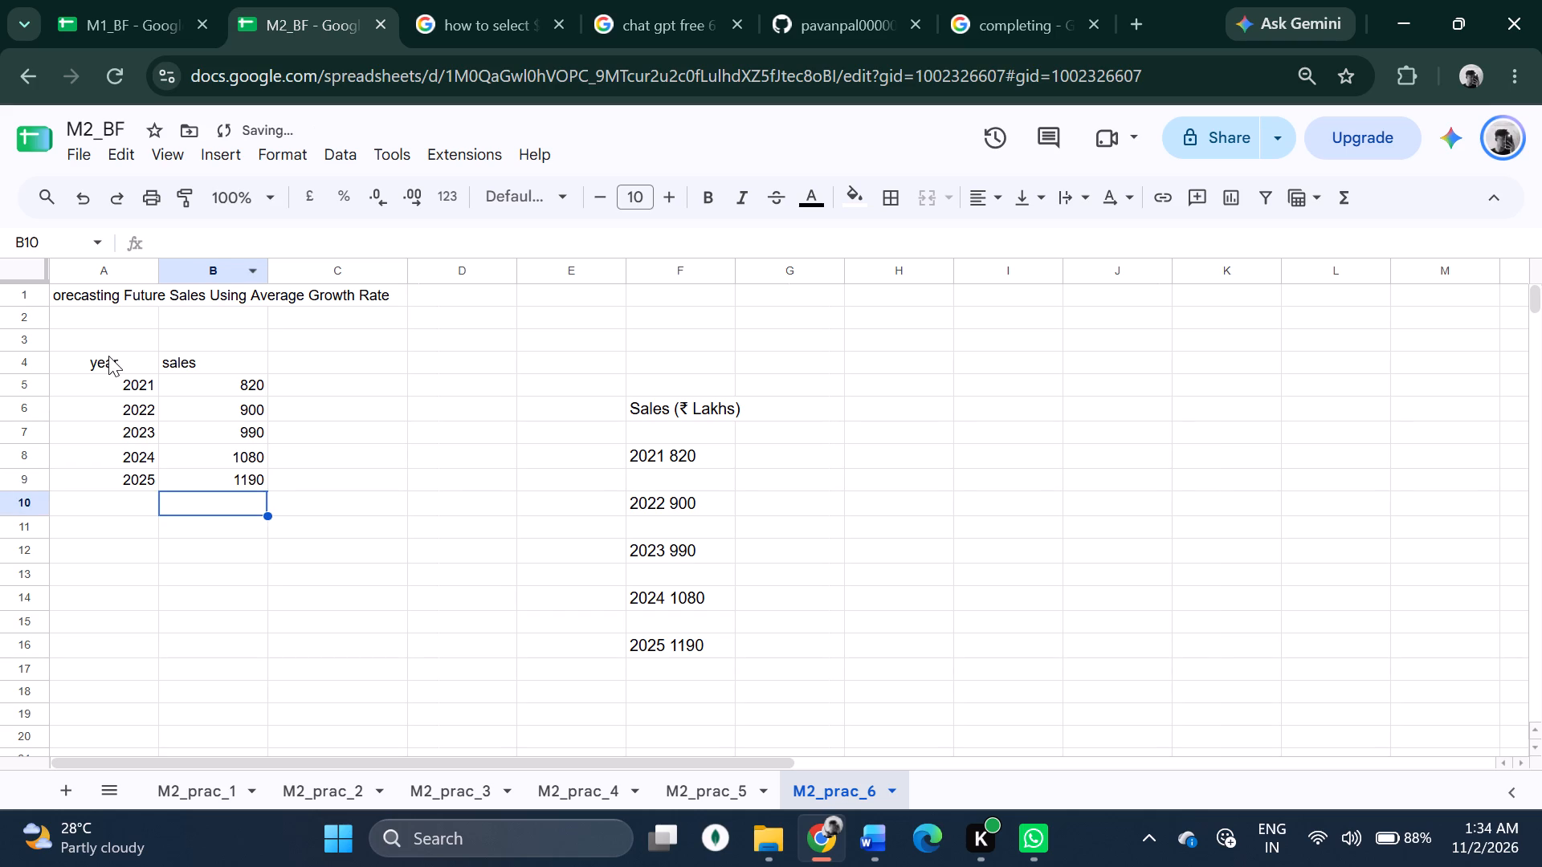
Centre-align the whole year and sales table, A4:B9.
drag(108, 356, 244, 472)
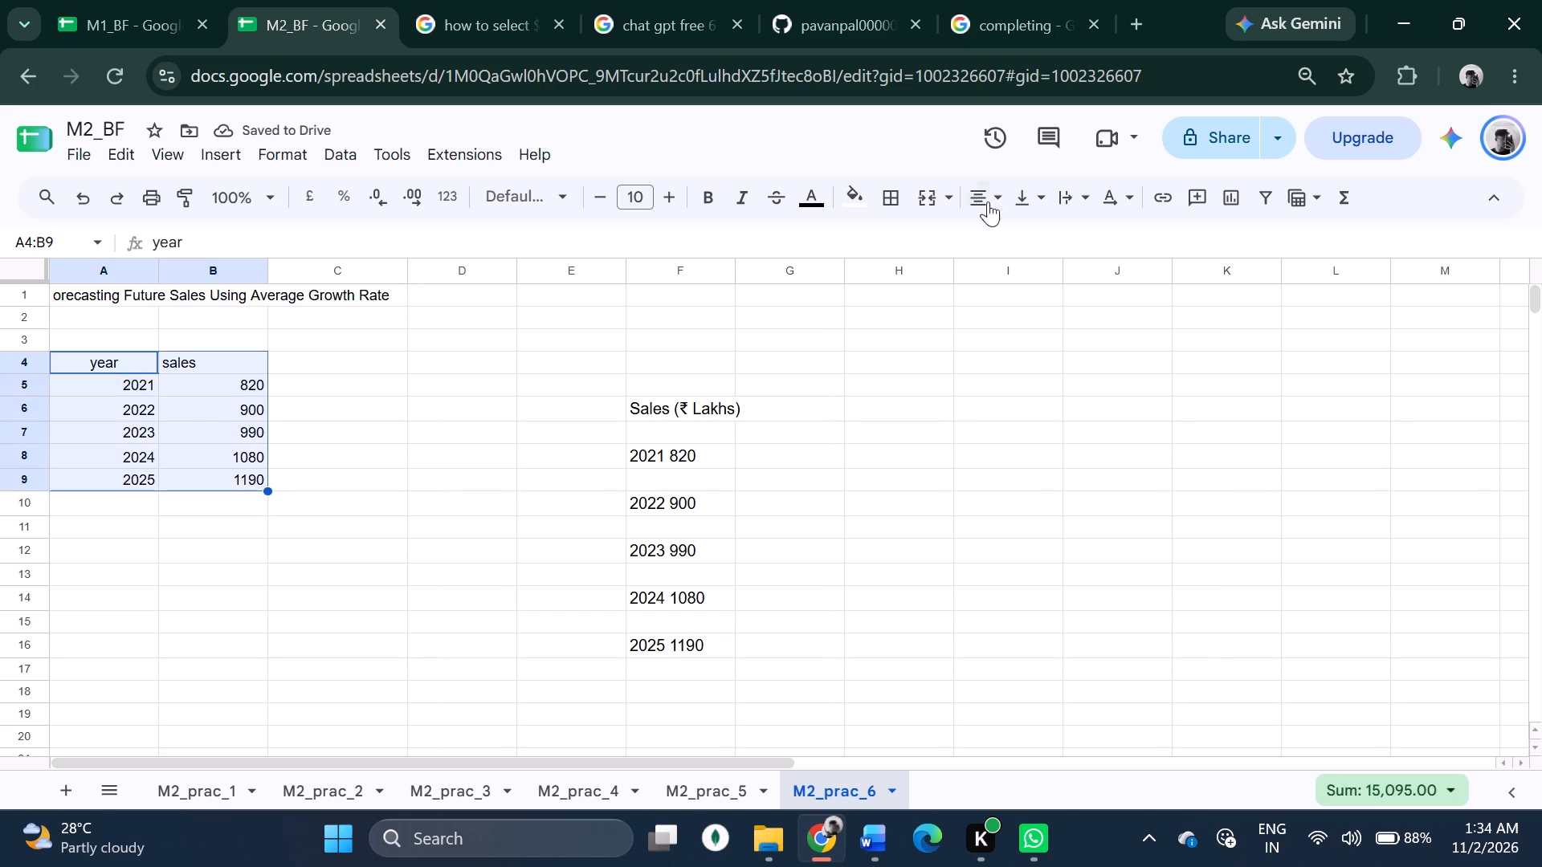
click(1000, 201)
click(1026, 233)
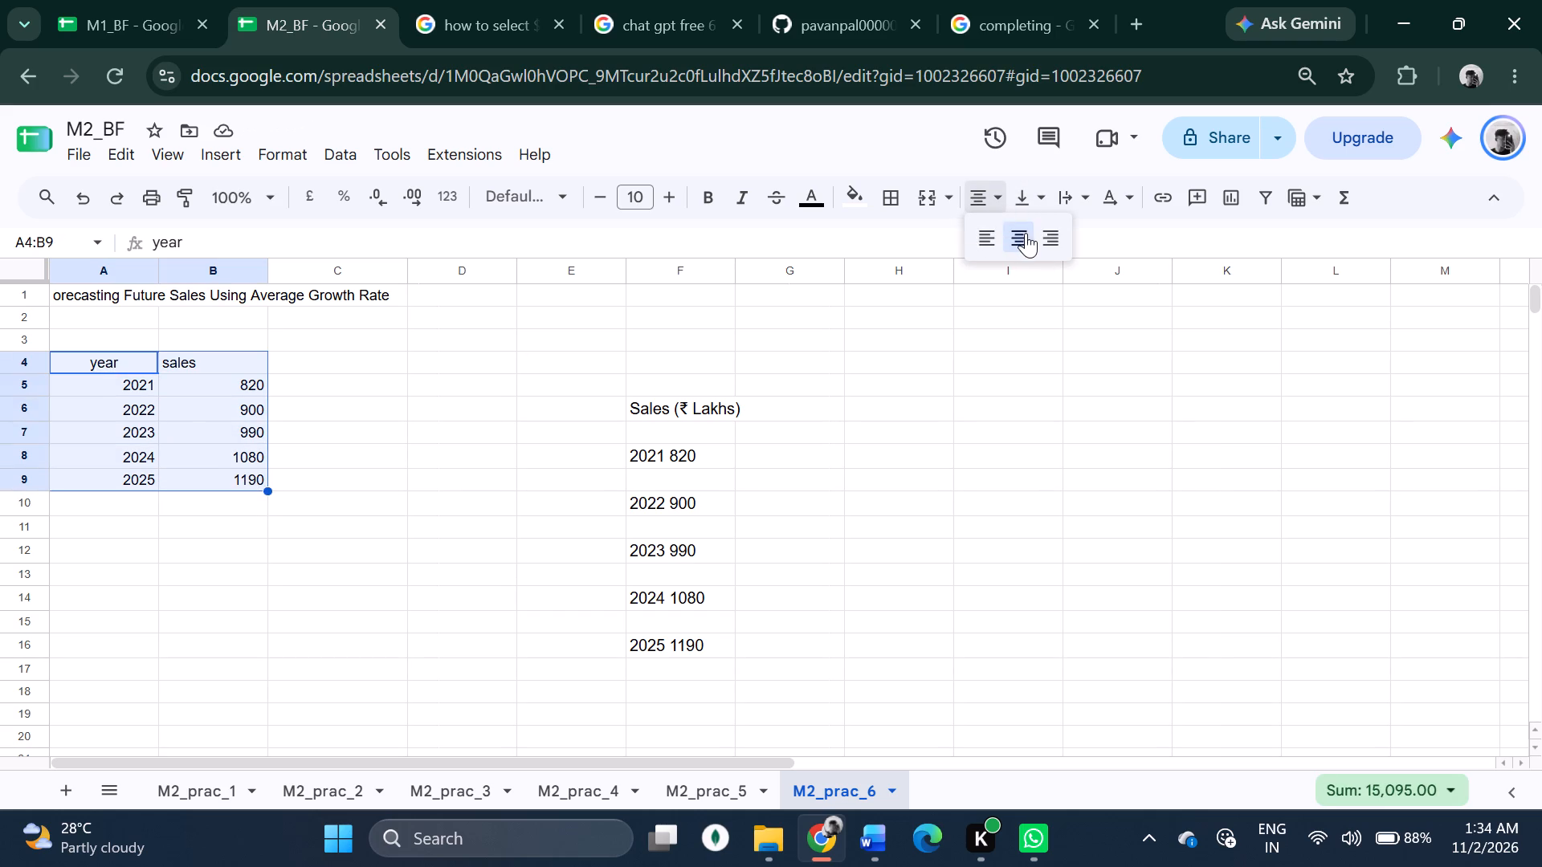
click(502, 390)
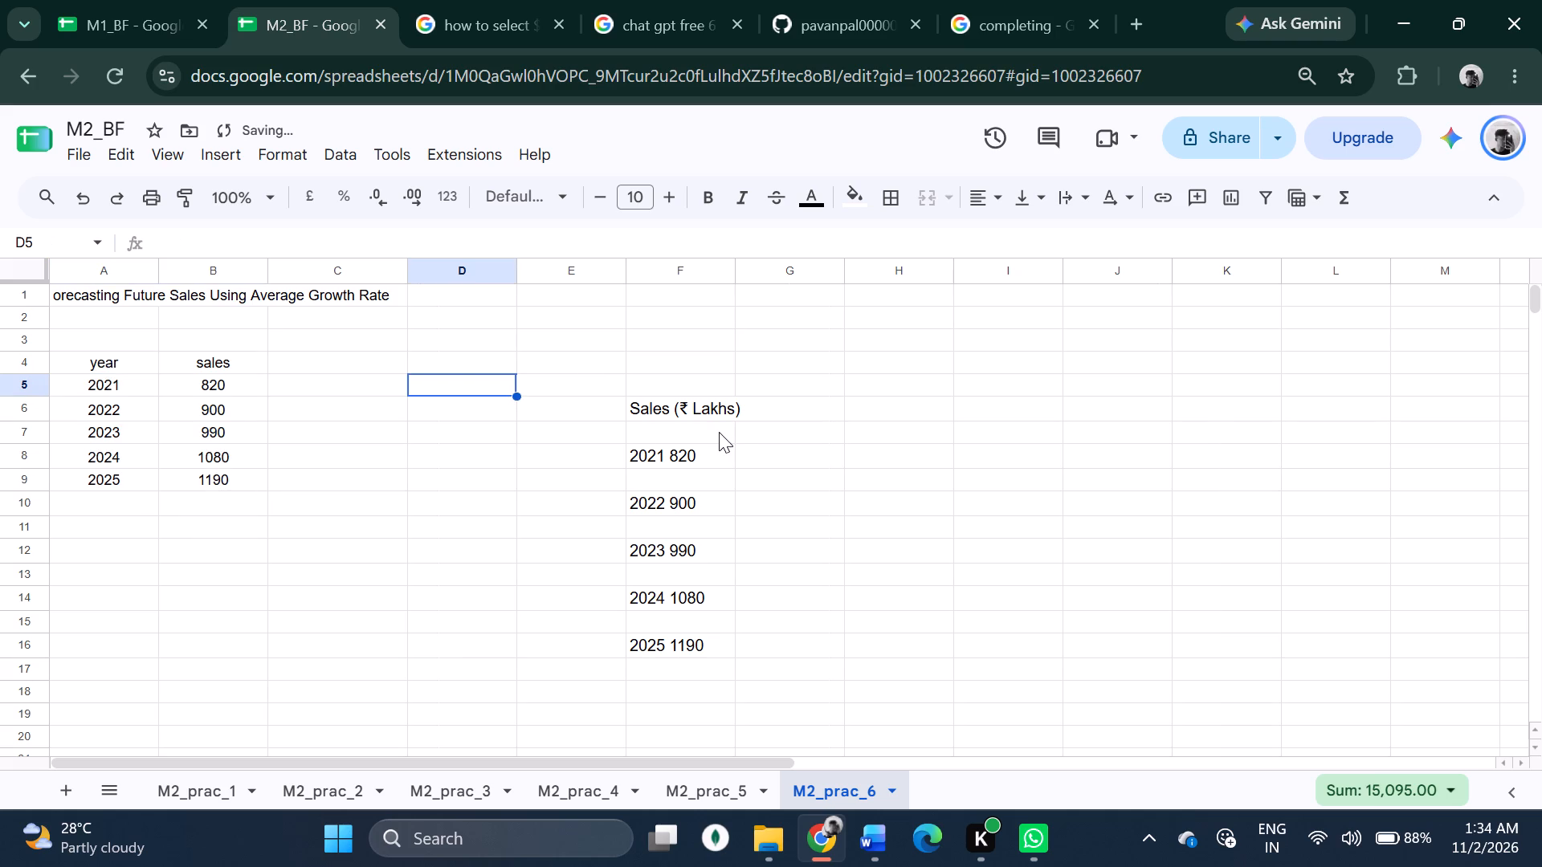
Delete the pasted reference cells F6:F16, shifting the remaining cells left.
click(680, 416)
drag(676, 416, 690, 661)
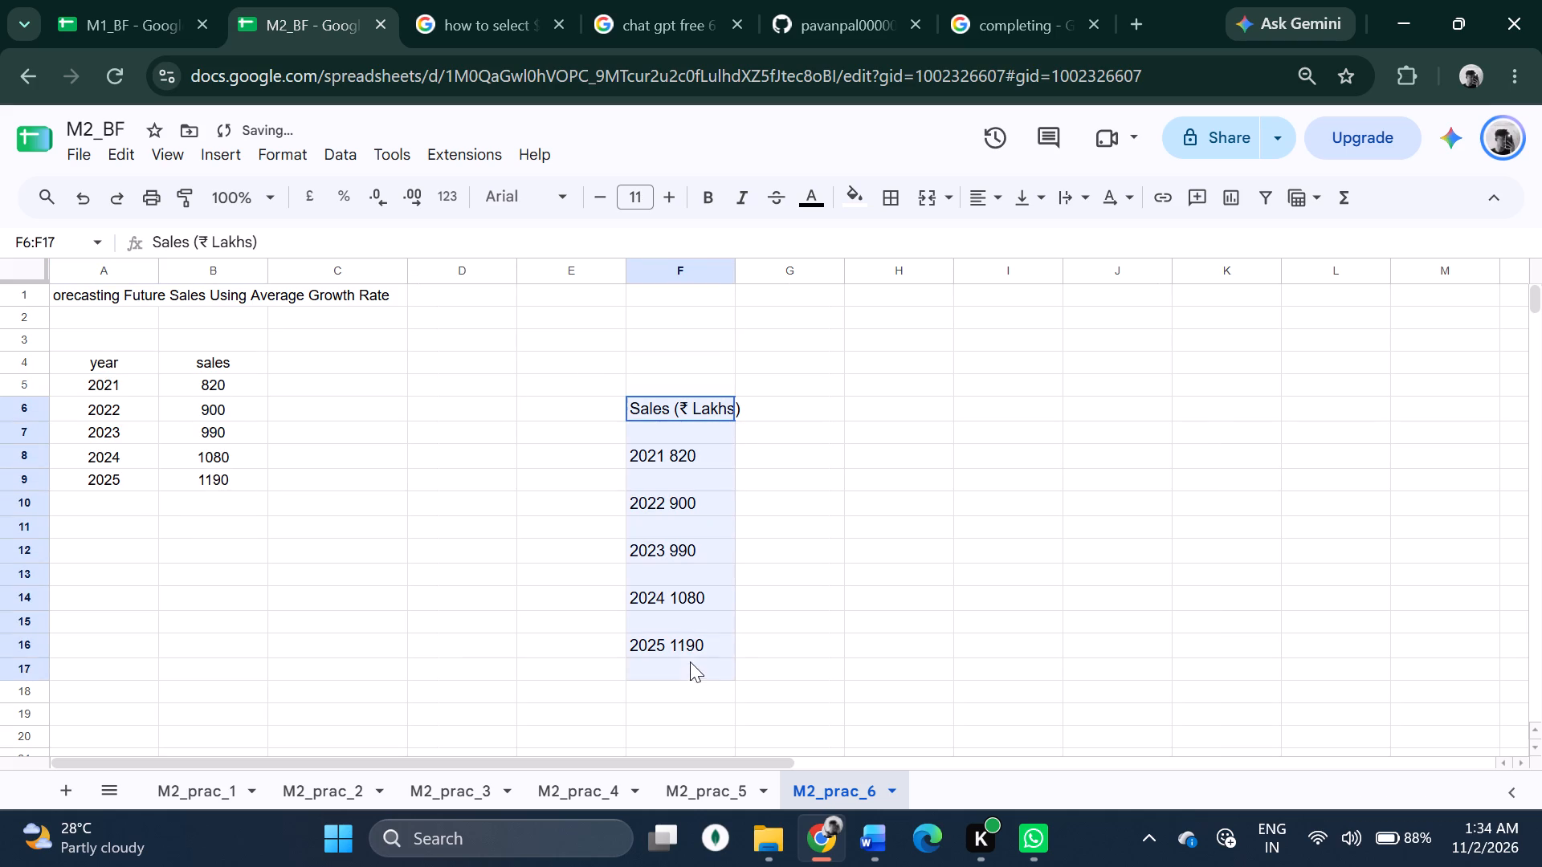
drag(690, 661, 698, 646)
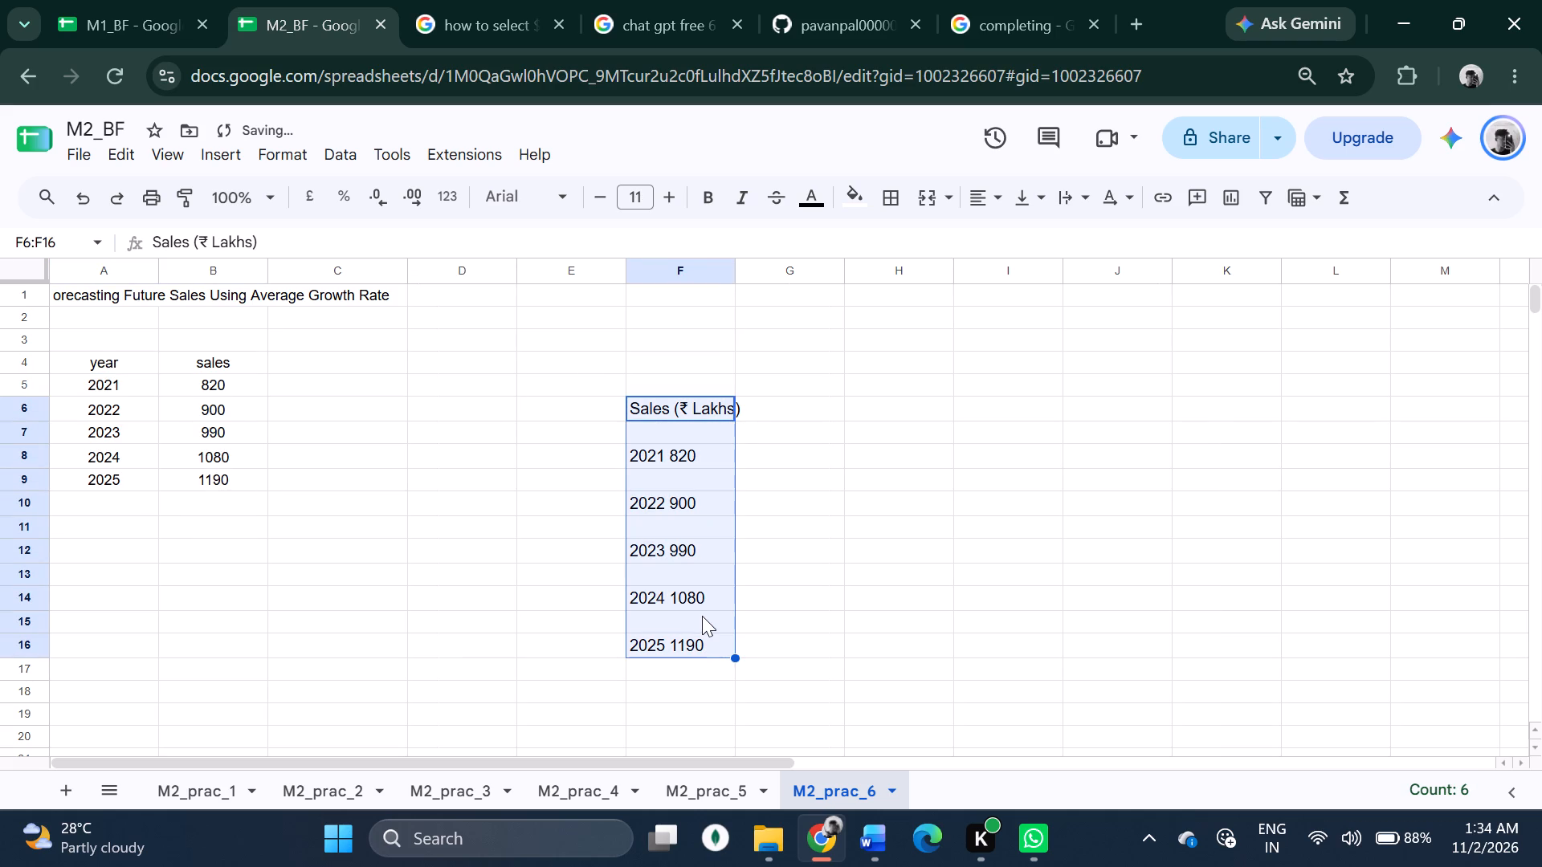
right_click(702, 616)
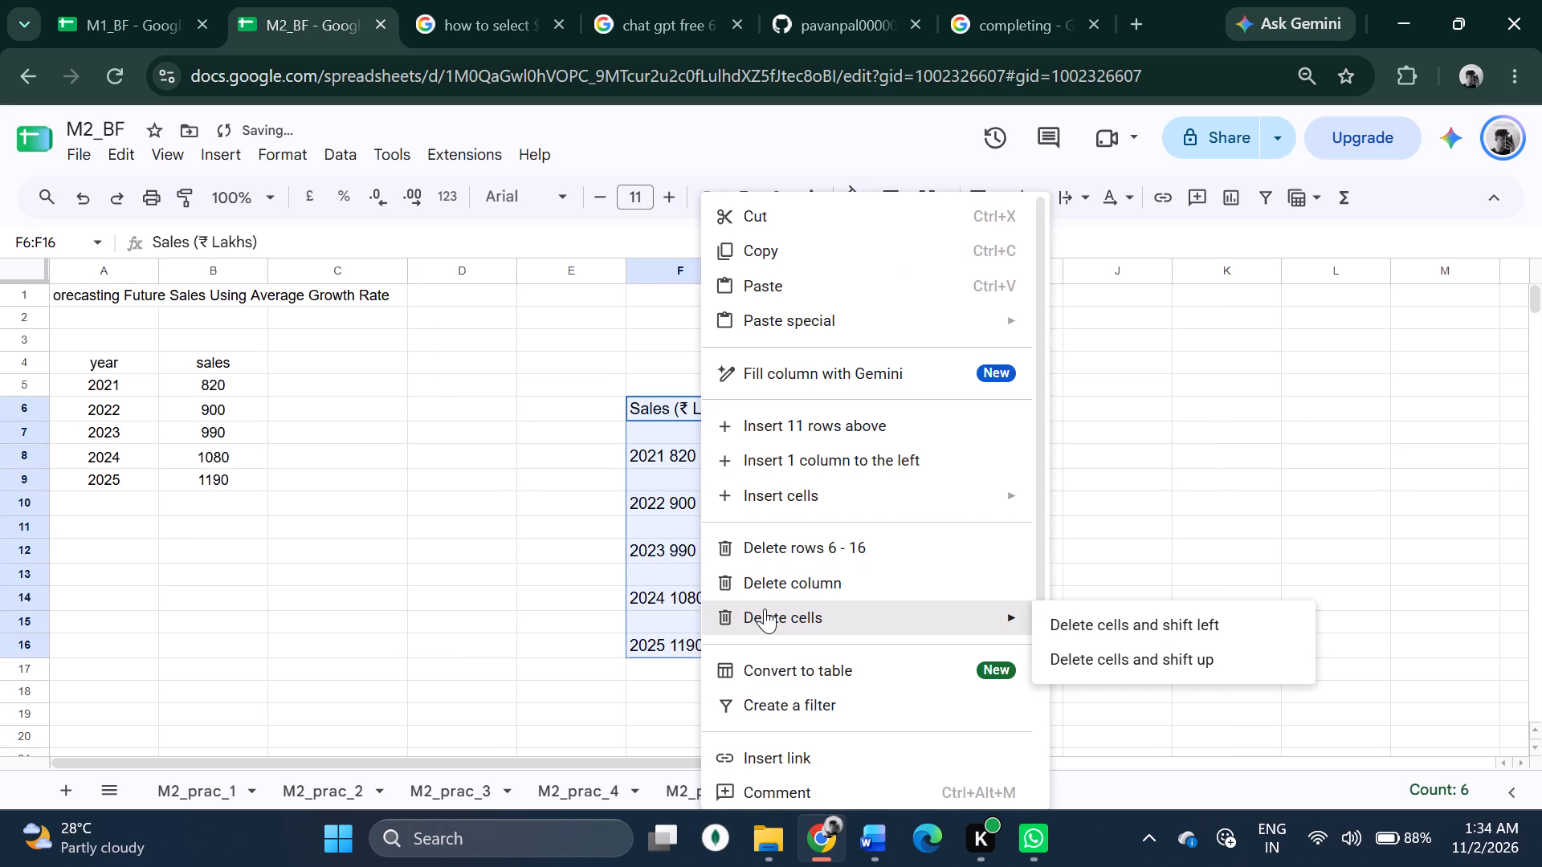
click(765, 609)
click(1073, 637)
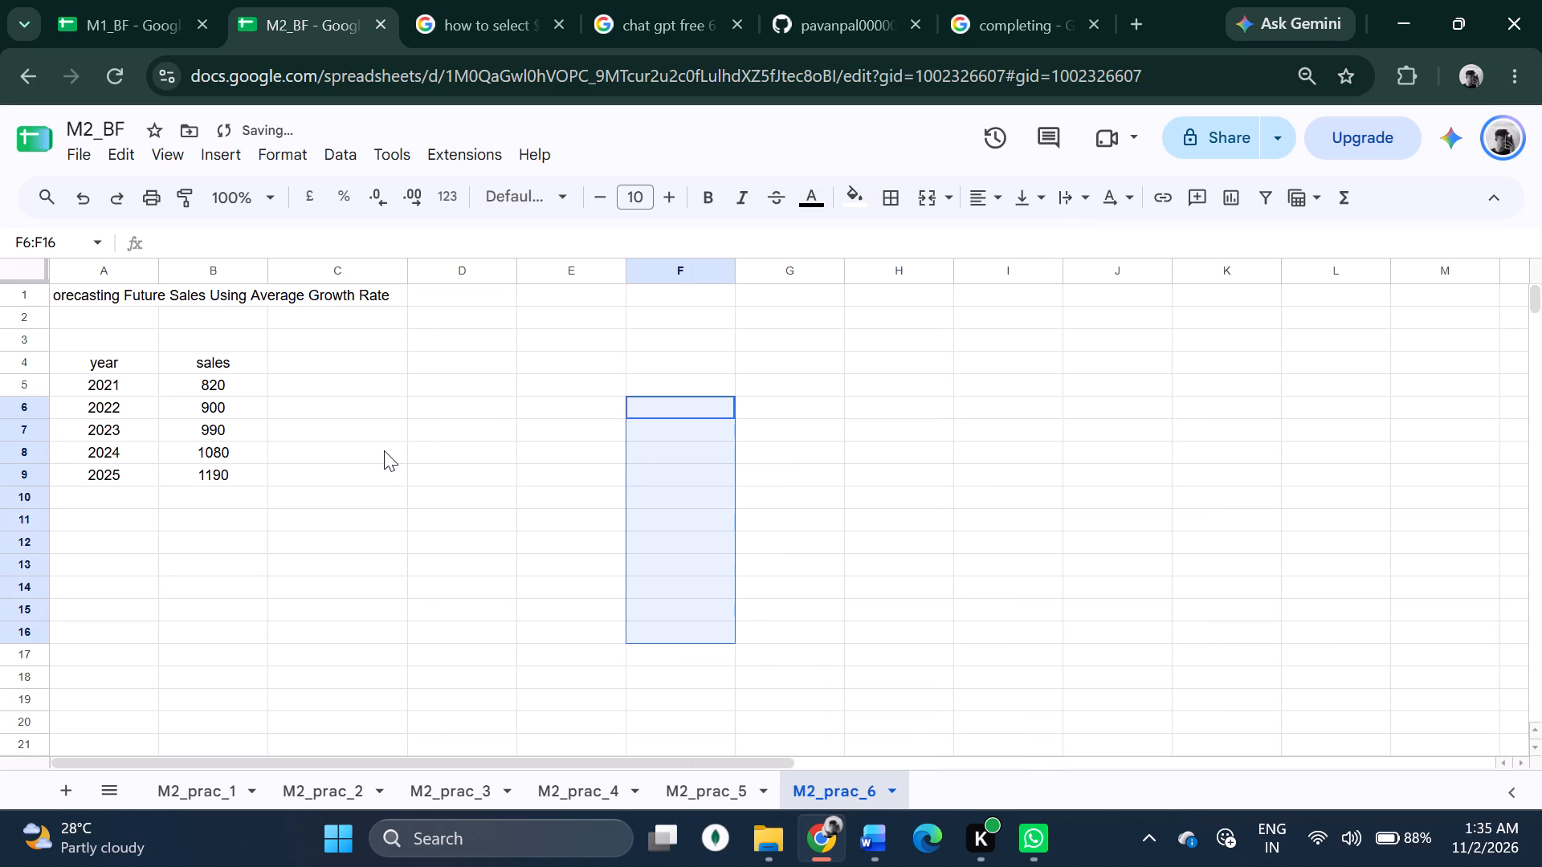
Apply all borders to the year and sales table, A4:B9.
drag(117, 361, 263, 479)
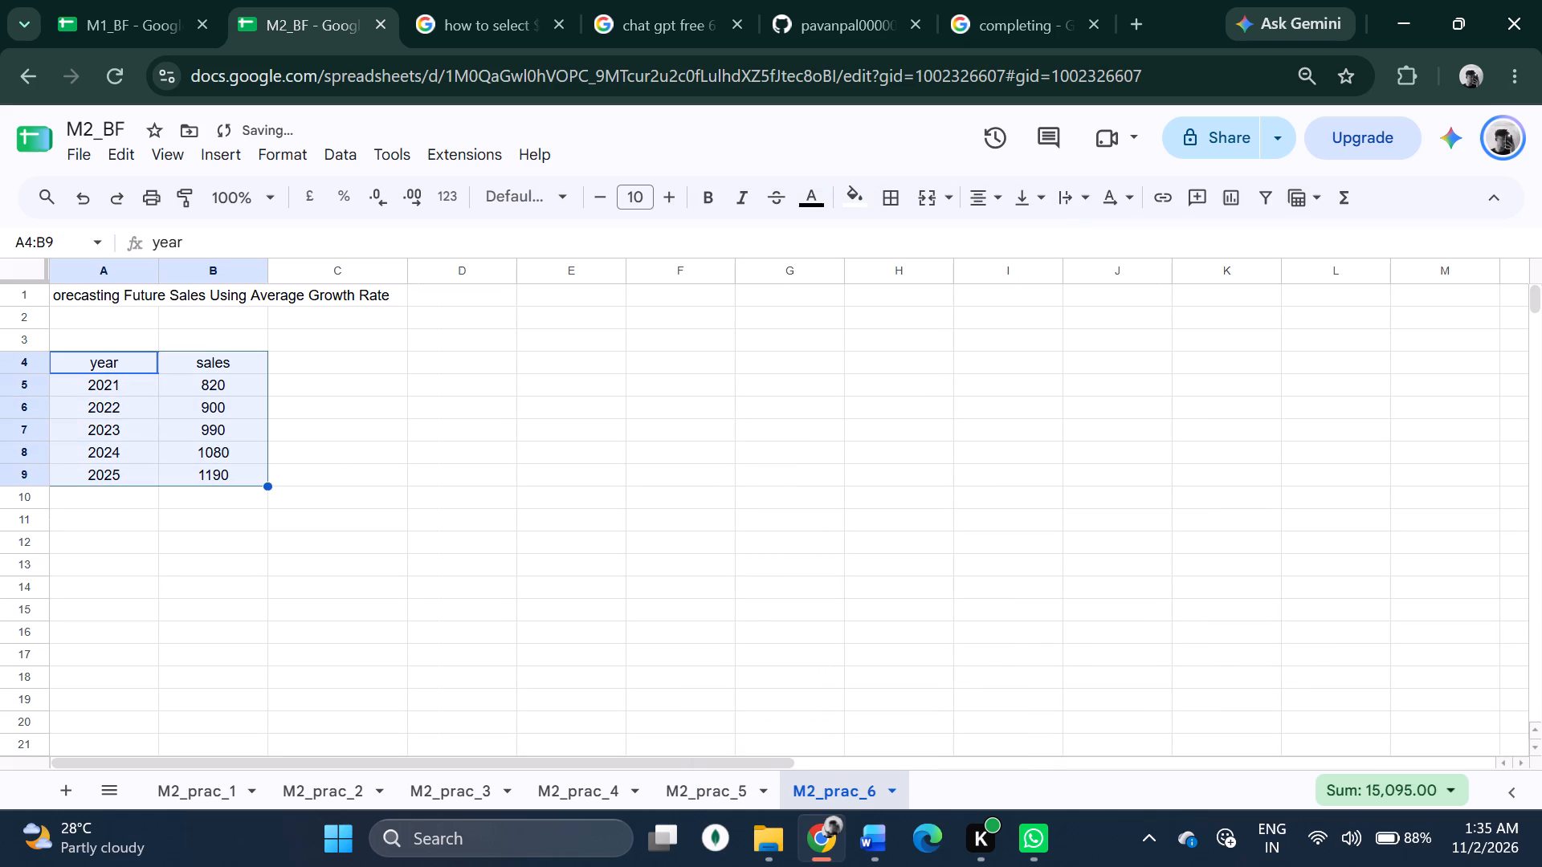
click(899, 208)
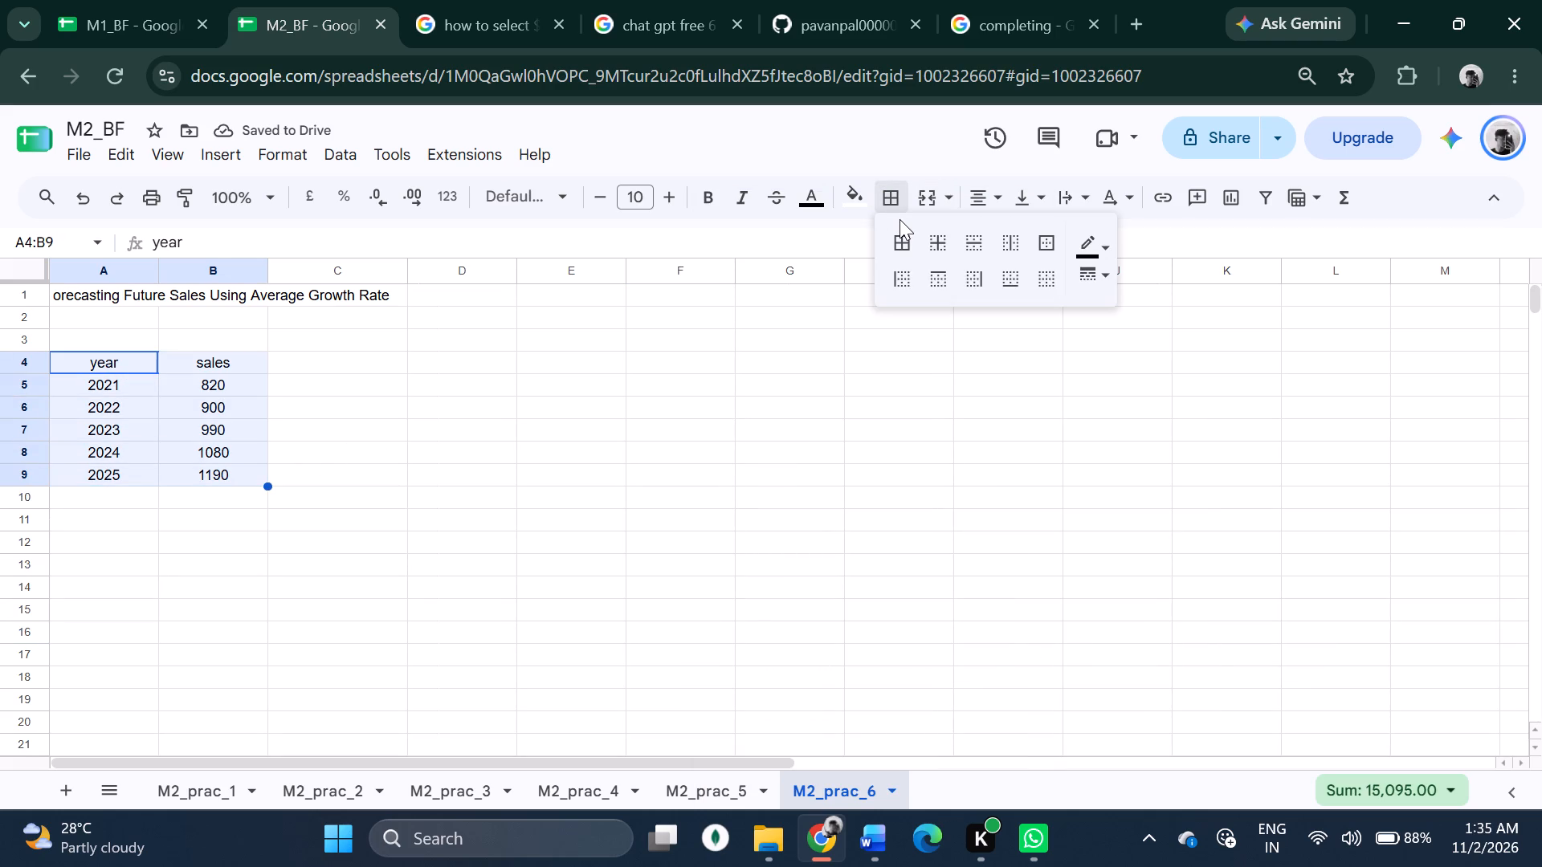
click(904, 242)
click(365, 425)
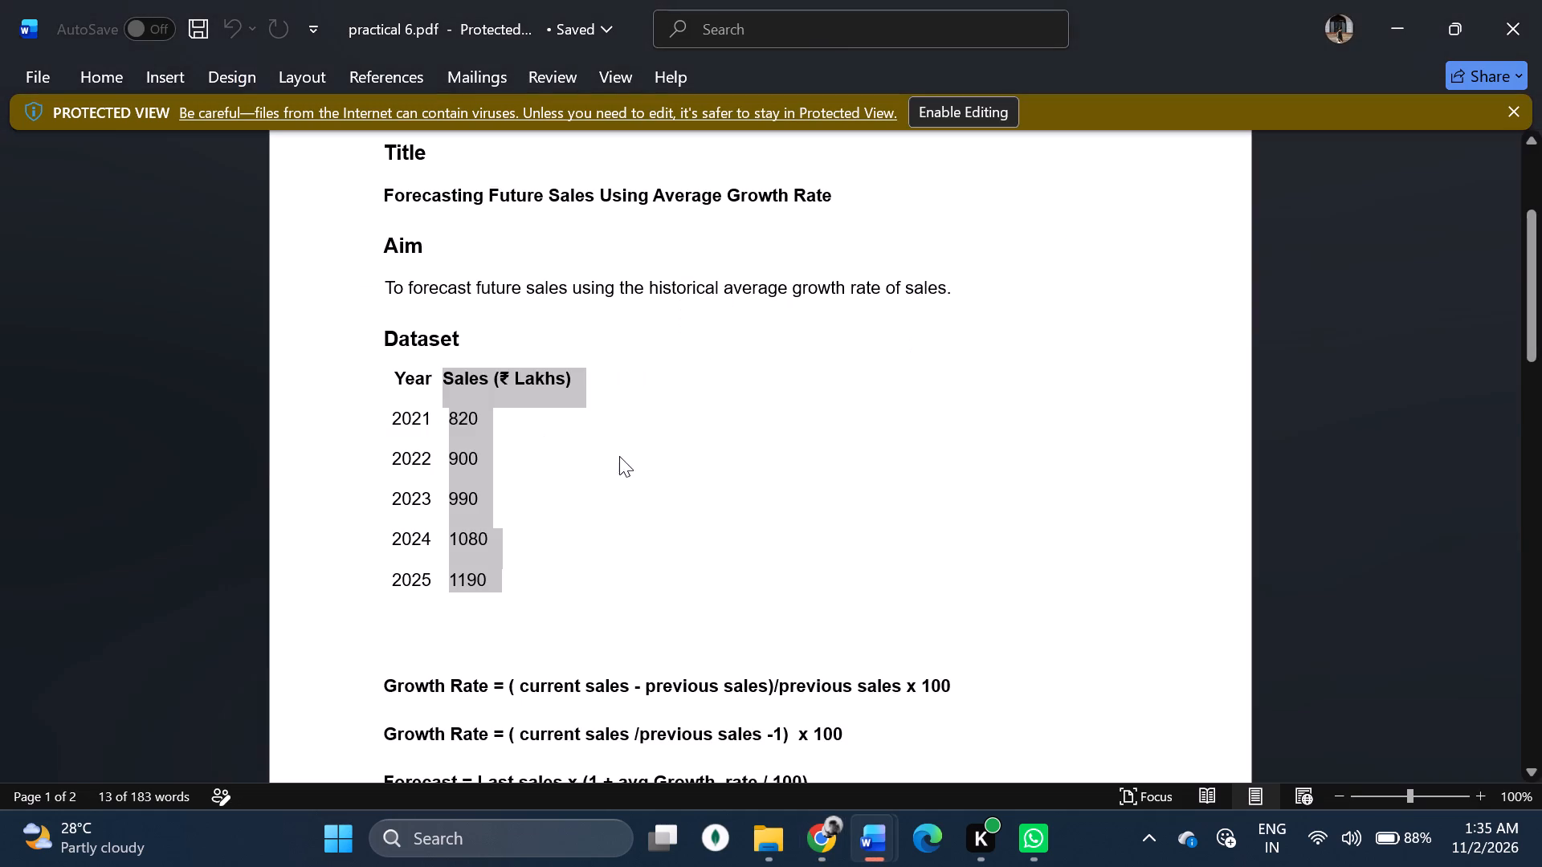
Examine the growth rate formulas and the 2022 calculation step in the practical 6 document.
scroll(619, 456, down, 1)
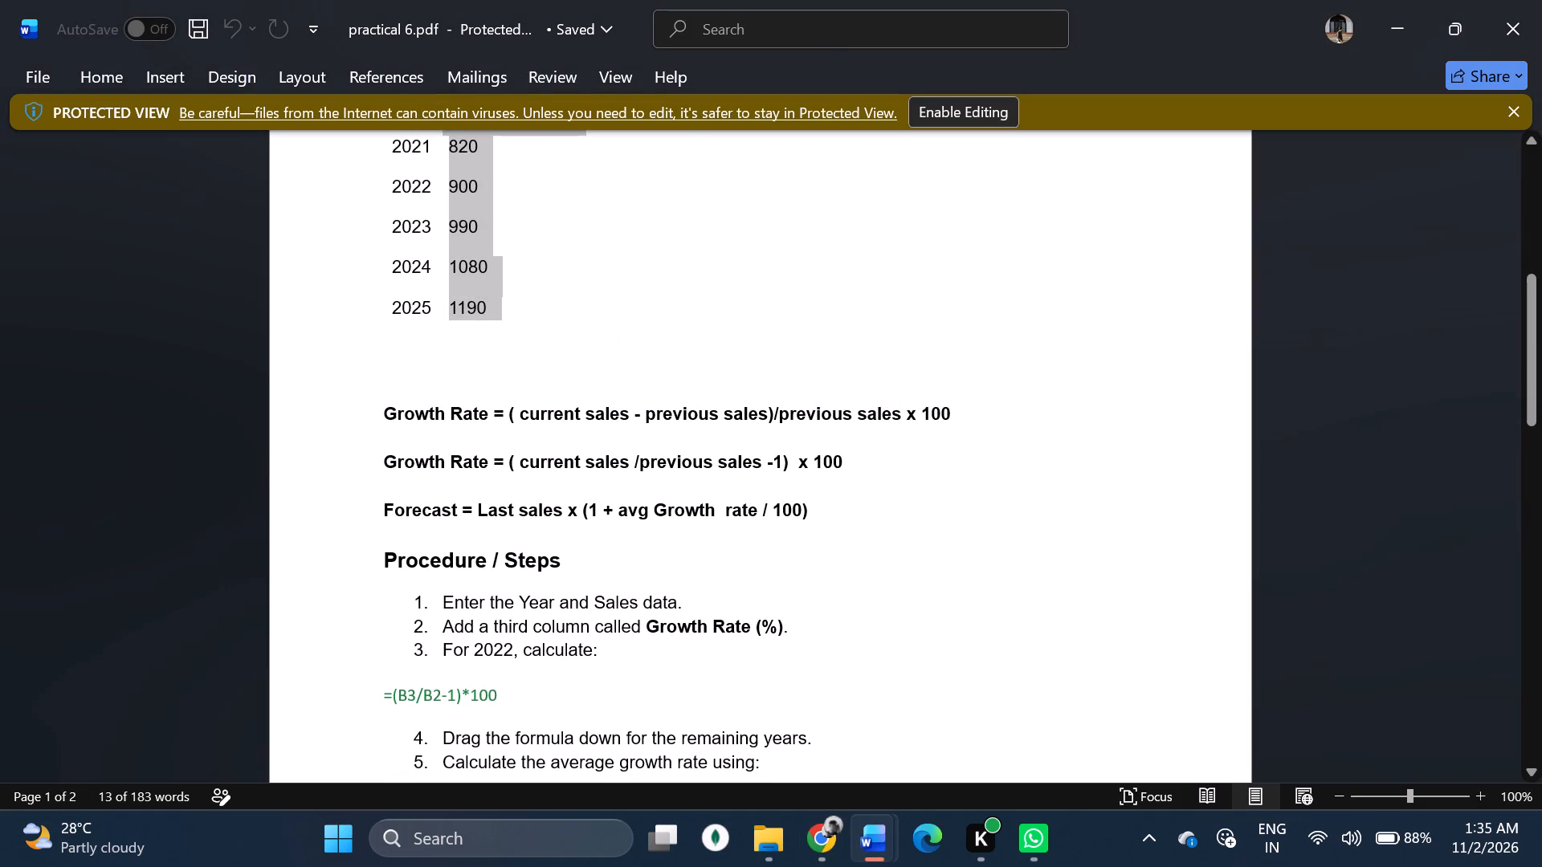
scroll(711, 454, down, 2)
scroll(711, 454, up, 1)
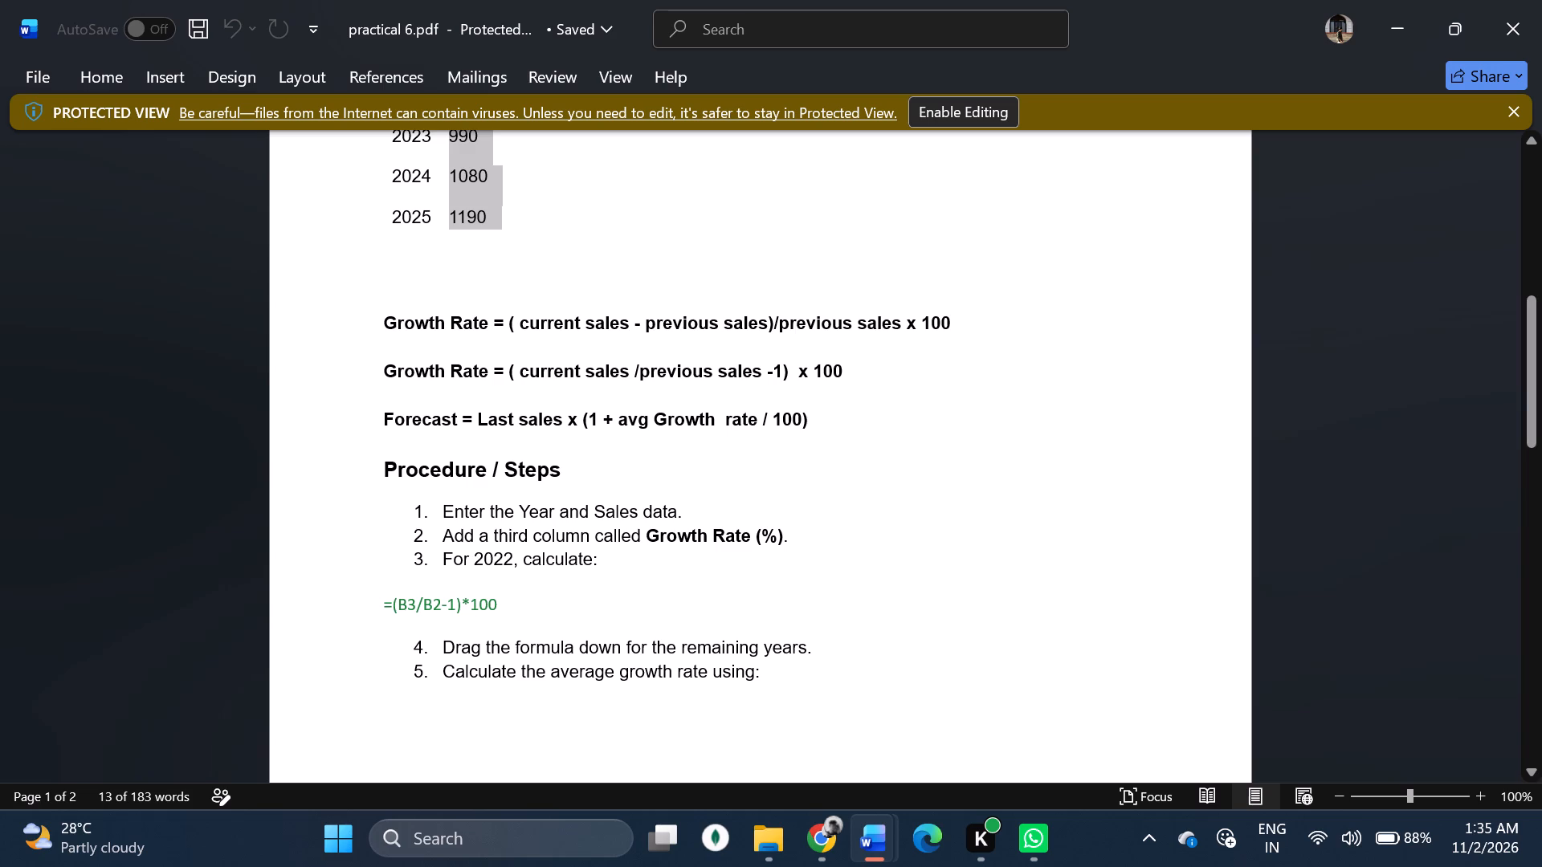
scroll(621, 578, down, 1)
drag(378, 506, 505, 515)
click(505, 515)
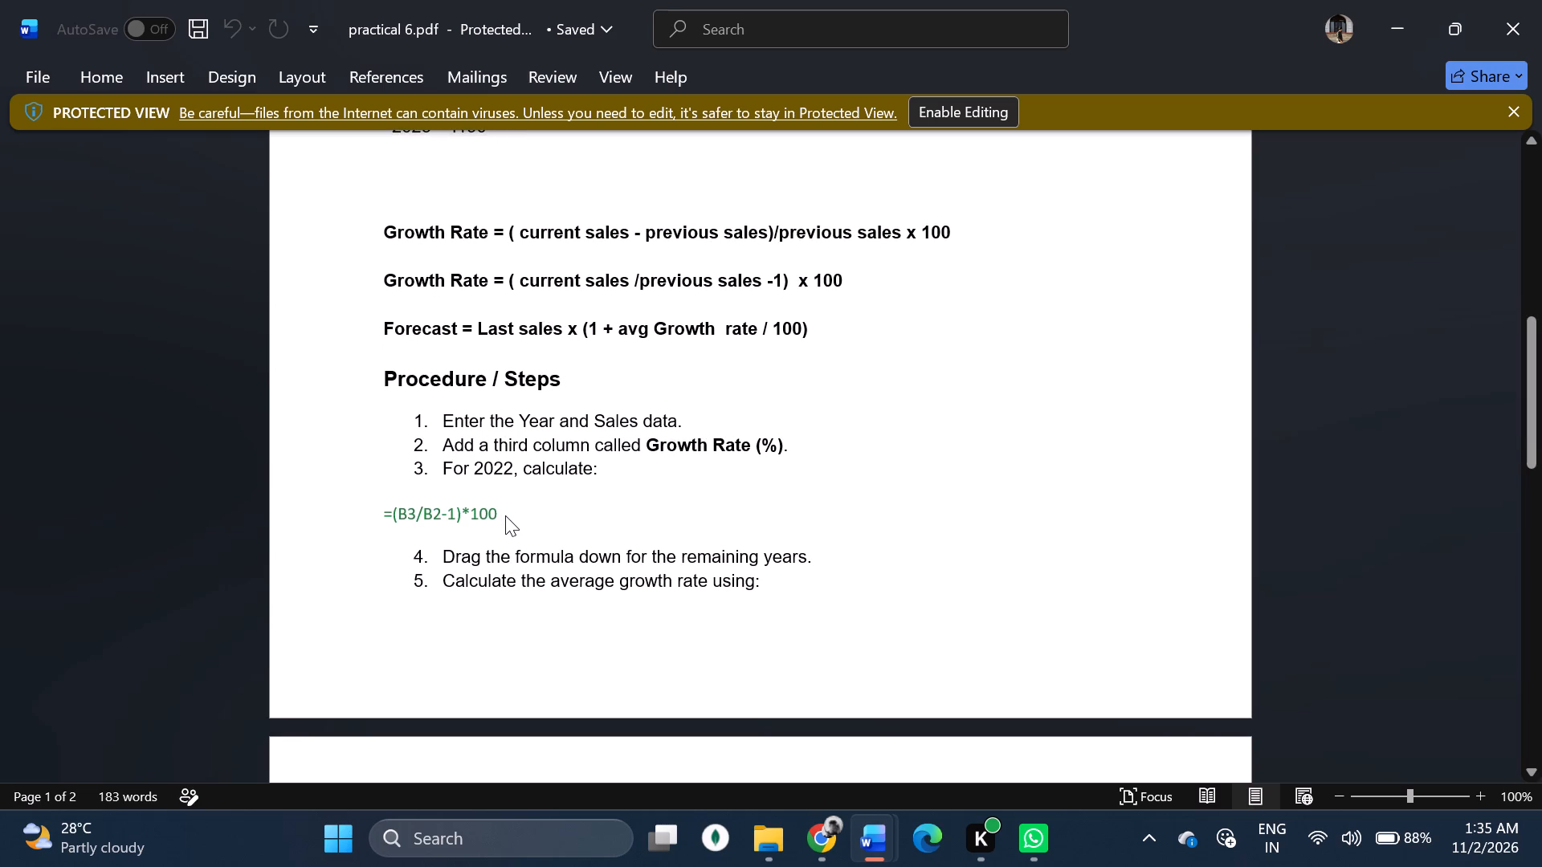
drag(807, 295, 849, 281)
drag(849, 281, 374, 311)
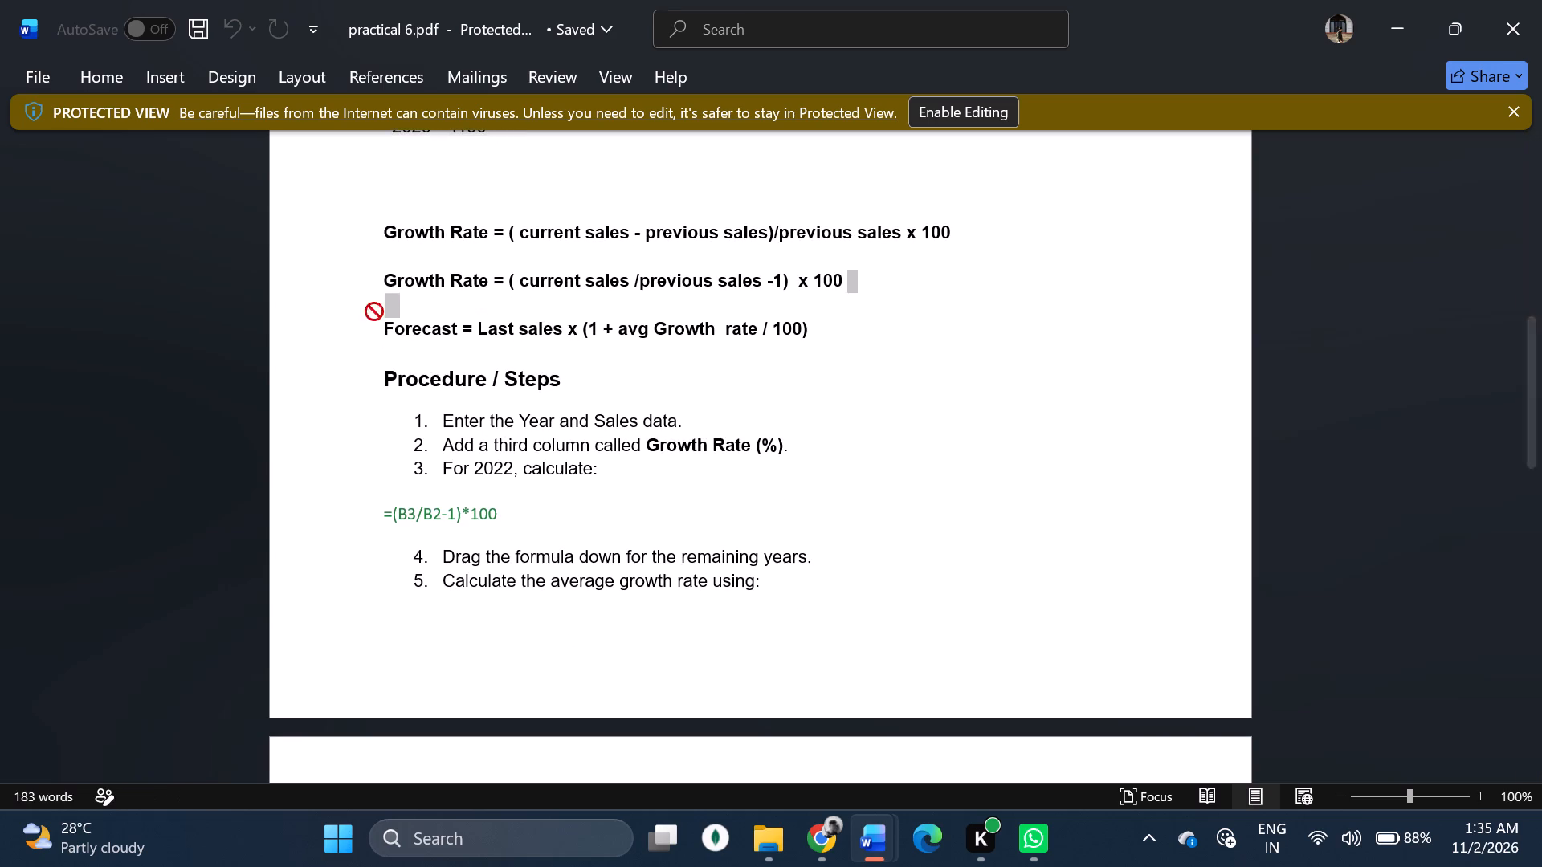
drag(374, 311, 370, 312)
click(703, 365)
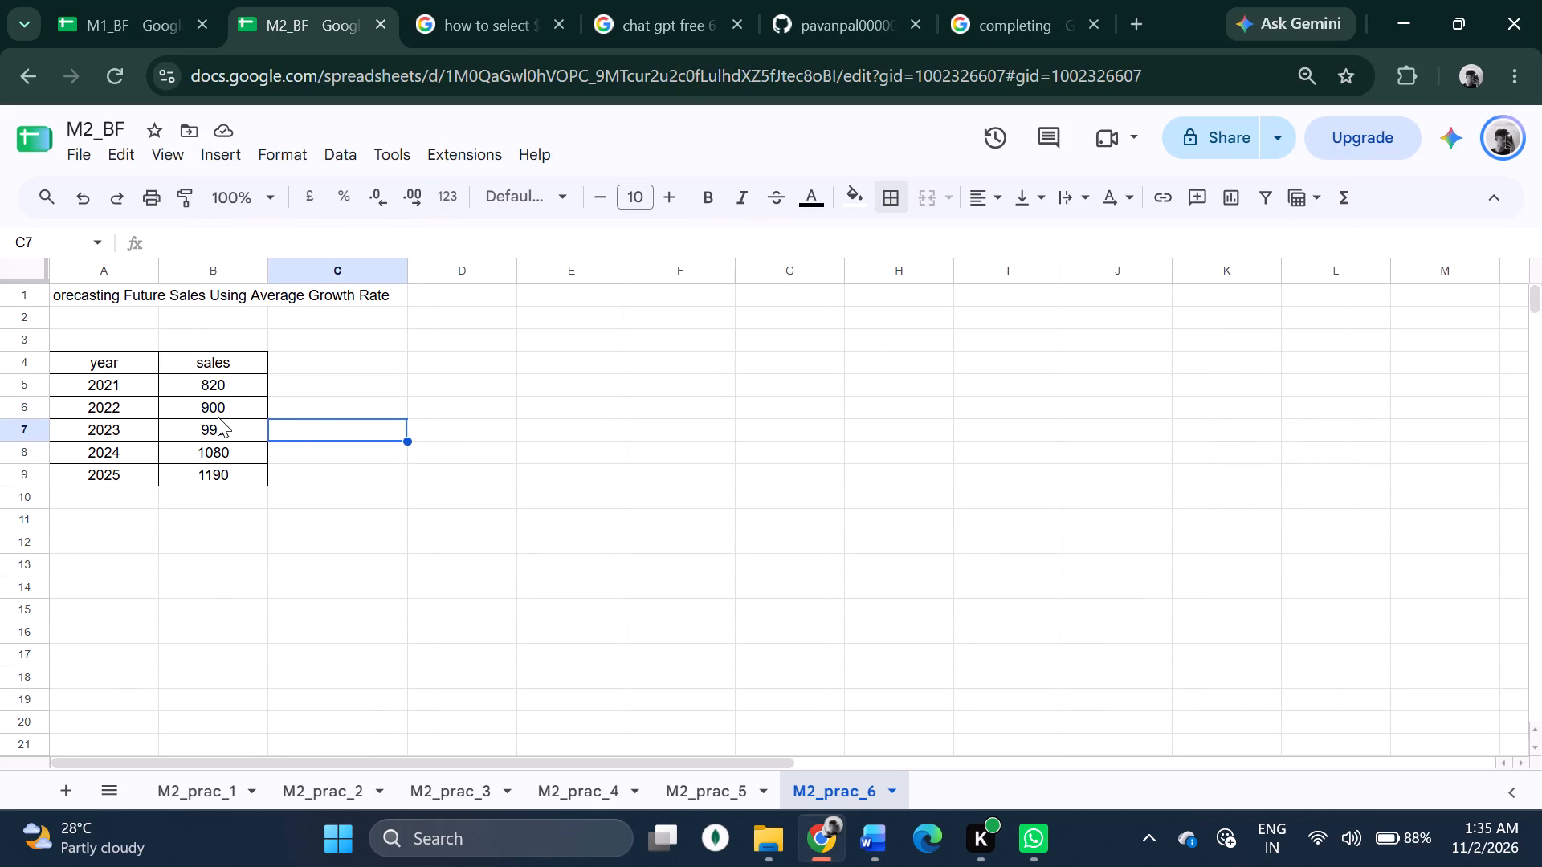
click(202, 415)
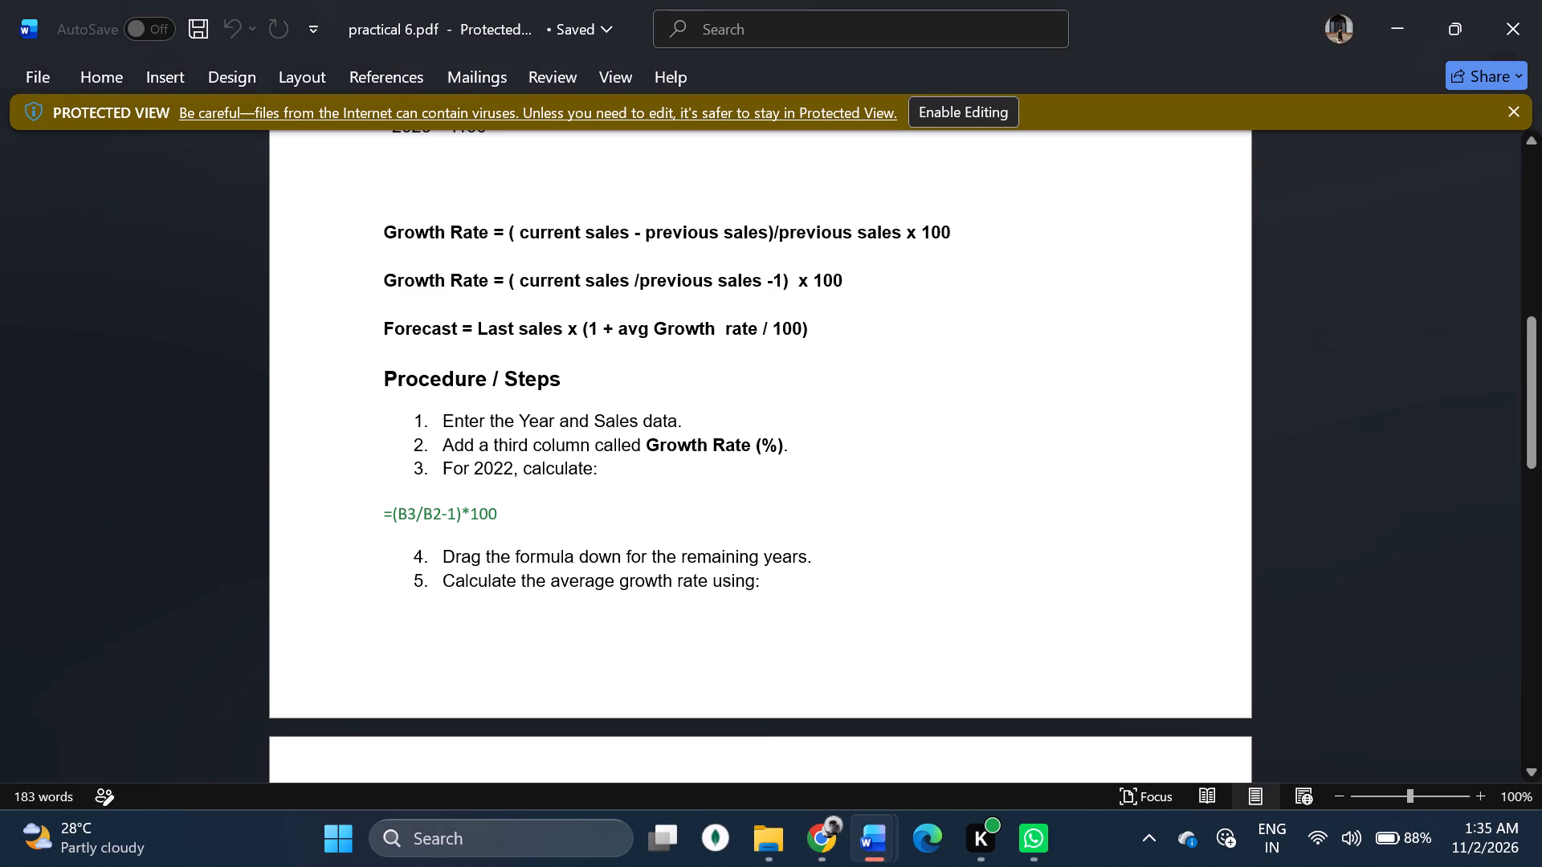
Read the remaining procedure in the practical 6 document, including the average growth rate, 2026 forecast and output table.
drag(598, 481, 417, 470)
click(636, 510)
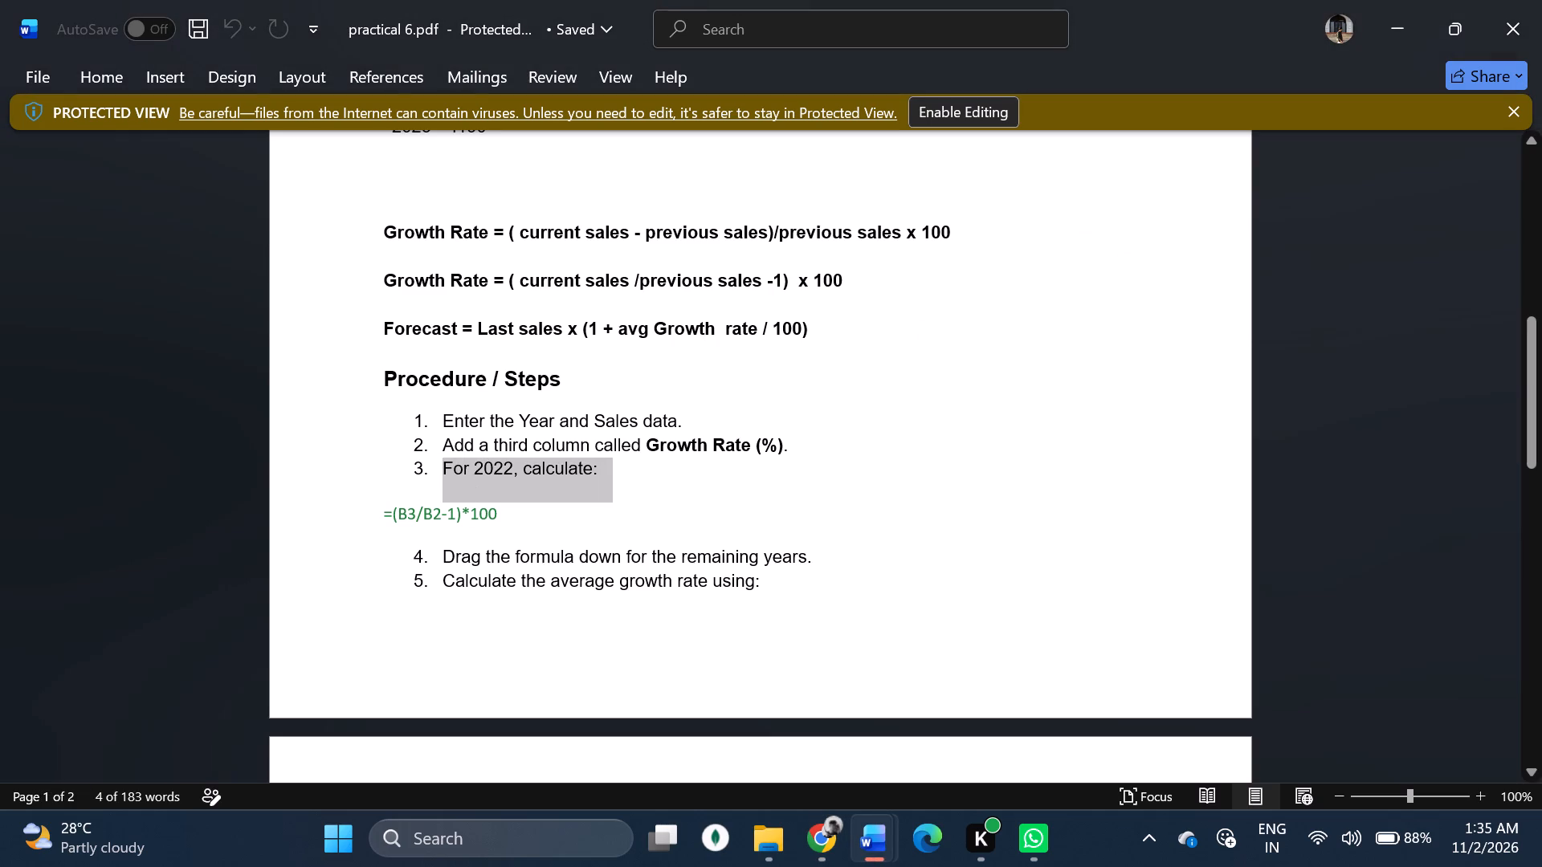
scroll(636, 510, down, 1)
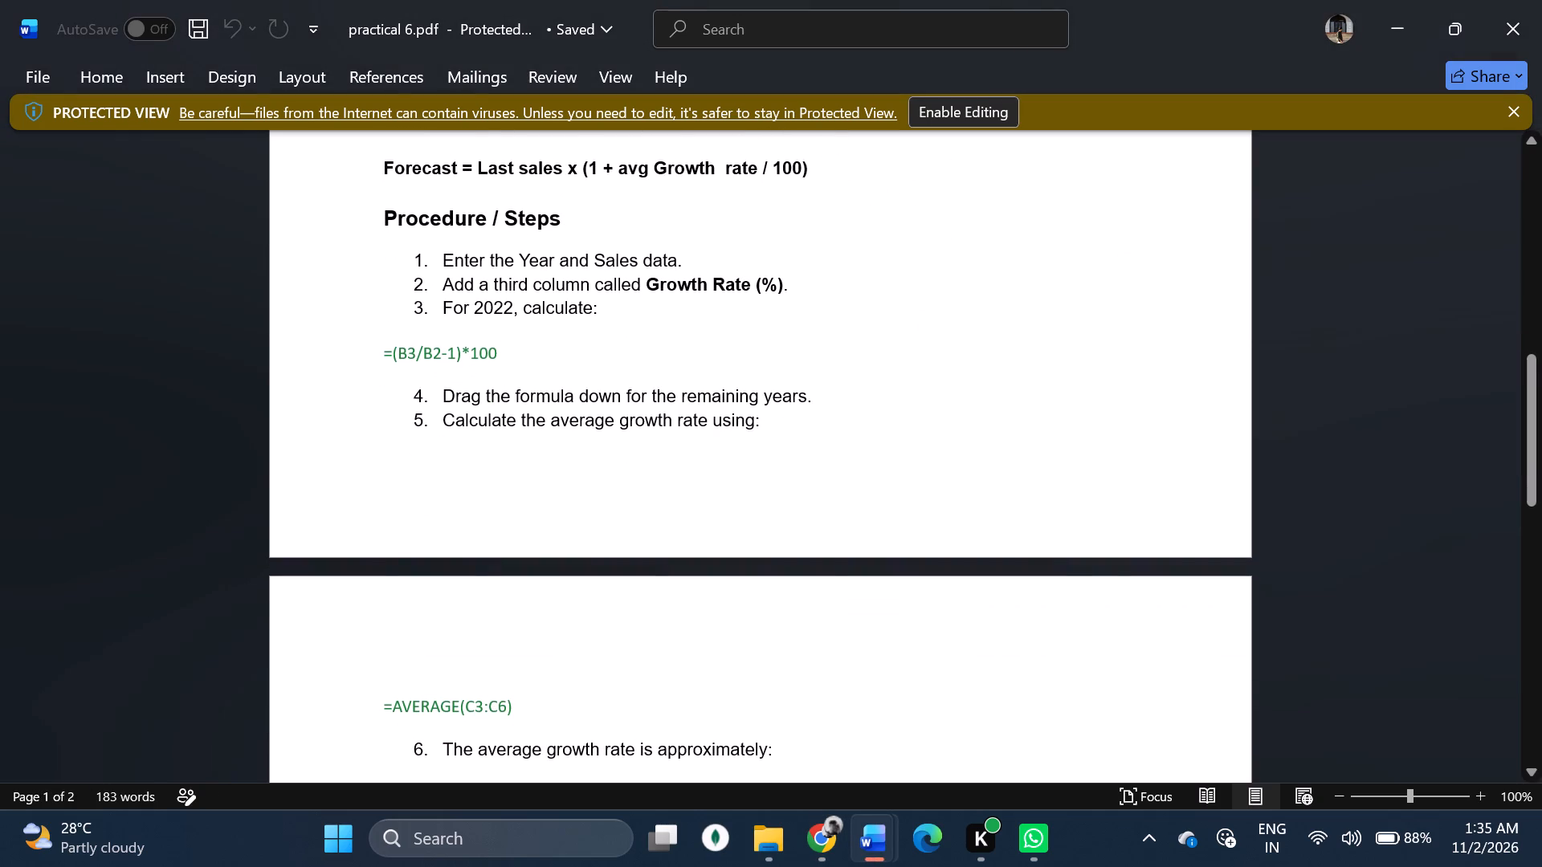
scroll(474, 393, down, 1)
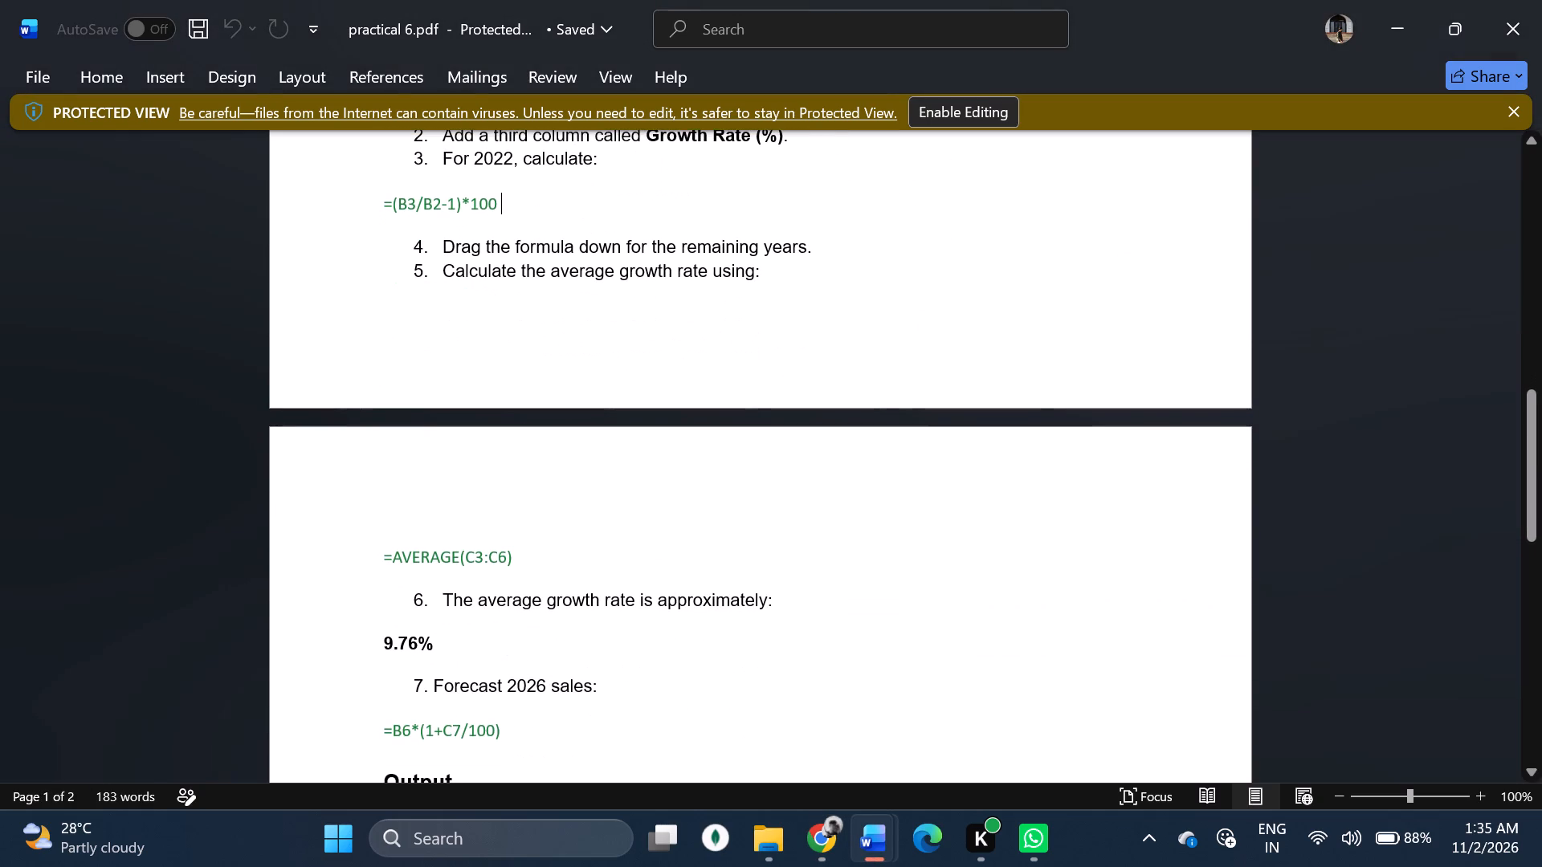
scroll(474, 393, down, 1)
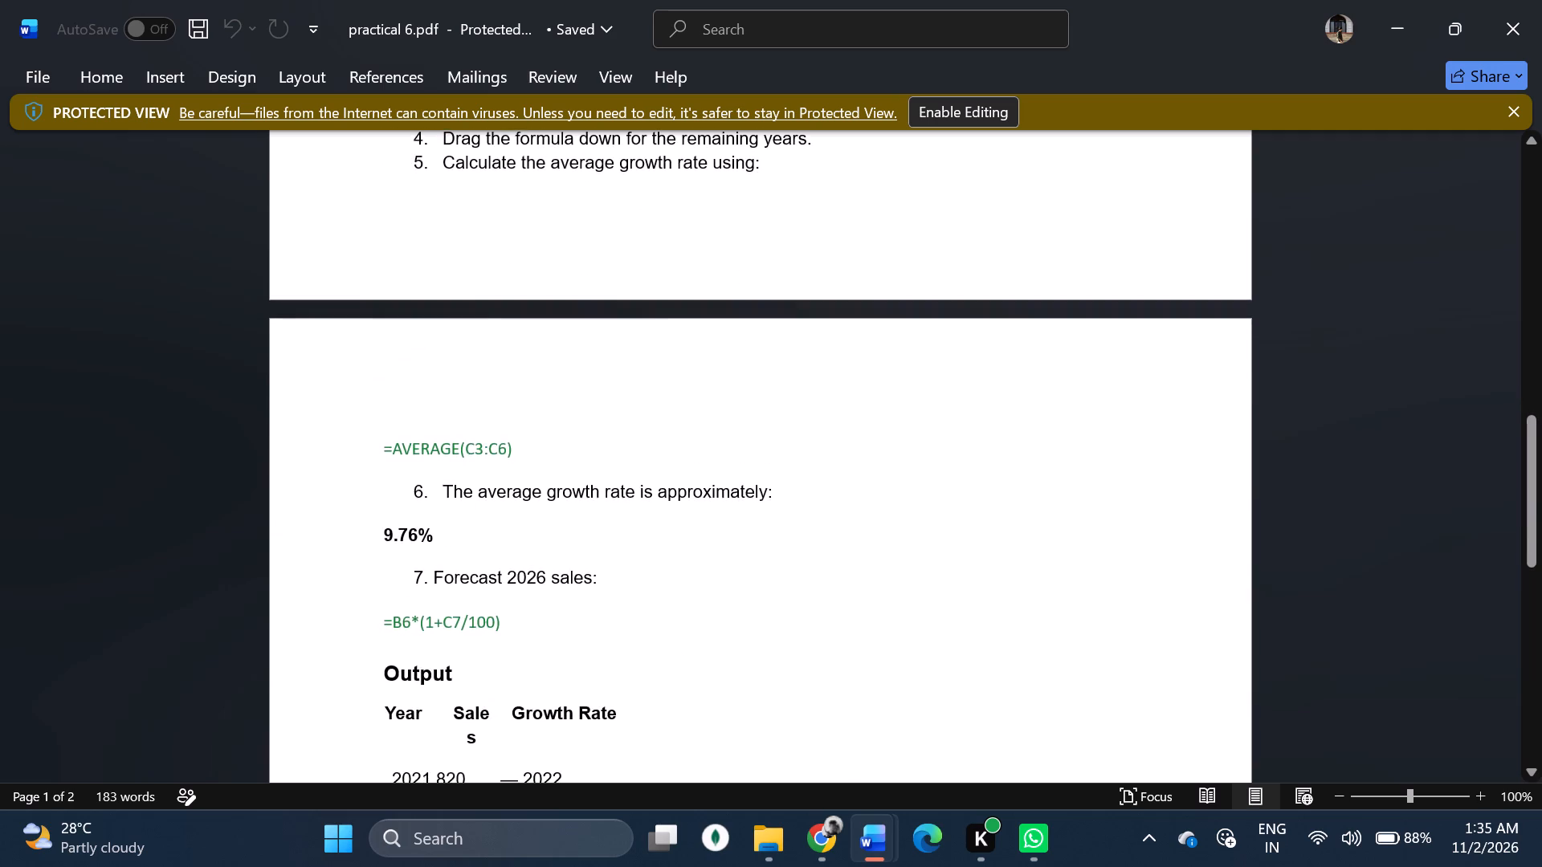
scroll(474, 393, up, 1)
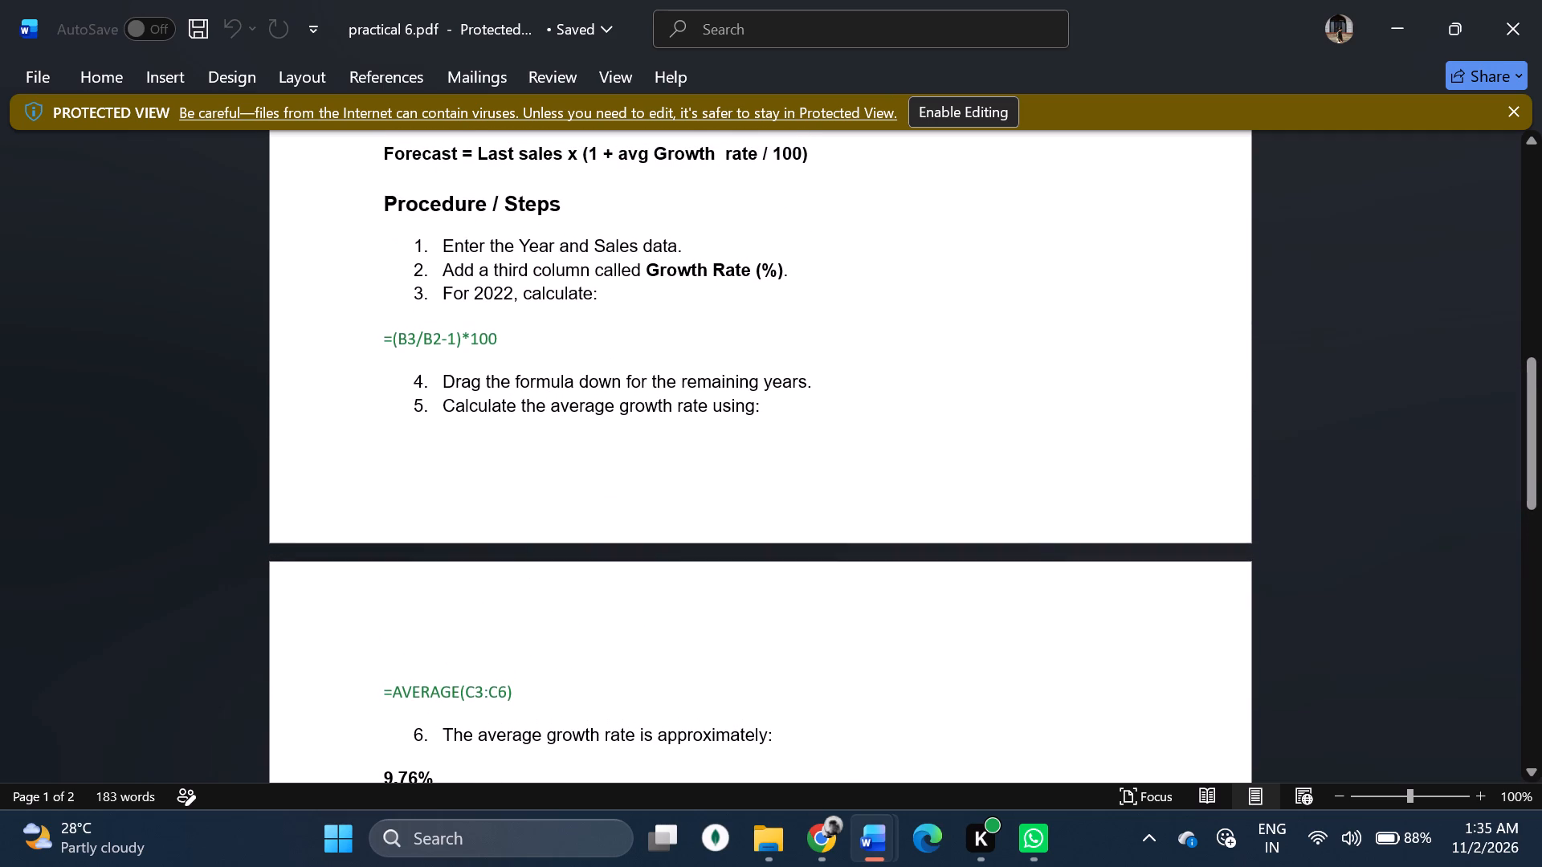
scroll(636, 450, down, 1)
scroll(530, 499, down, 1)
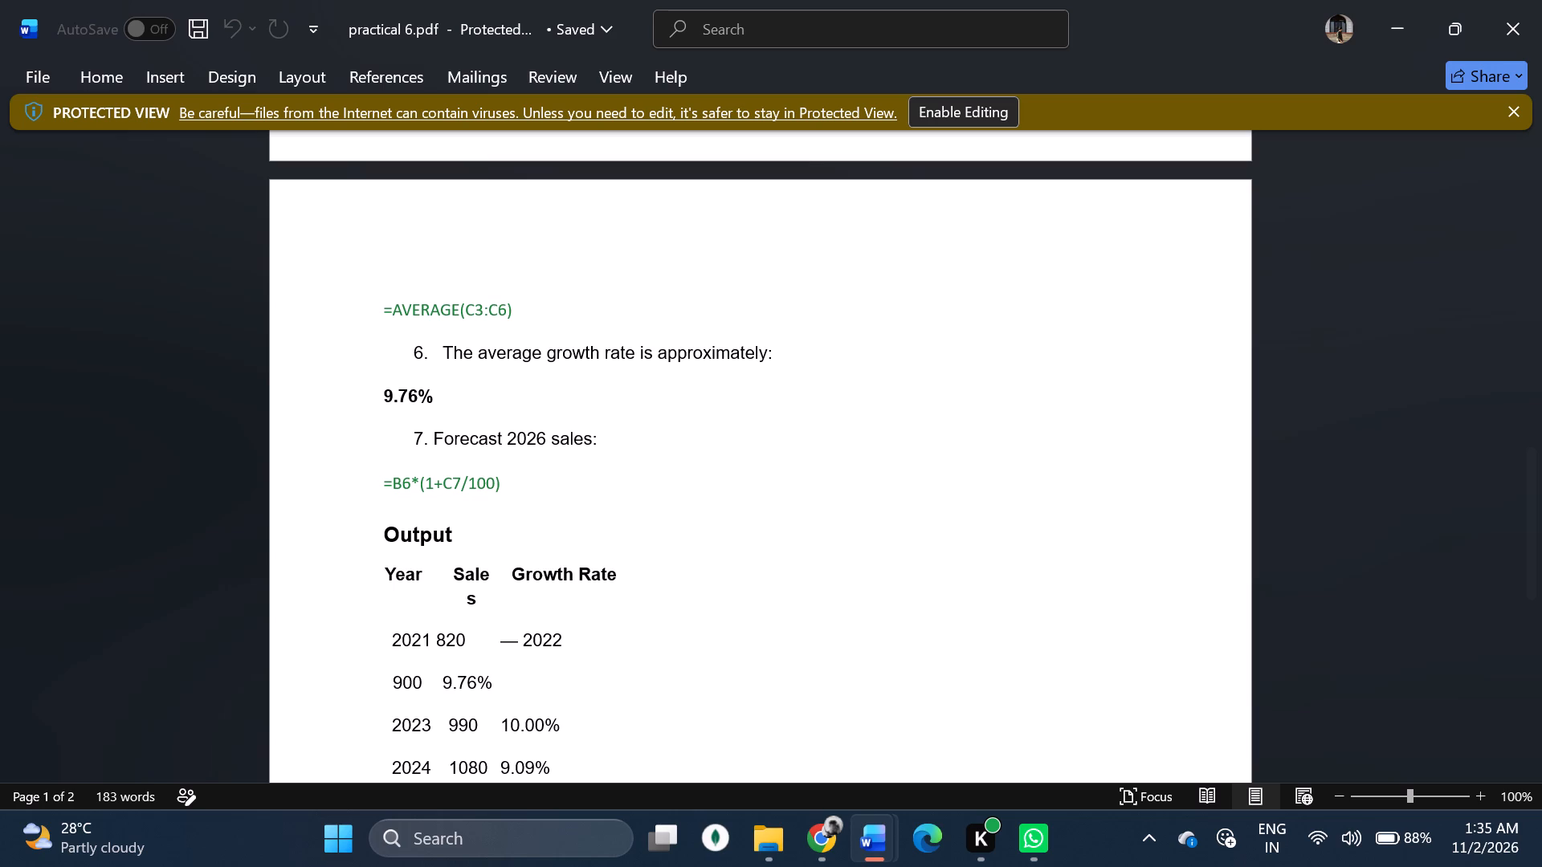
scroll(530, 499, down, 1)
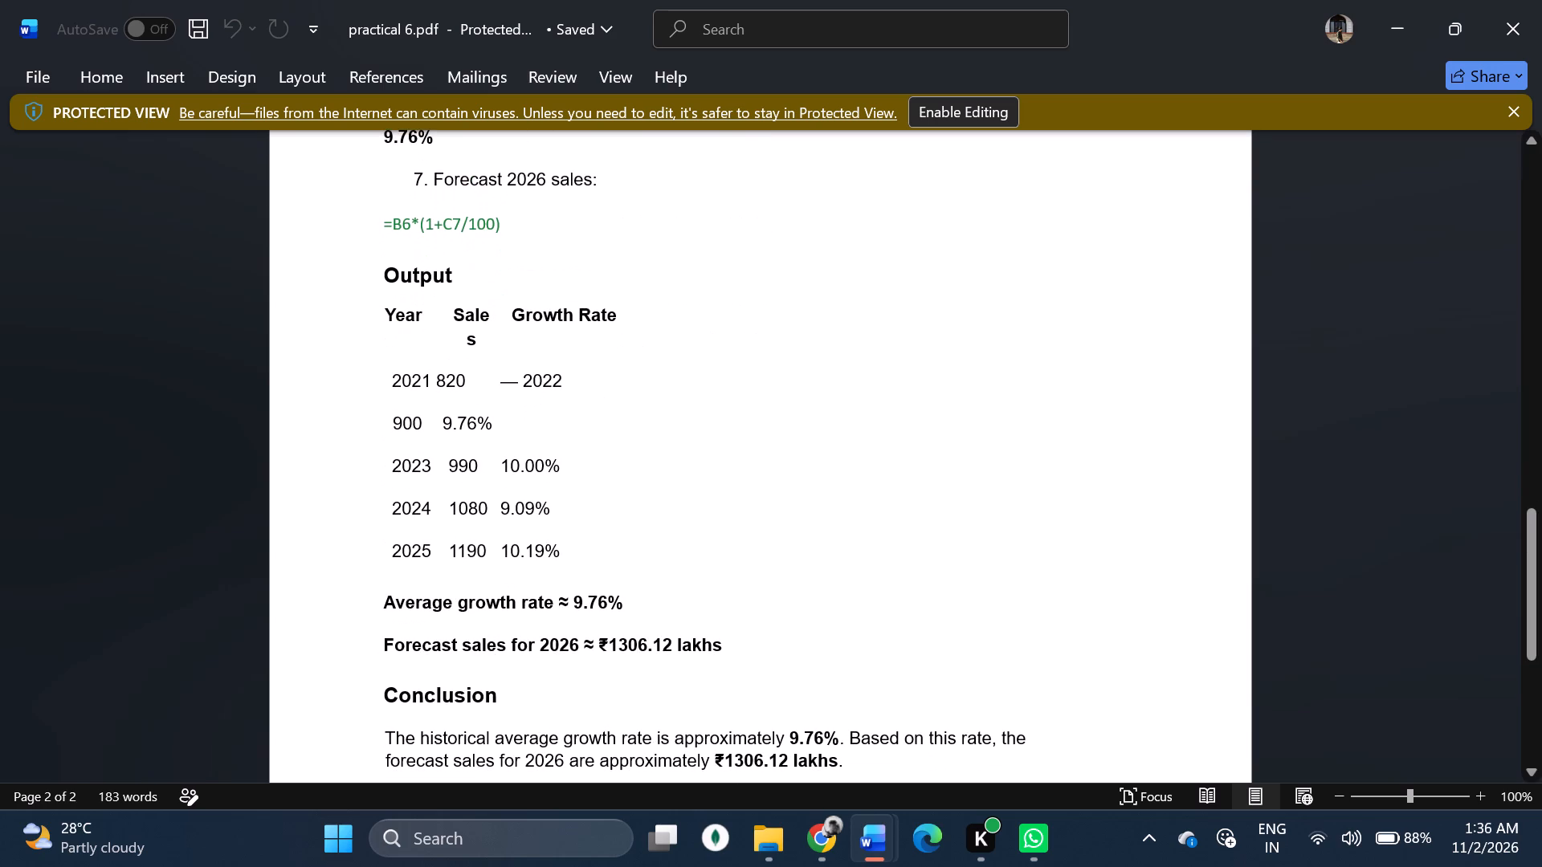
scroll(530, 499, down, 1)
right_click(530, 499)
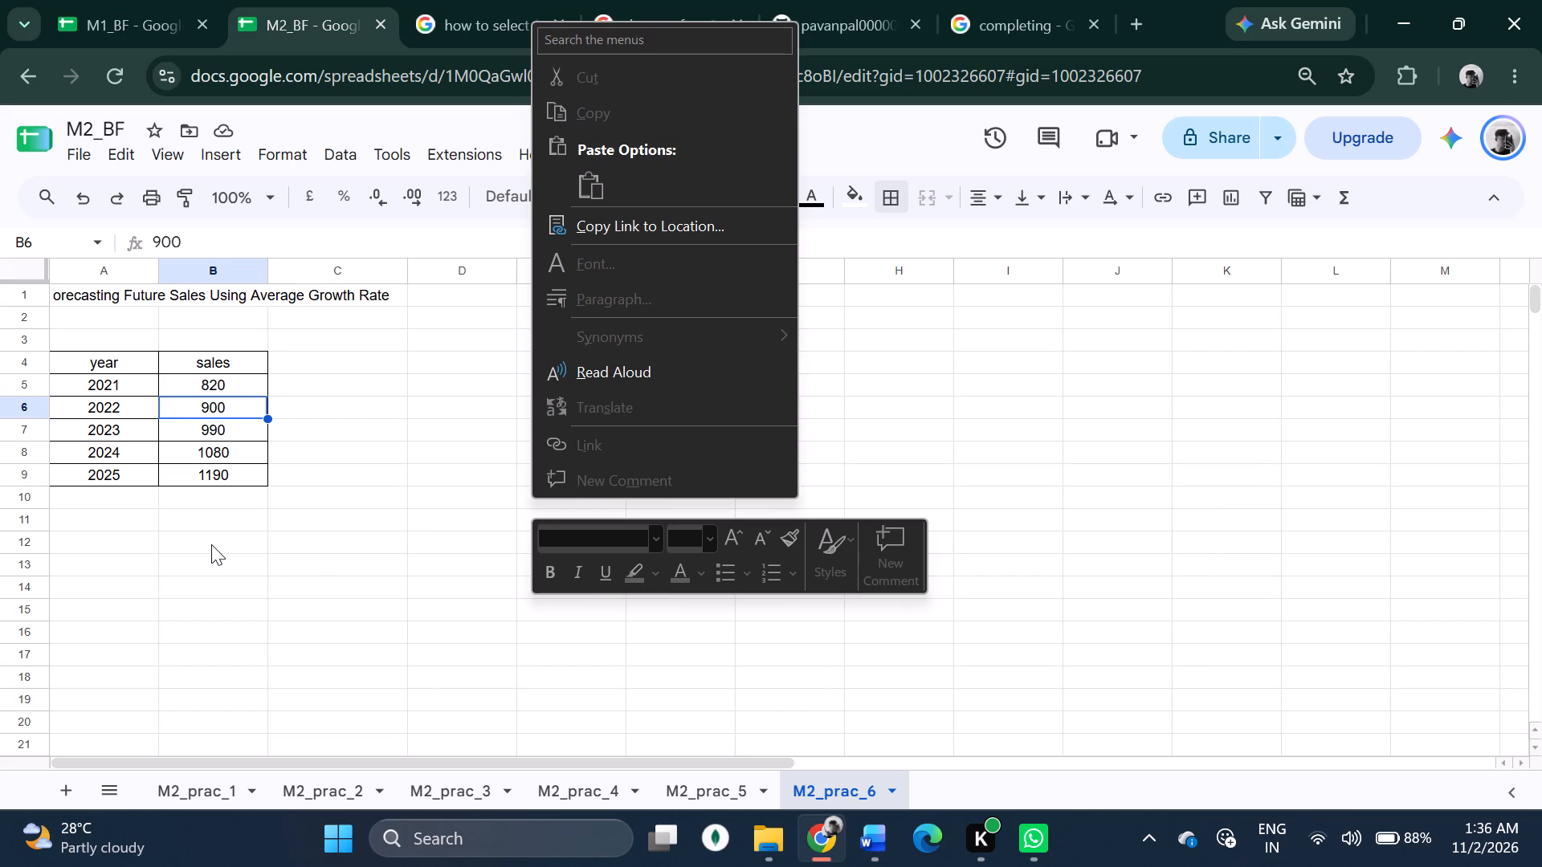
Return to the M2_prac_6 sheet and enter the heading growth rate in cell C4.
click(211, 544)
click(208, 482)
click(318, 364)
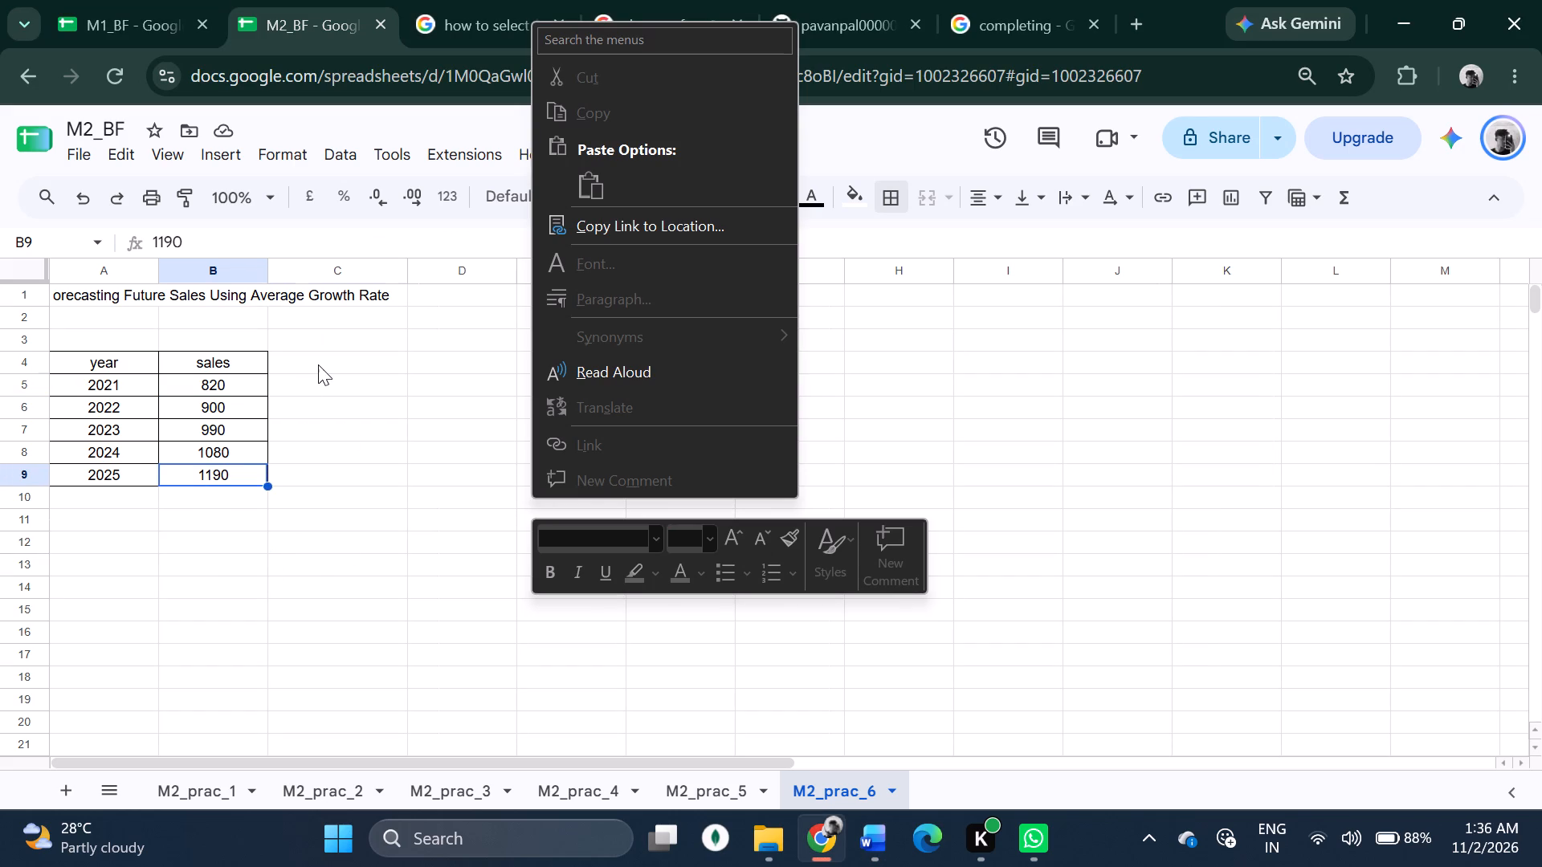
text(growth rate)
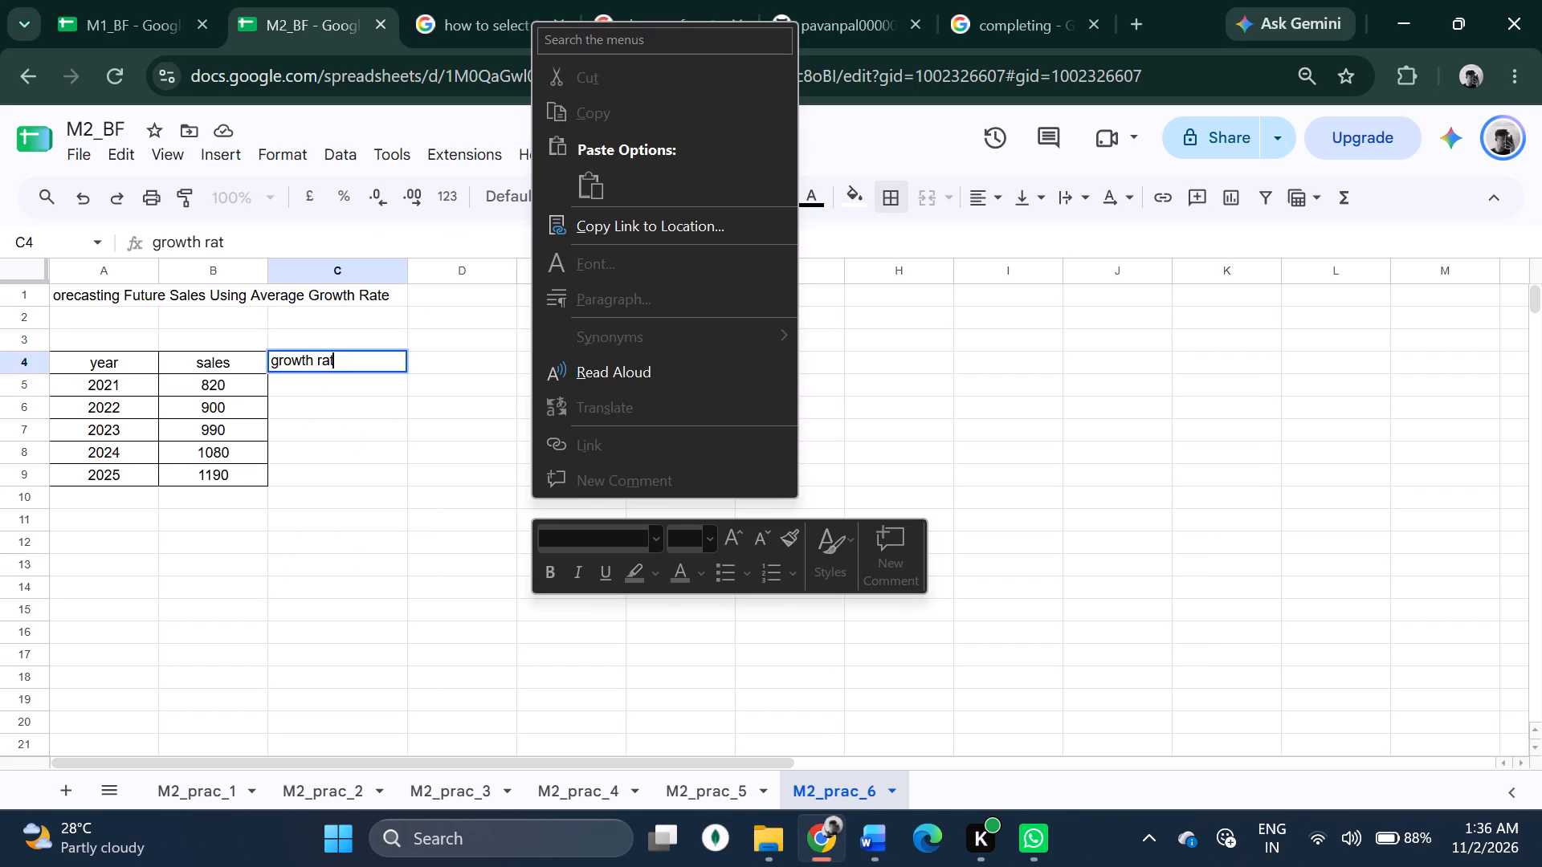
key(Return)
Write the 2022 growth rate formula =(B6-B5)/100 in cell C6.
key(Return)
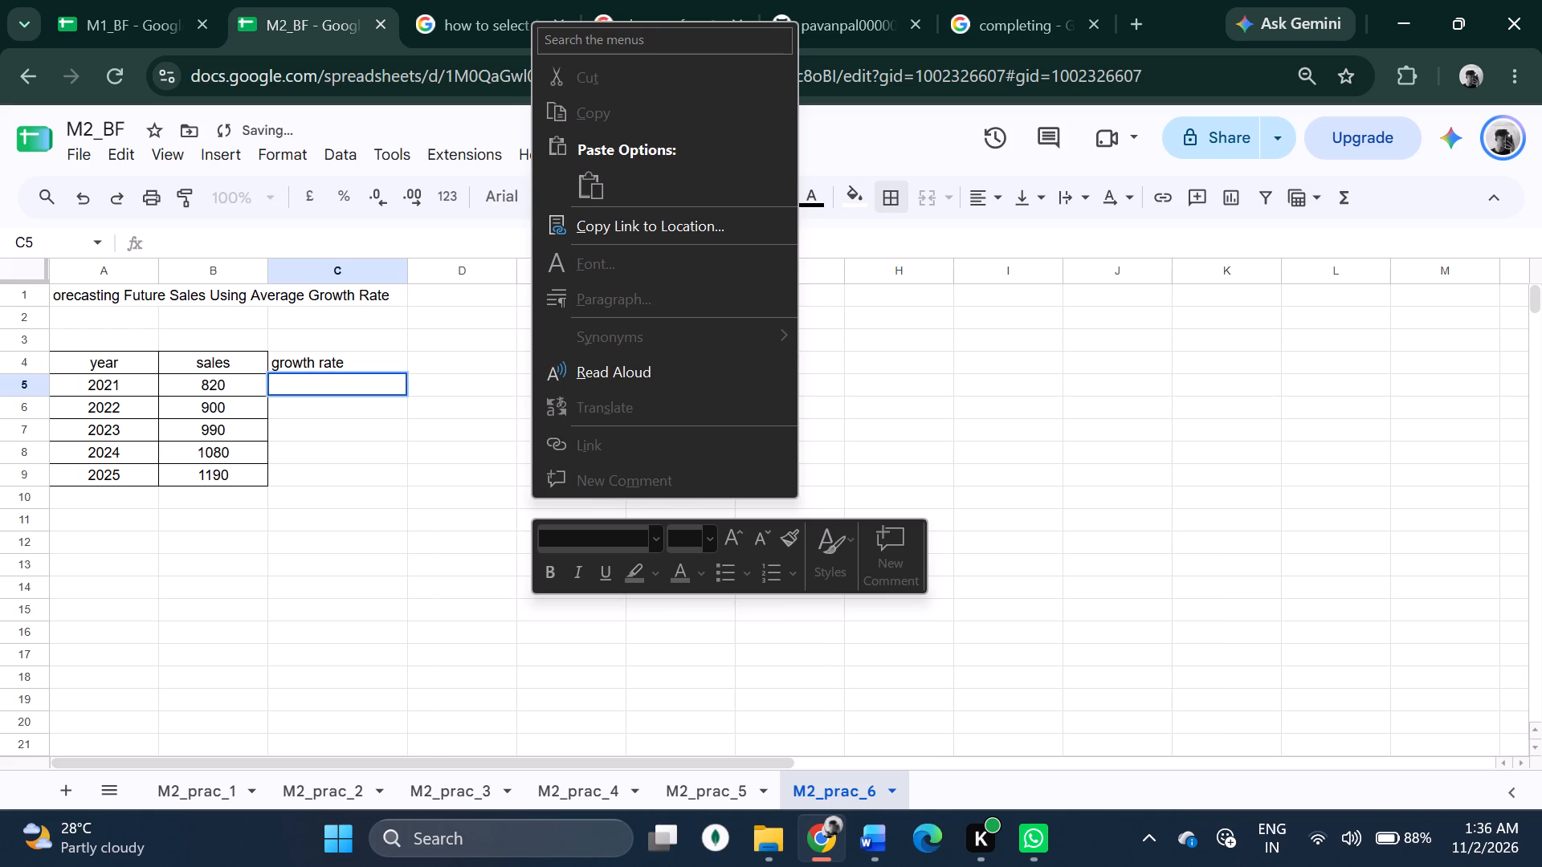
key(Return)
key(equal)
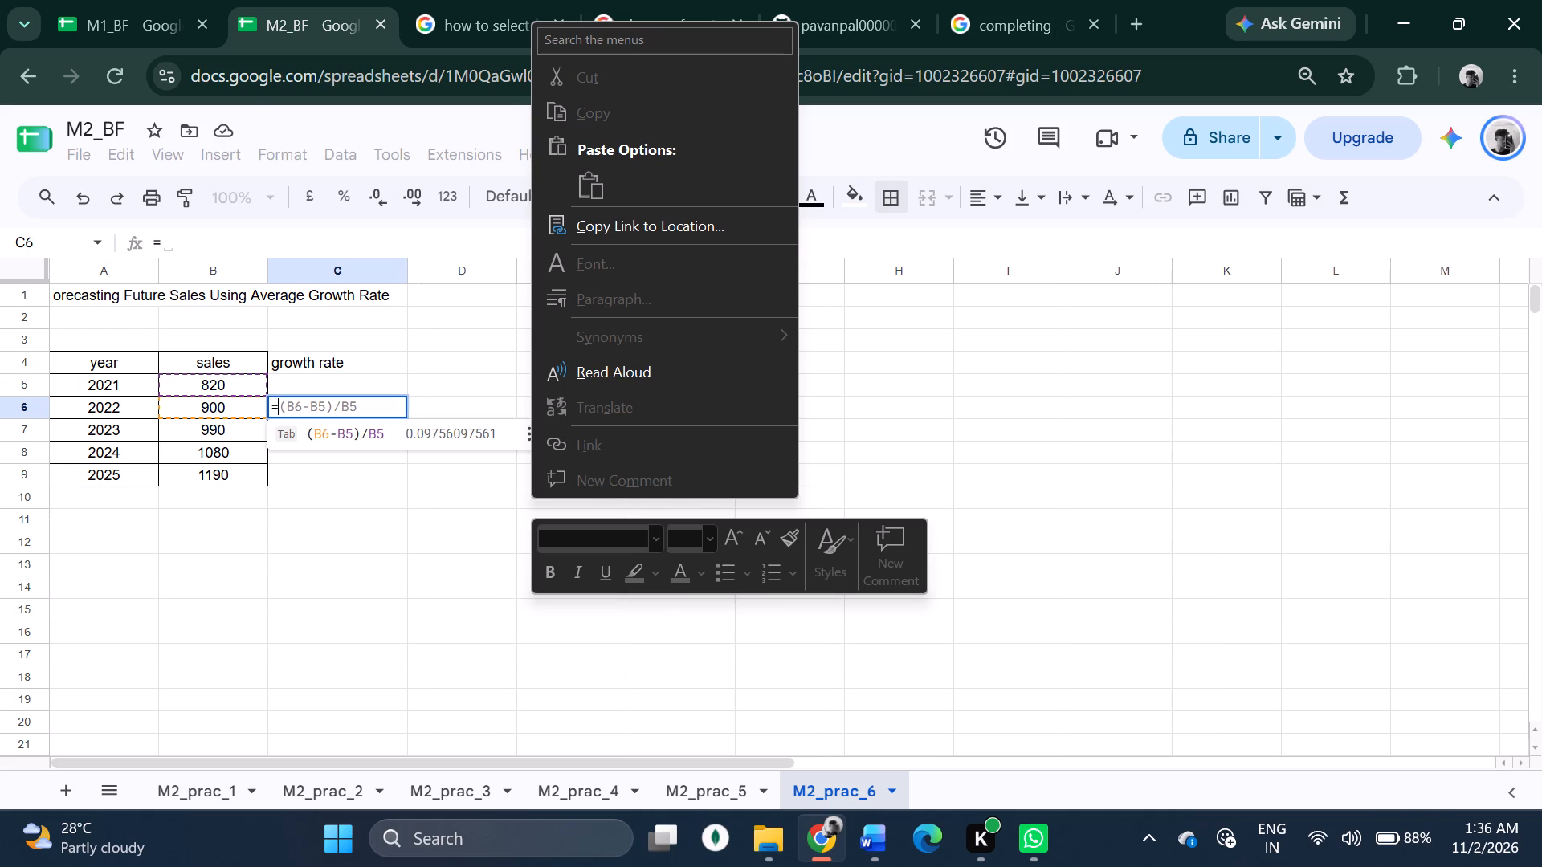
click(193, 403)
key(minus)
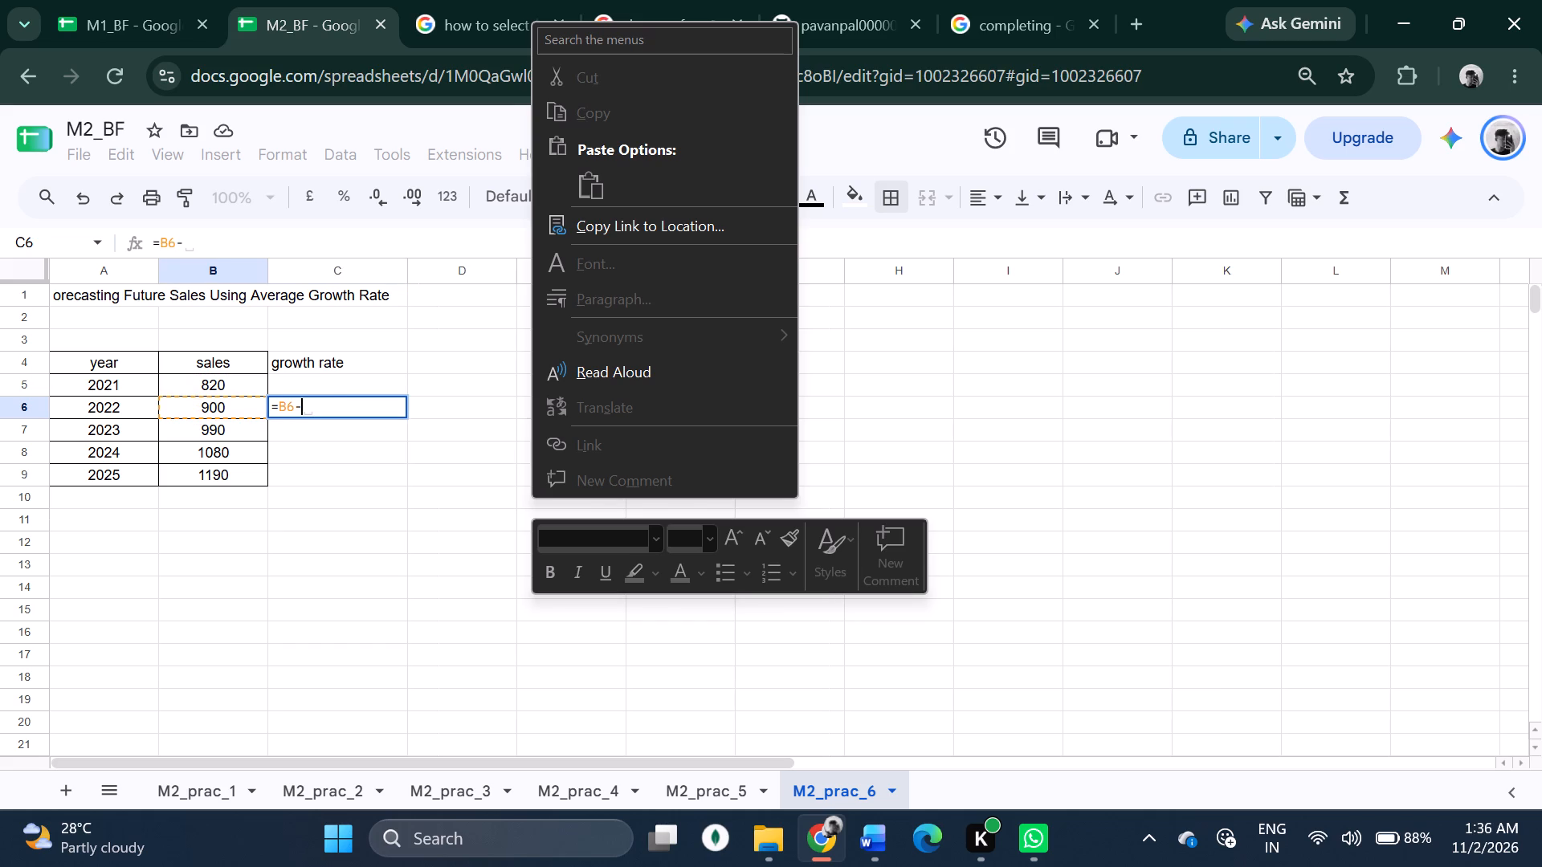
click(212, 388)
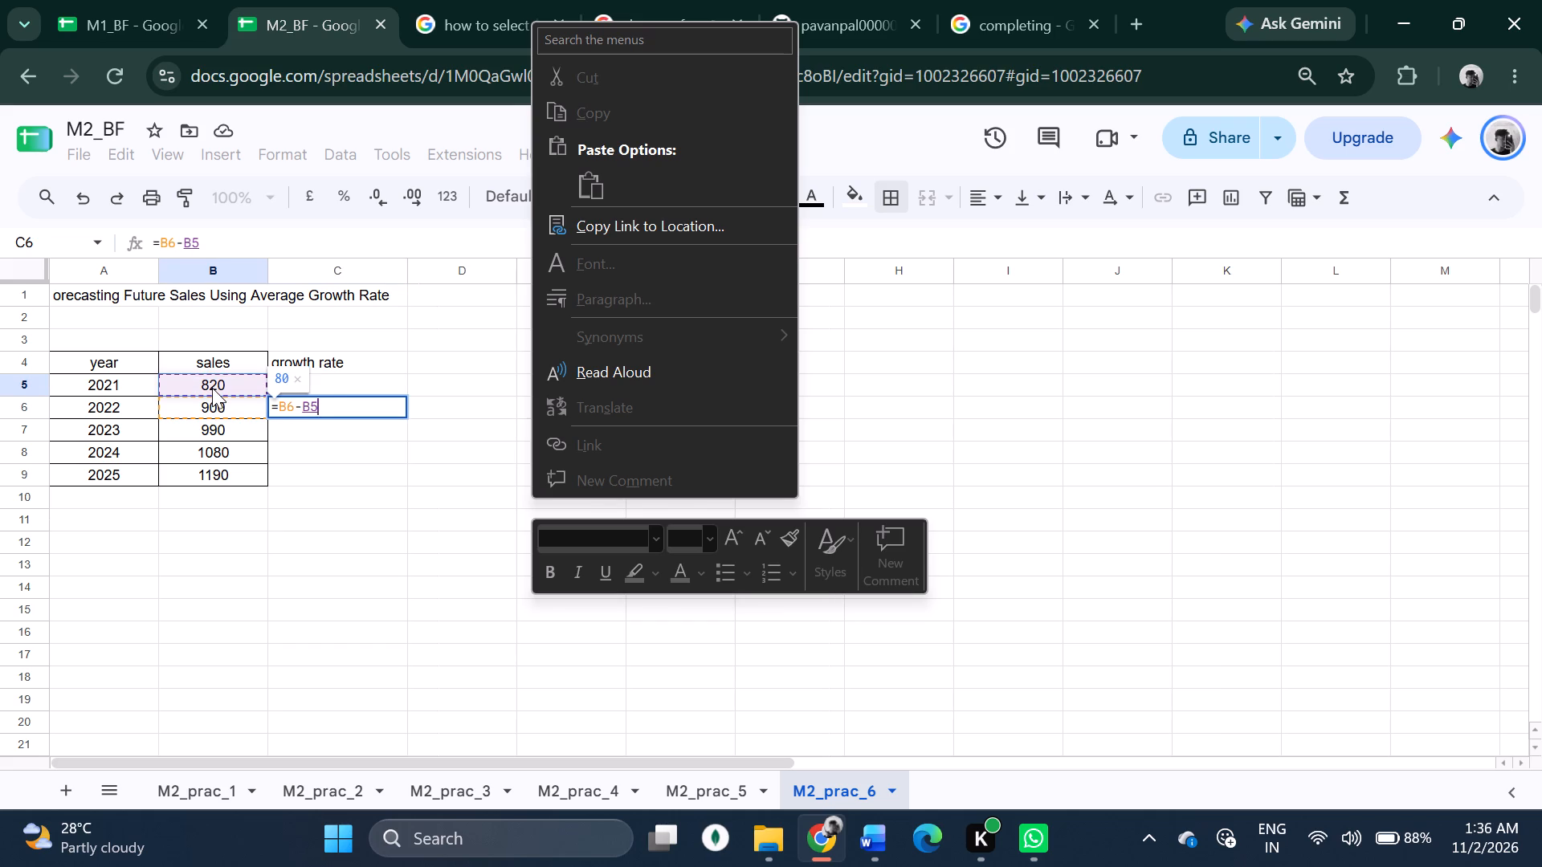
key(shift+parenright)
key(Left)
key(Left)
key(Left)
key(Left)
key(Left)
key(Left)
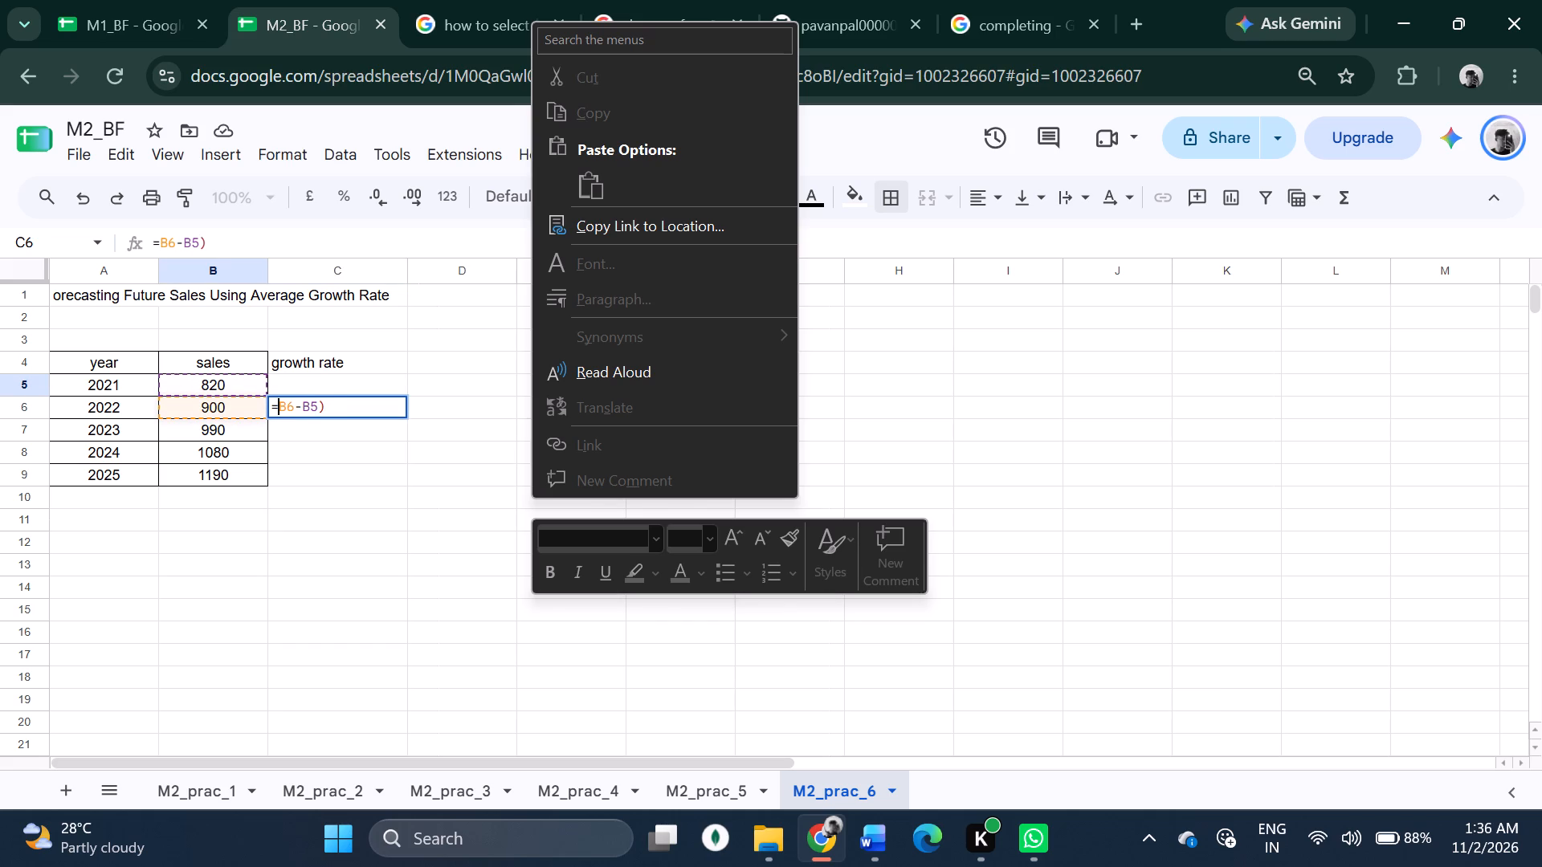
key(shift+parenleft)
key(Right)
key(Right)
key(Right)
key(Right)
key(Right)
key(Right)
key(Right)
key(Right)
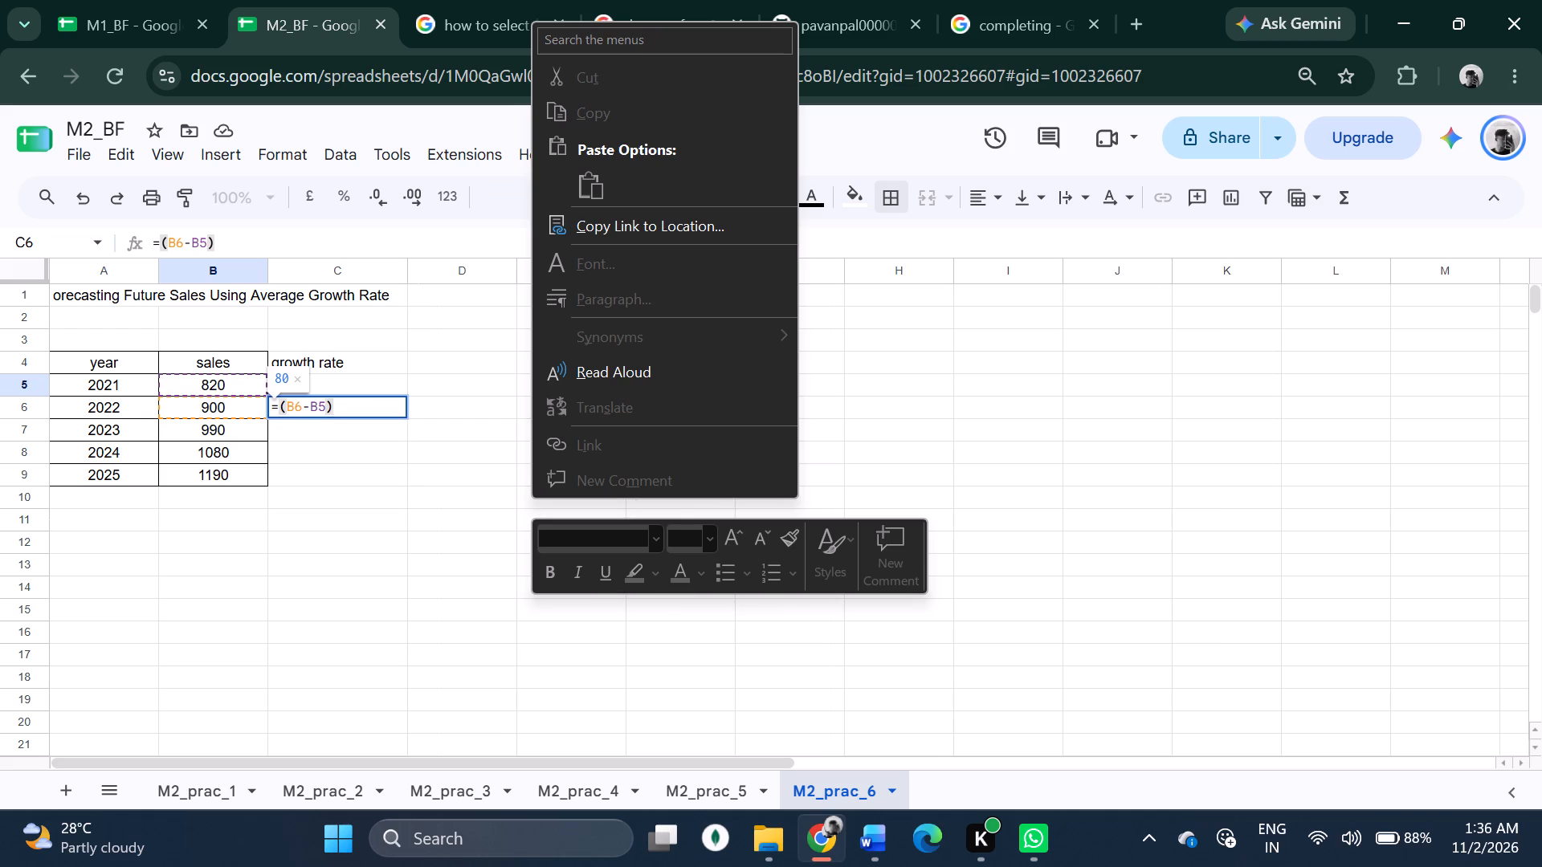
text(/100)
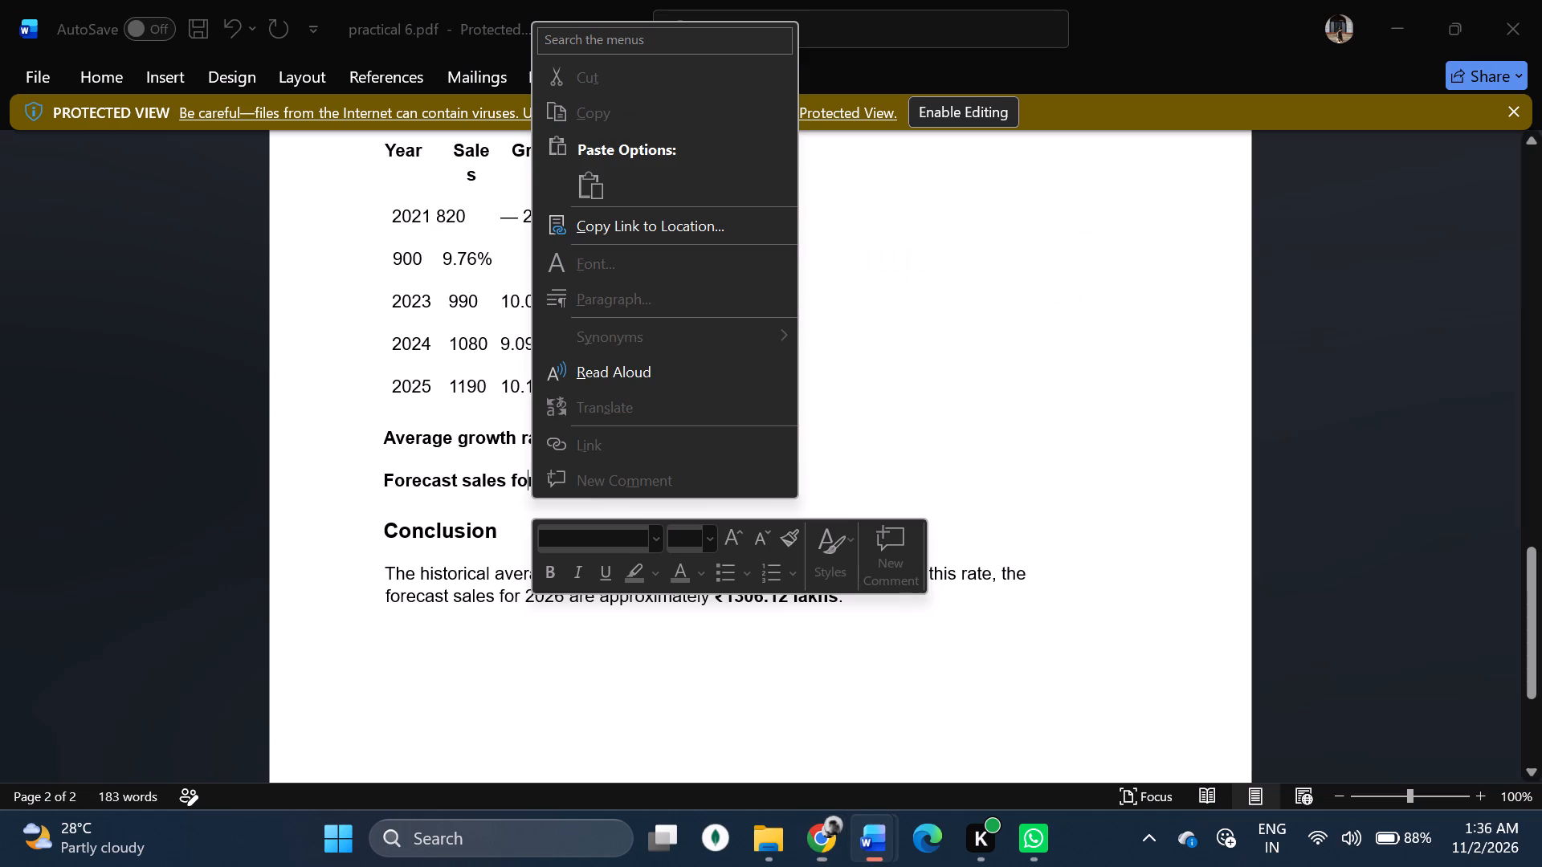
Recheck the growth rate formula in the practical 6 document and change cell C6's formula to =(B6-B5-1)*100.
click(478, 510)
scroll(478, 510, up, 3)
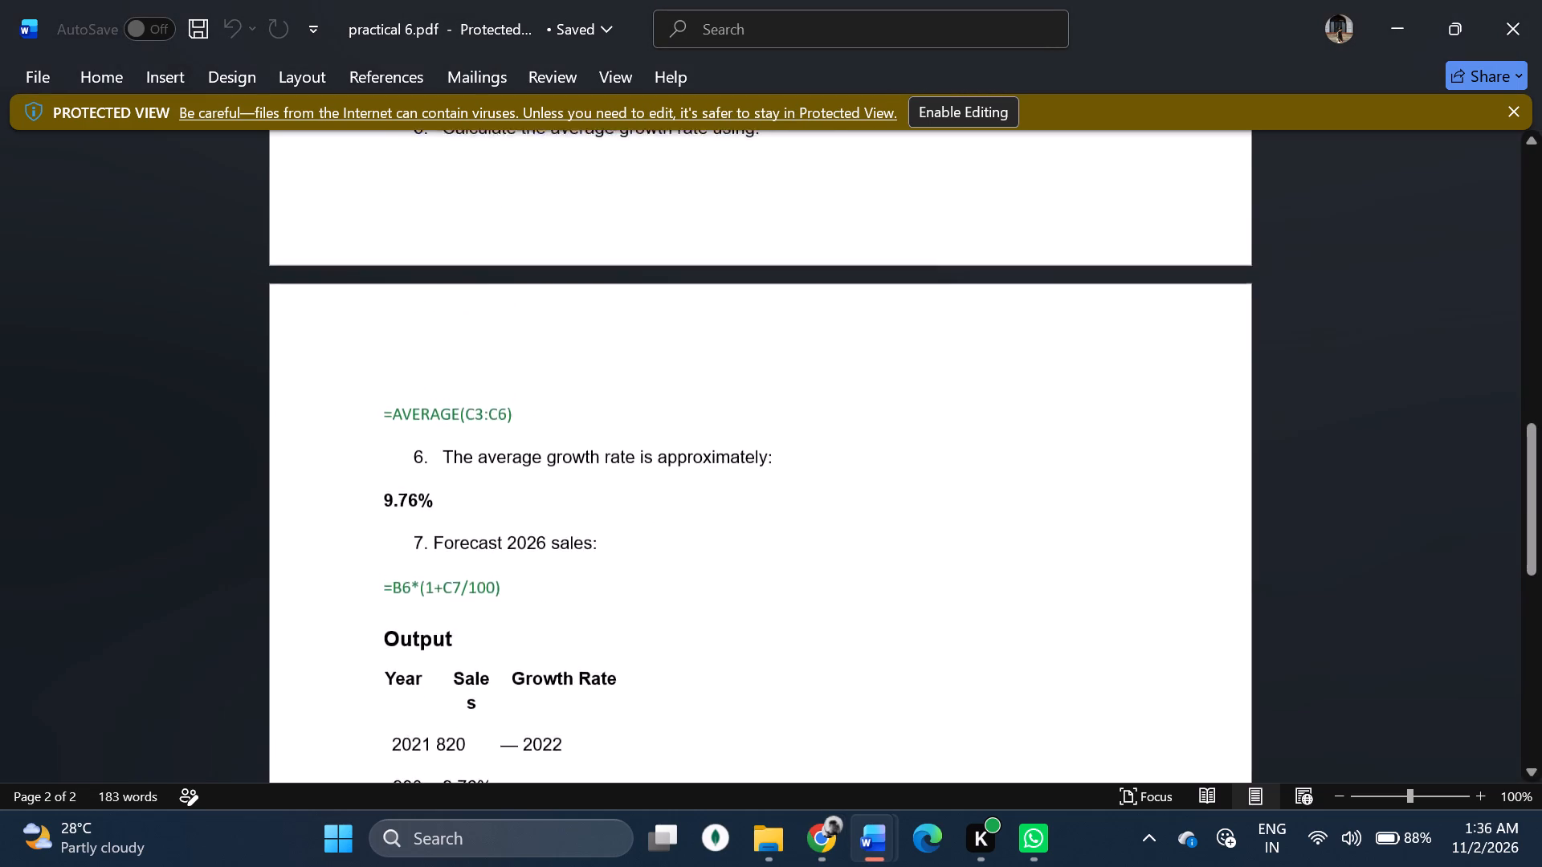
scroll(478, 510, up, 2)
scroll(478, 510, down, 1)
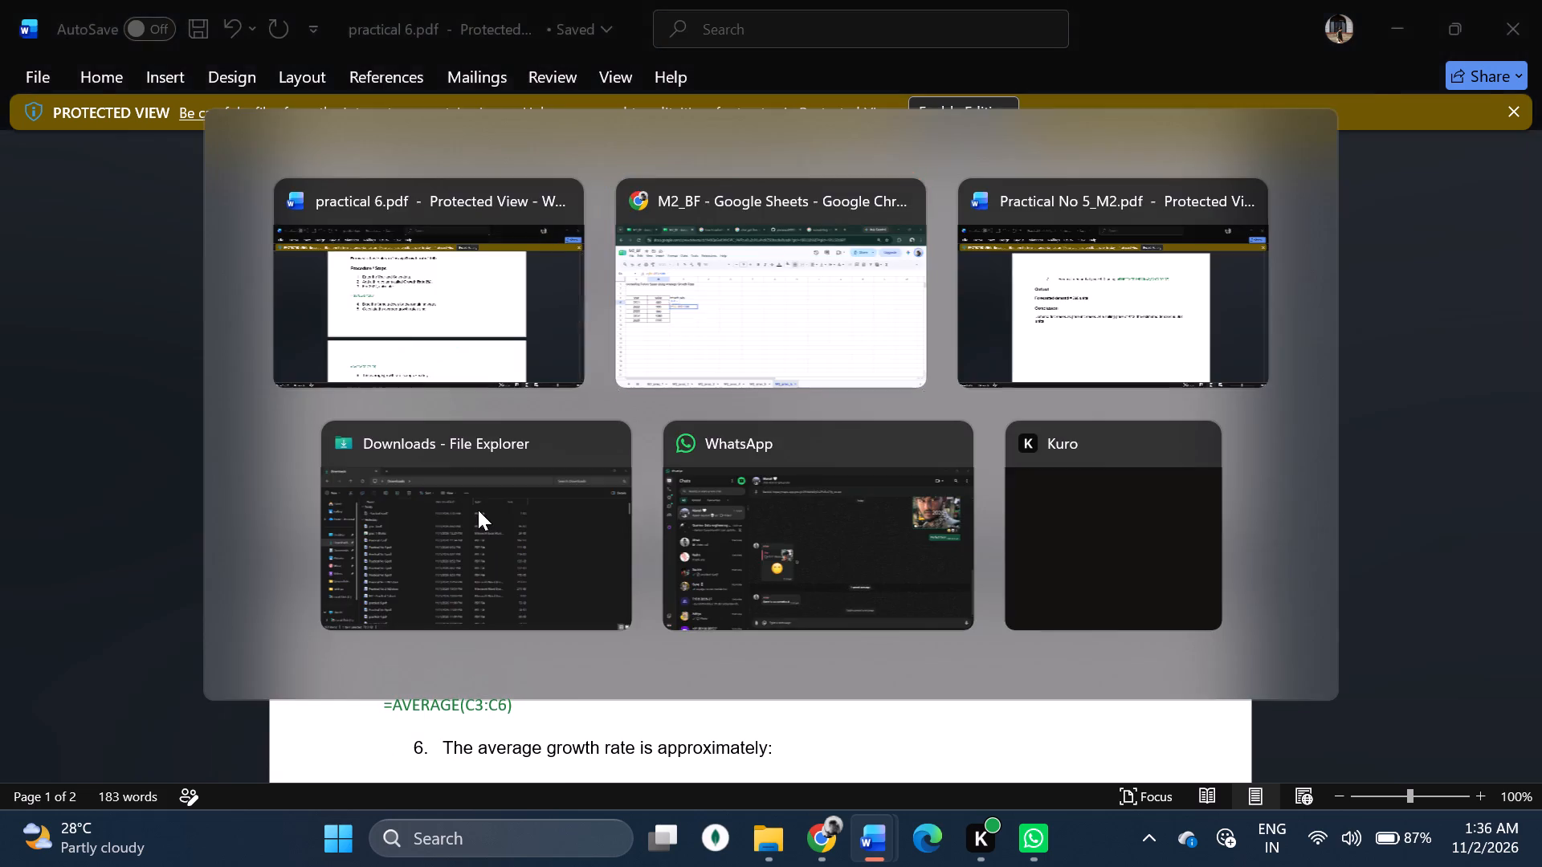
click(325, 409)
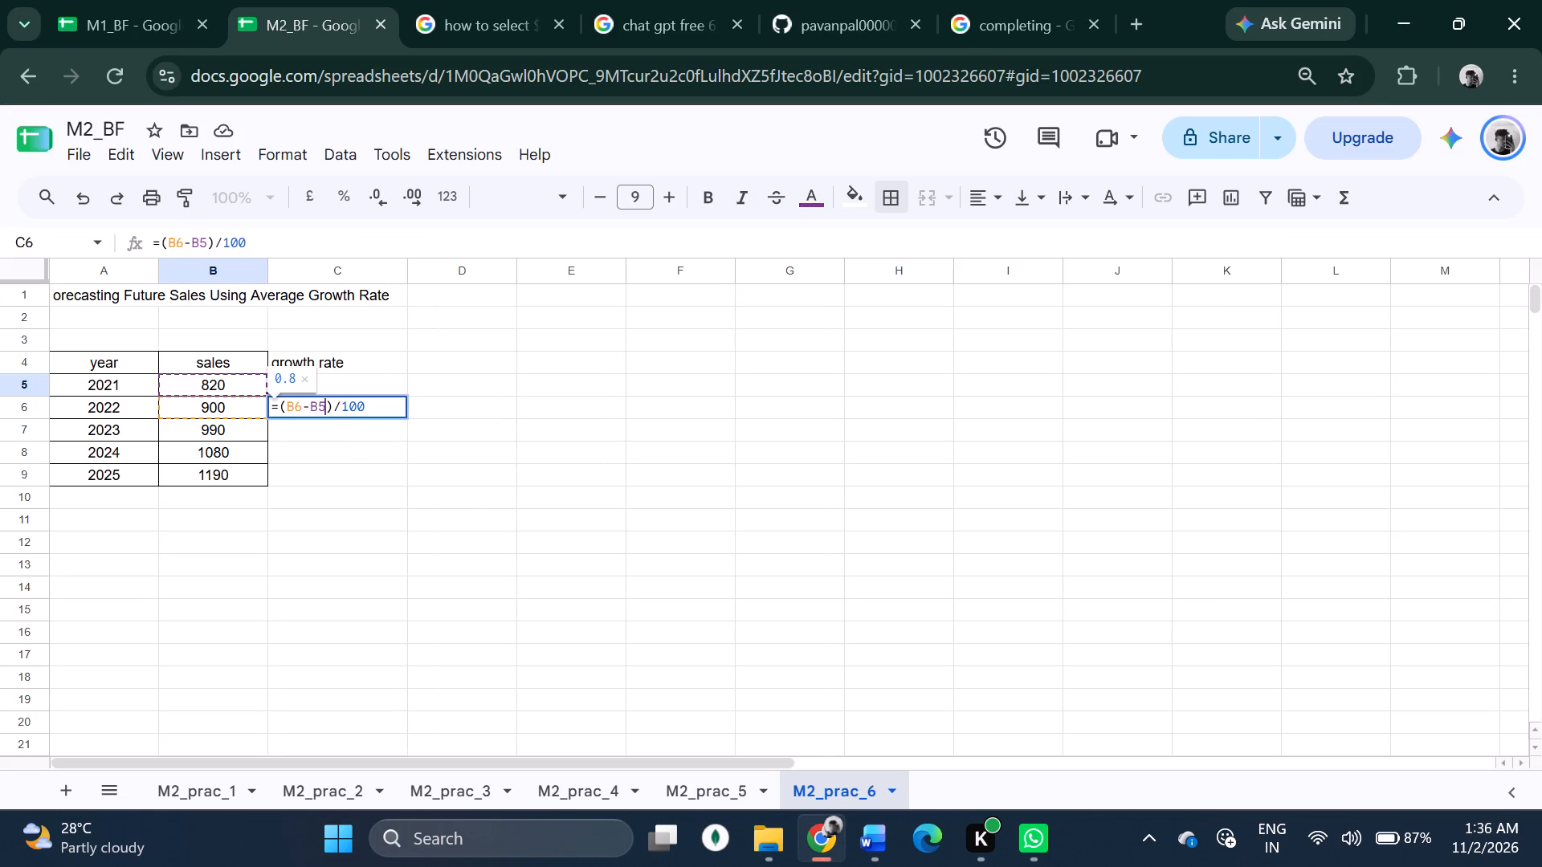
text(-1)
key(Right)
key(Right)
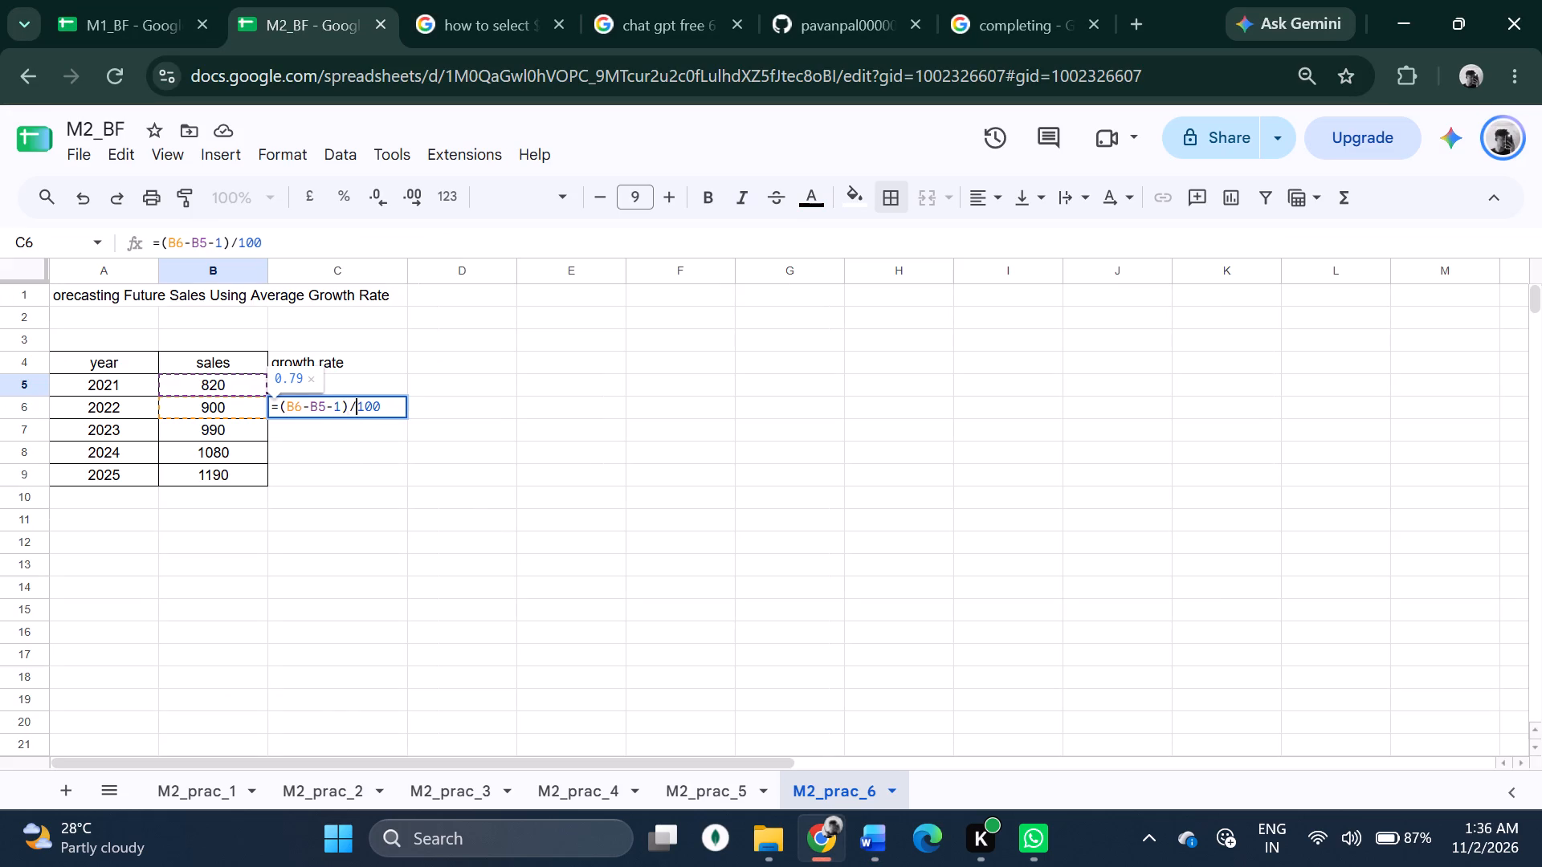
key(BackSpace)
key(shift+asterisk)
key(Return)
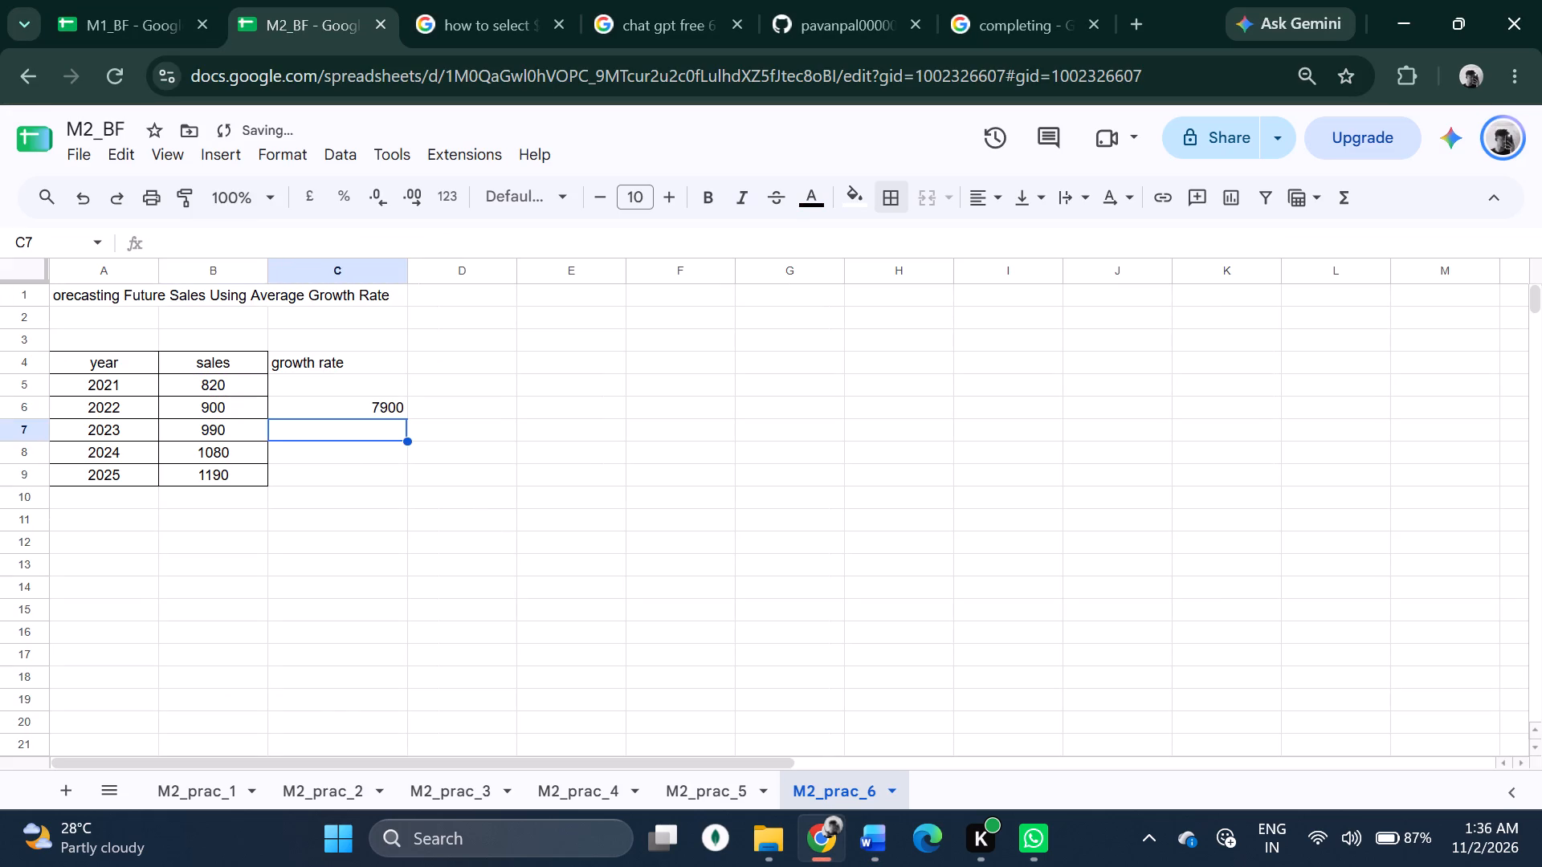
Fill the growth rate formula from cell C6 down through C9 for the years 2023 to 2025.
click(375, 409)
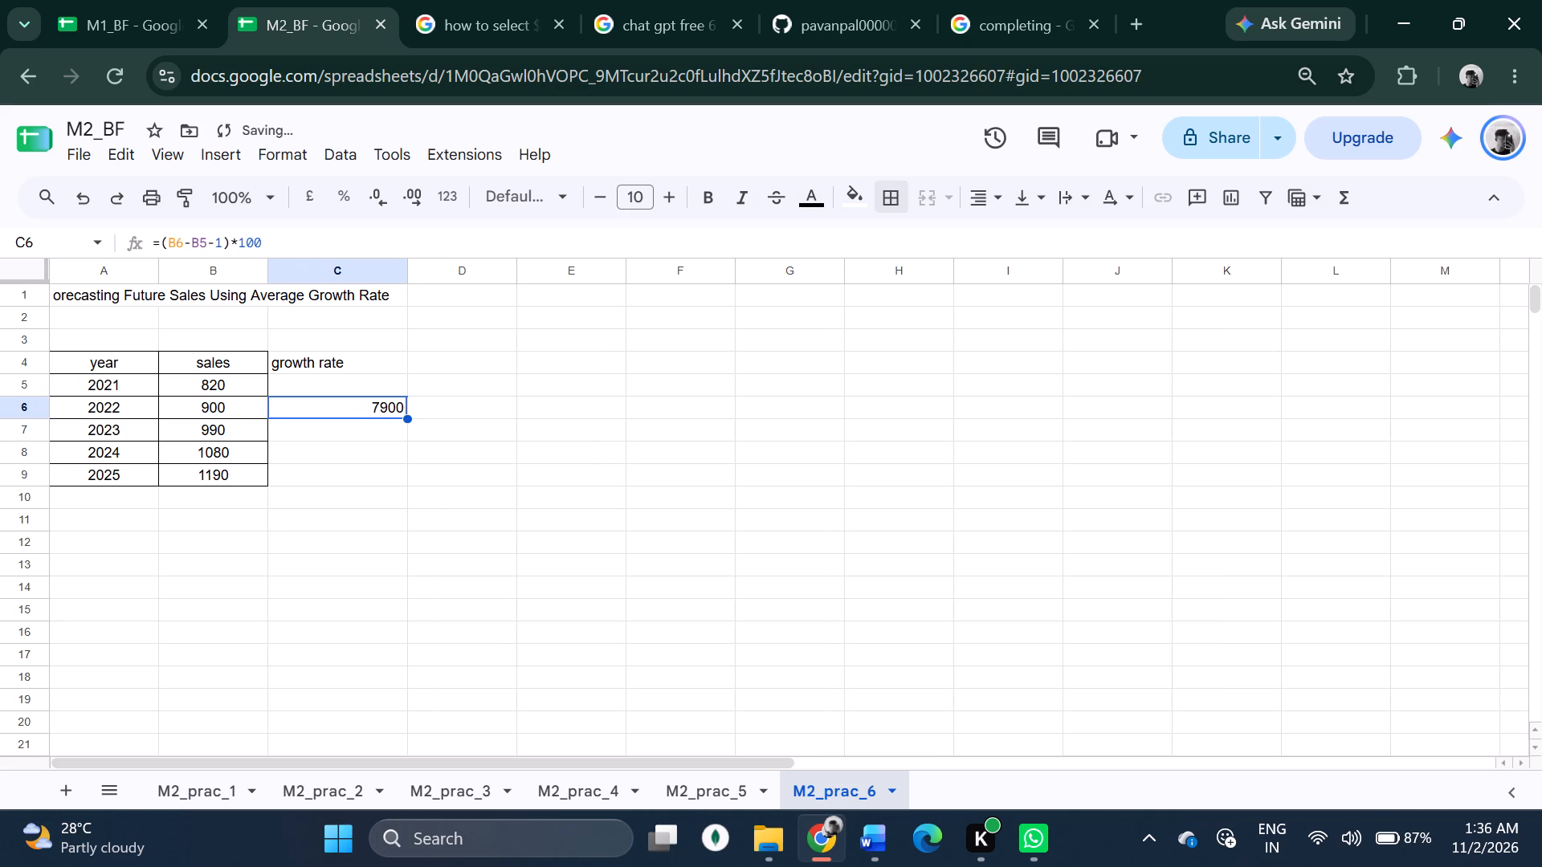
double_click(409, 419)
click(504, 458)
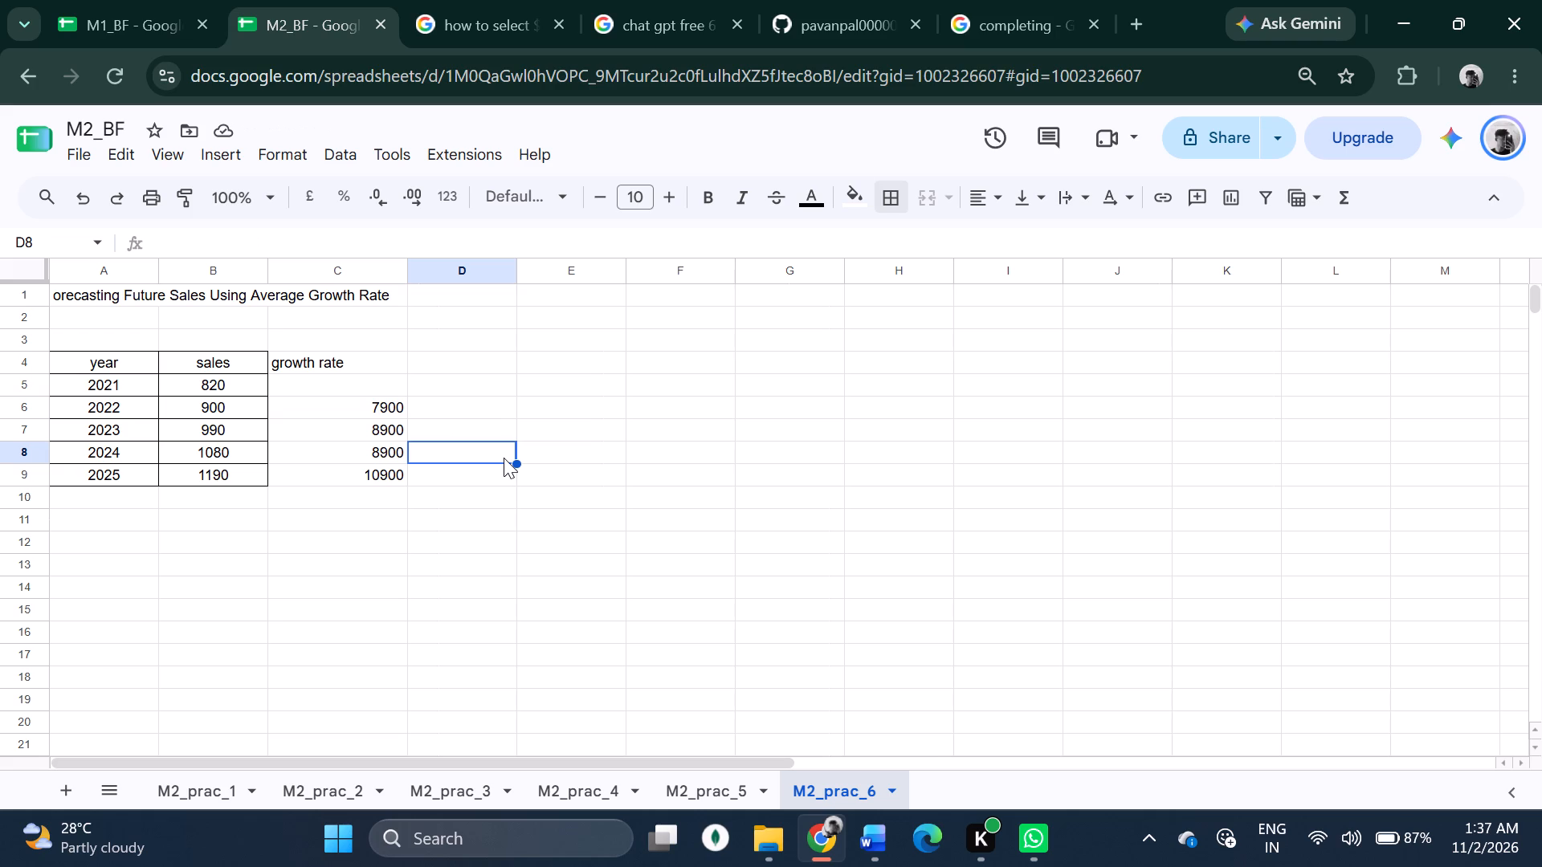
Calculate the average growth rate in cell C10 with =AVERAGE(C6:C9).
click(349, 484)
click(348, 506)
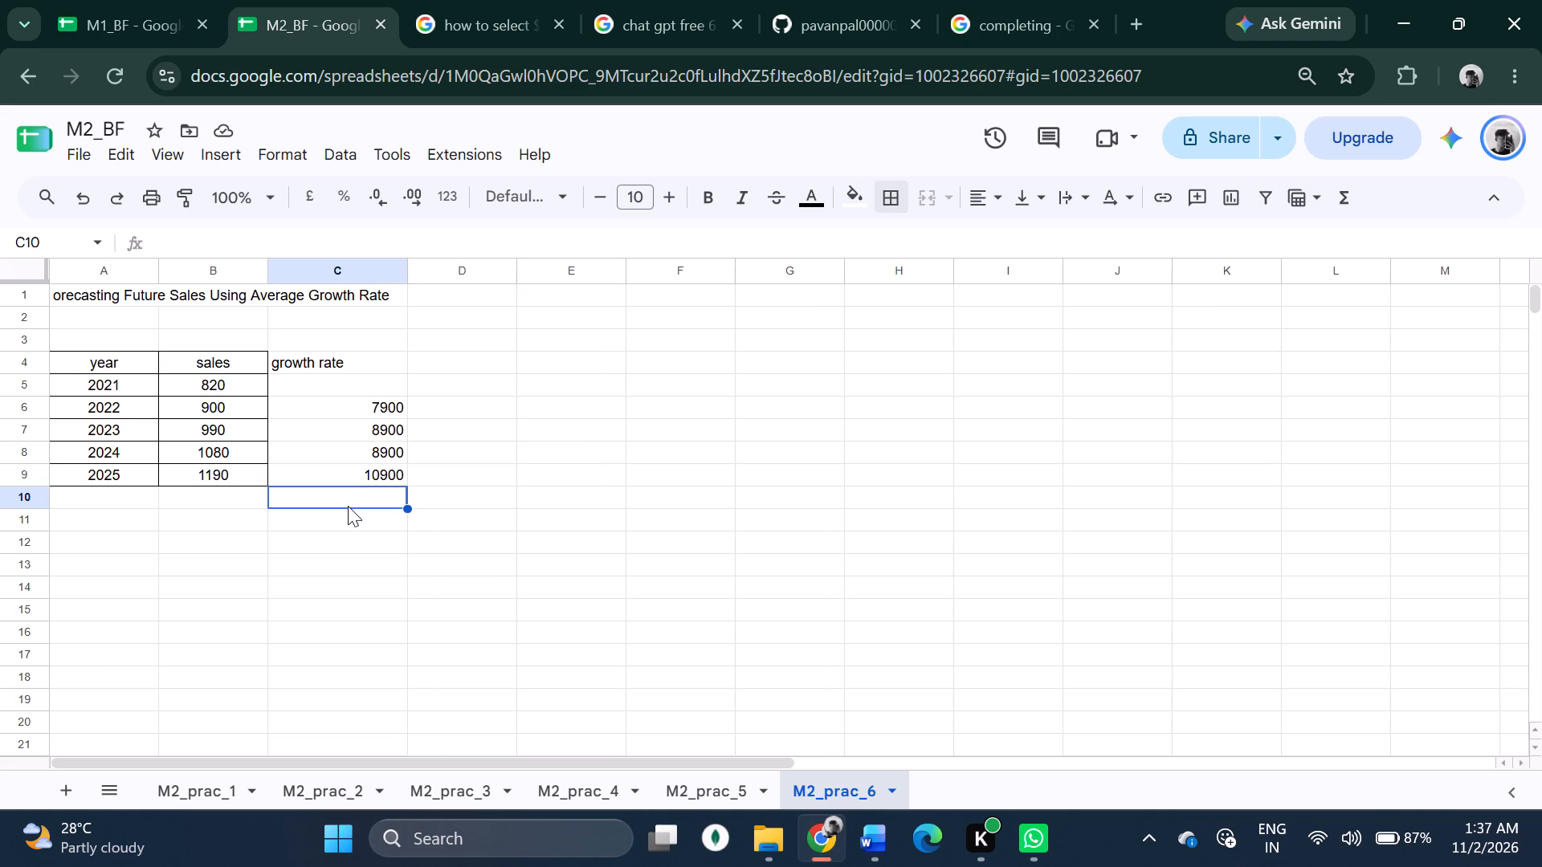
text(=avera)
click(313, 547)
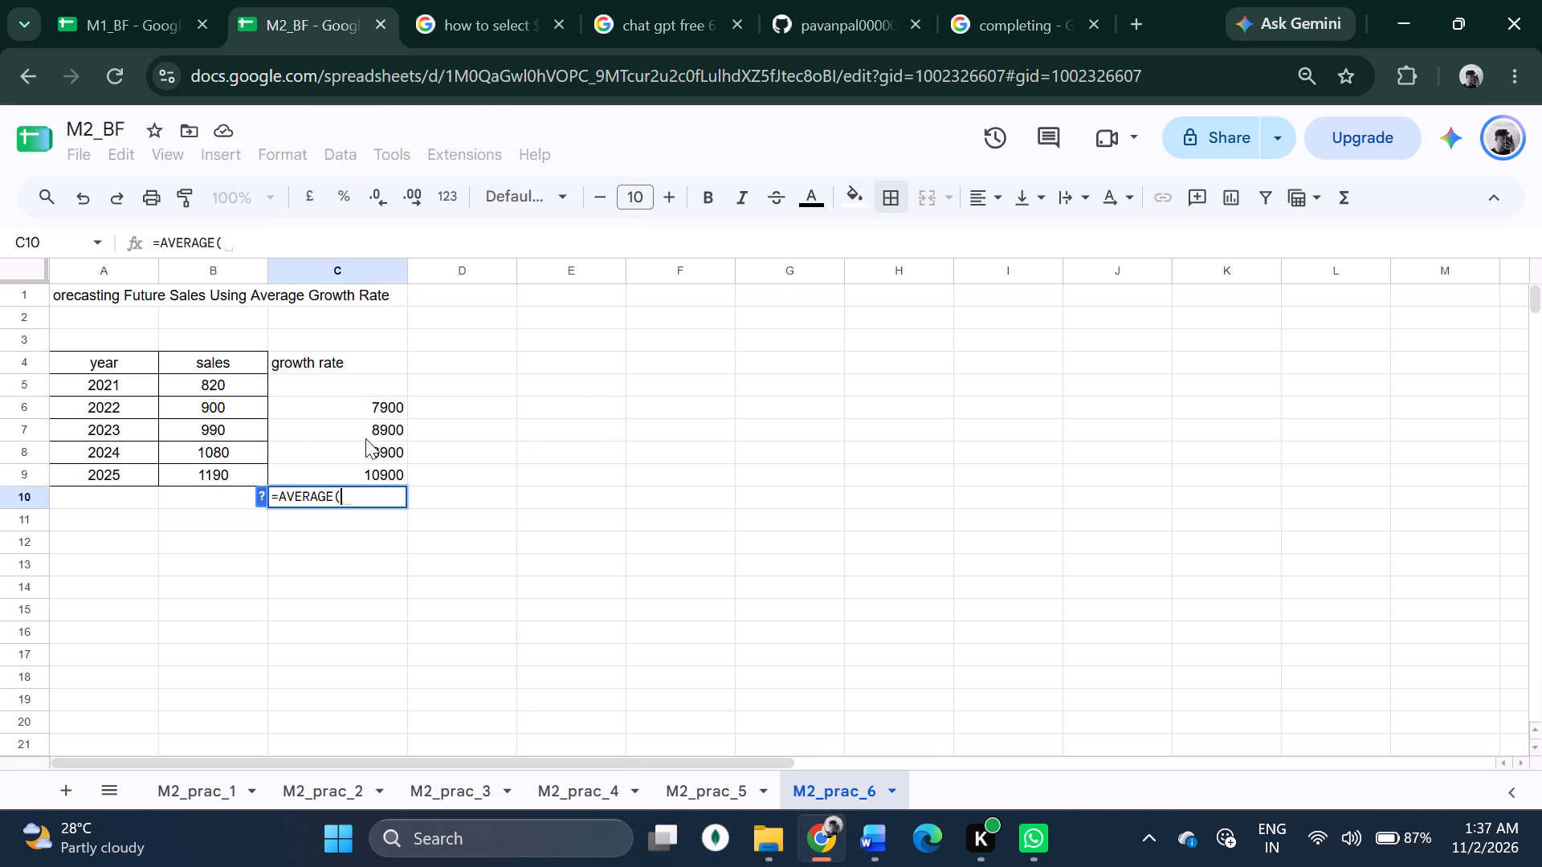
drag(367, 404, 373, 478)
key(Return)
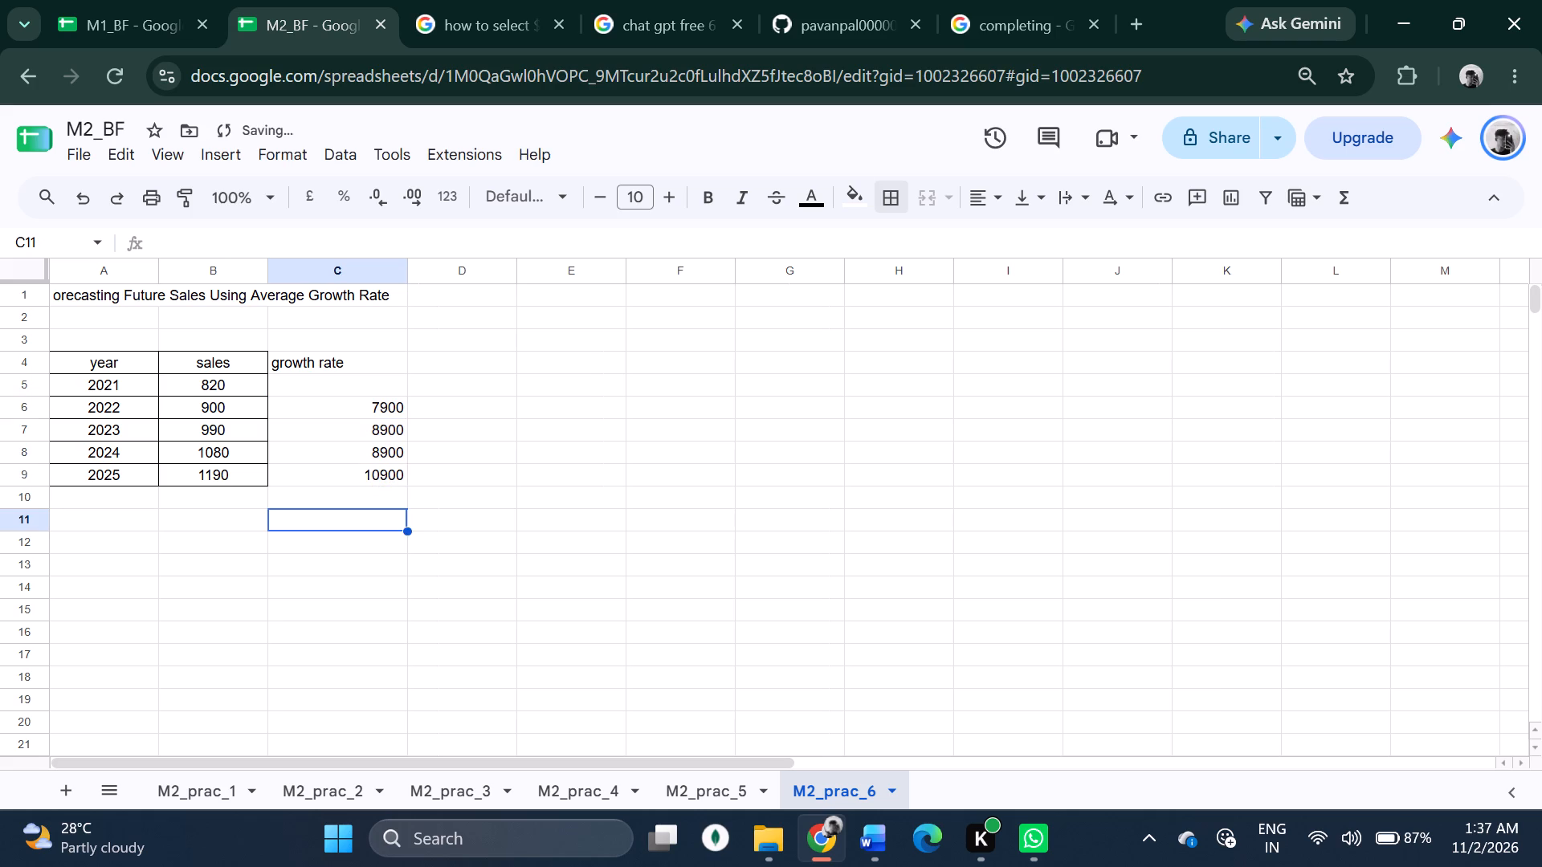
click(315, 497)
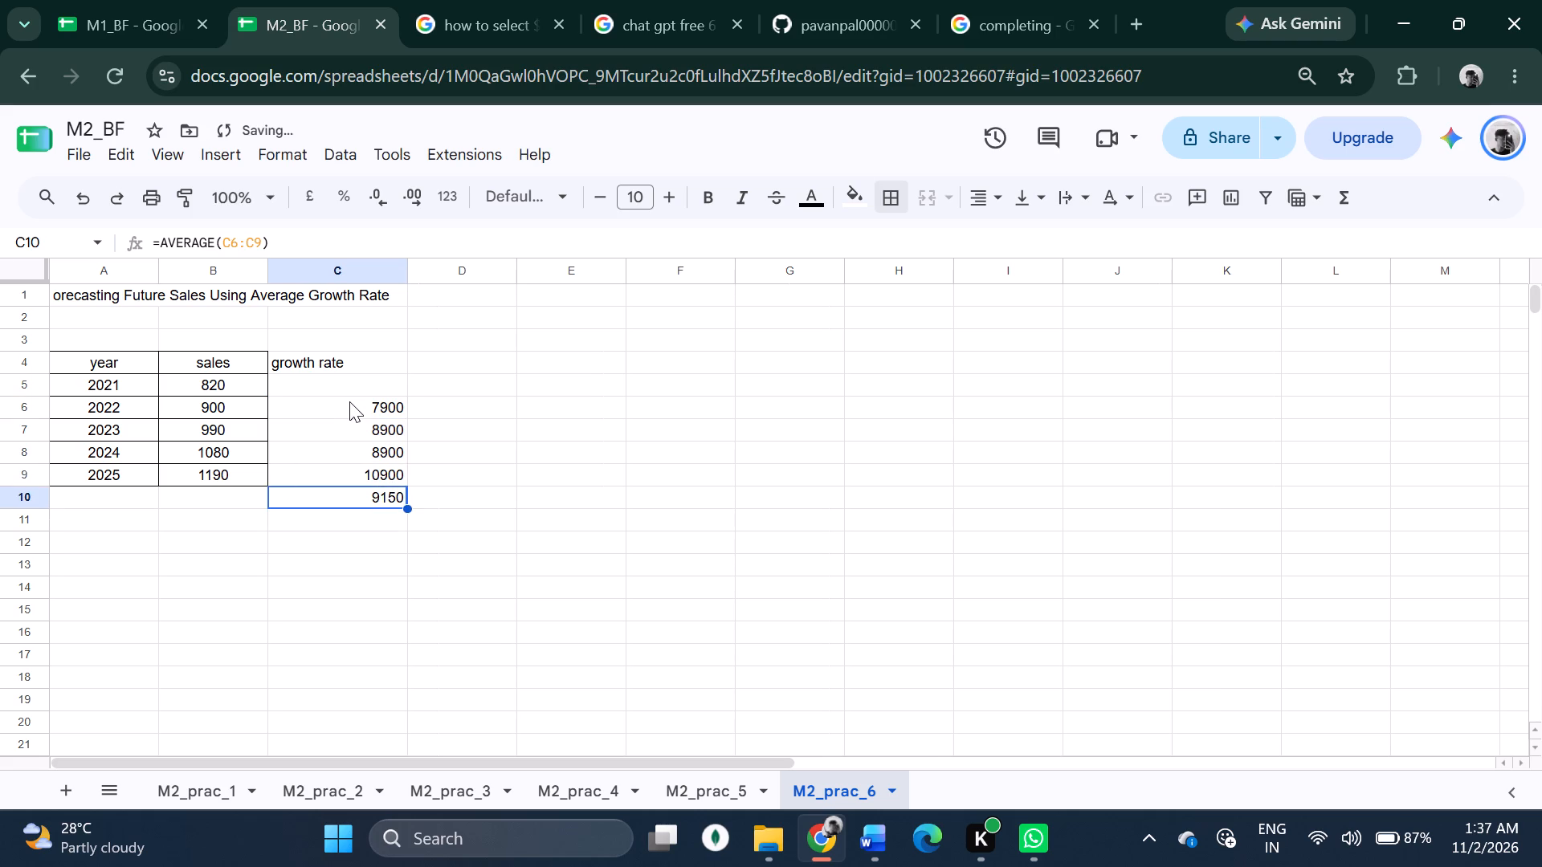
Apply all borders to the growth rate column, cells C4:C10.
drag(349, 362, 356, 501)
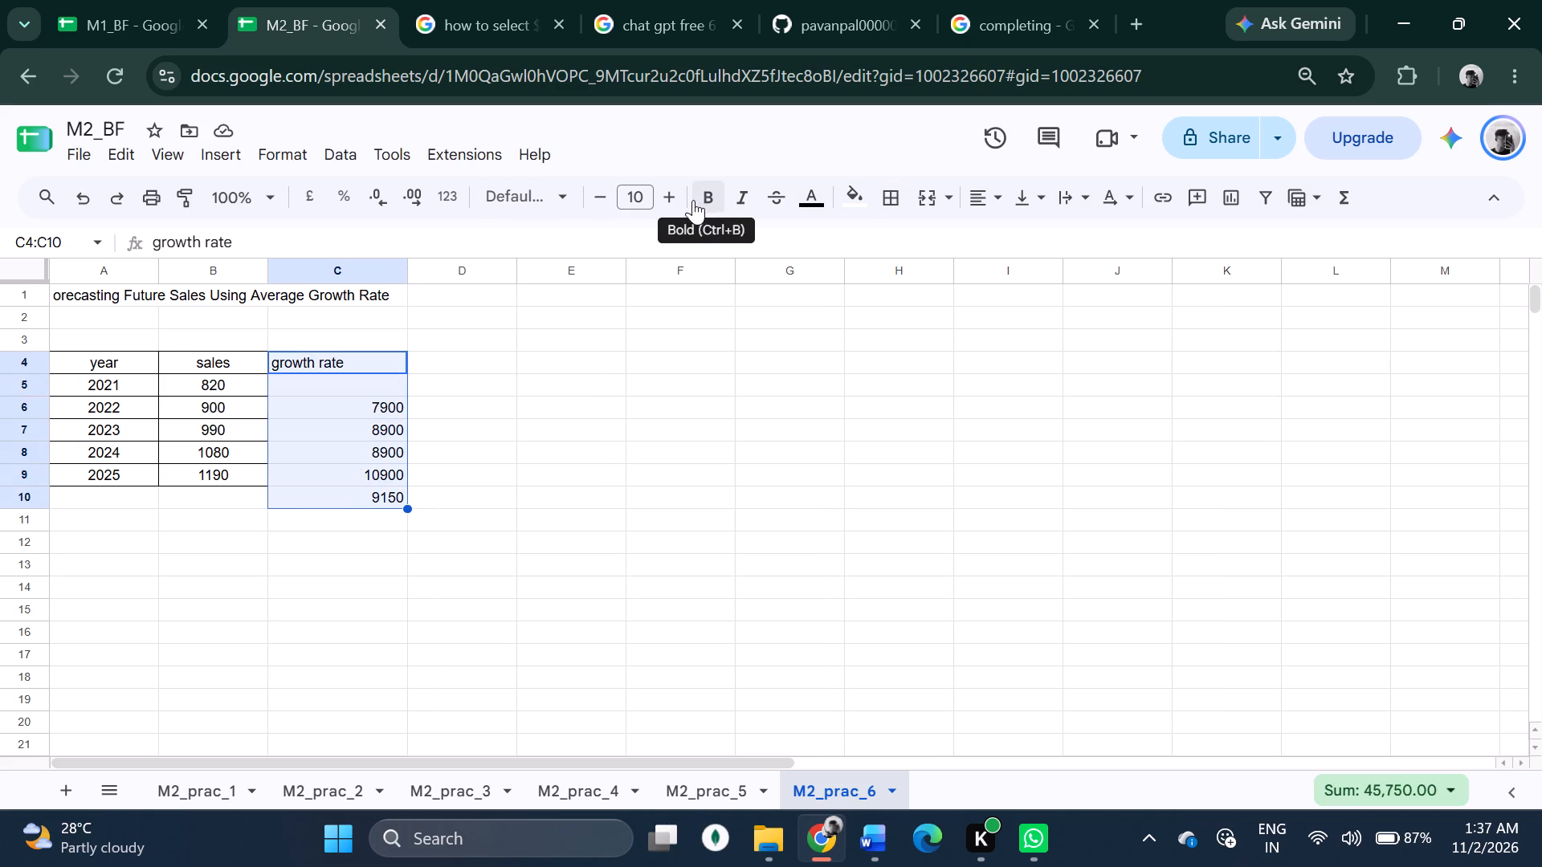
click(892, 199)
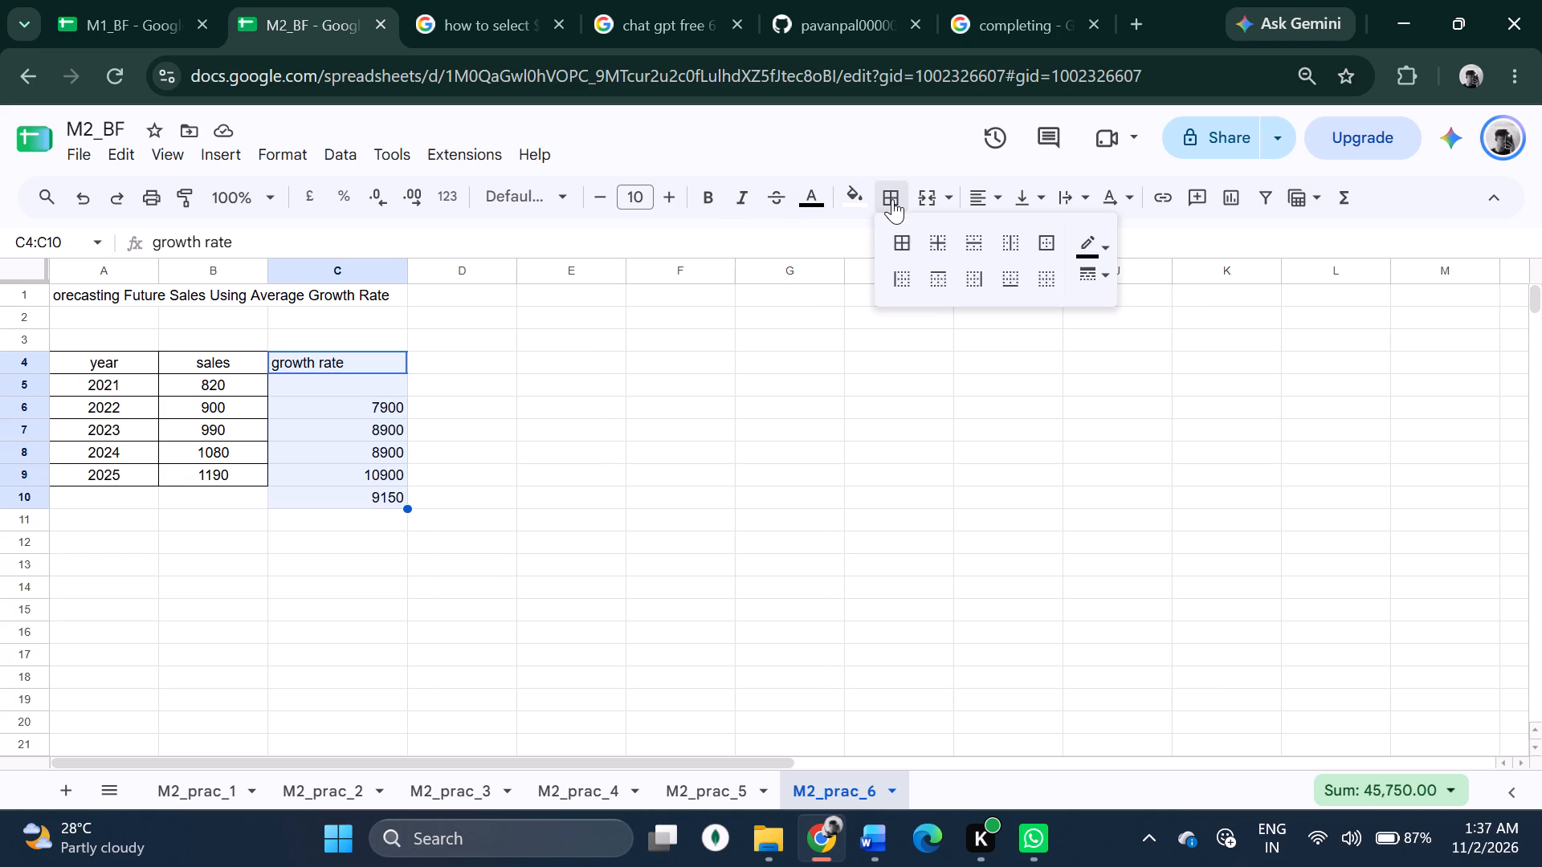
click(896, 230)
click(555, 415)
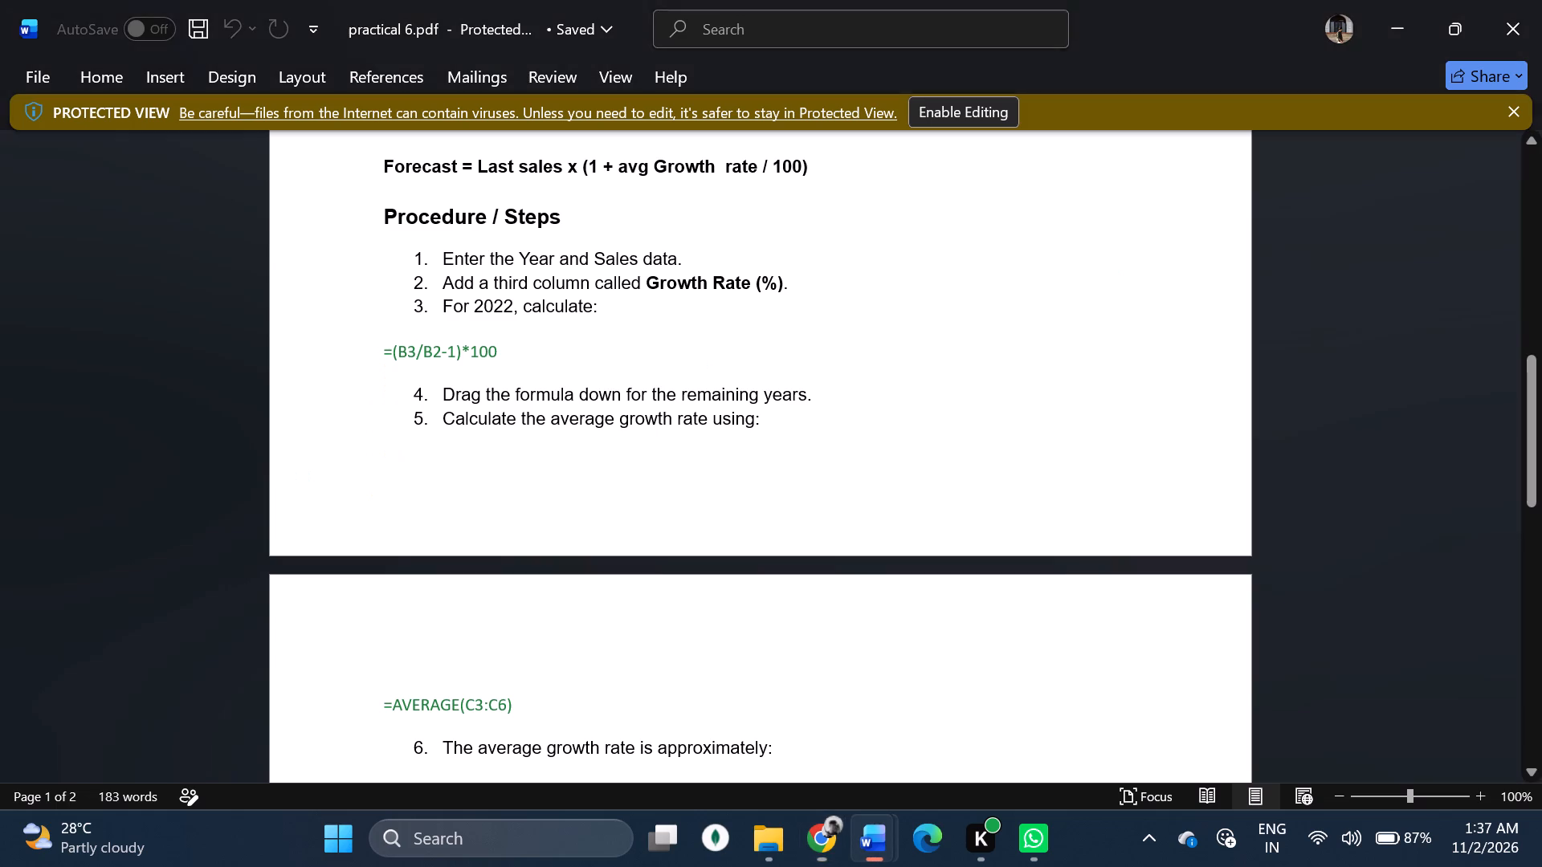
Switch to the practical 6 document in Word and review the 2026 sales forecast formula and its general definition.
scroll(743, 512, down, 1)
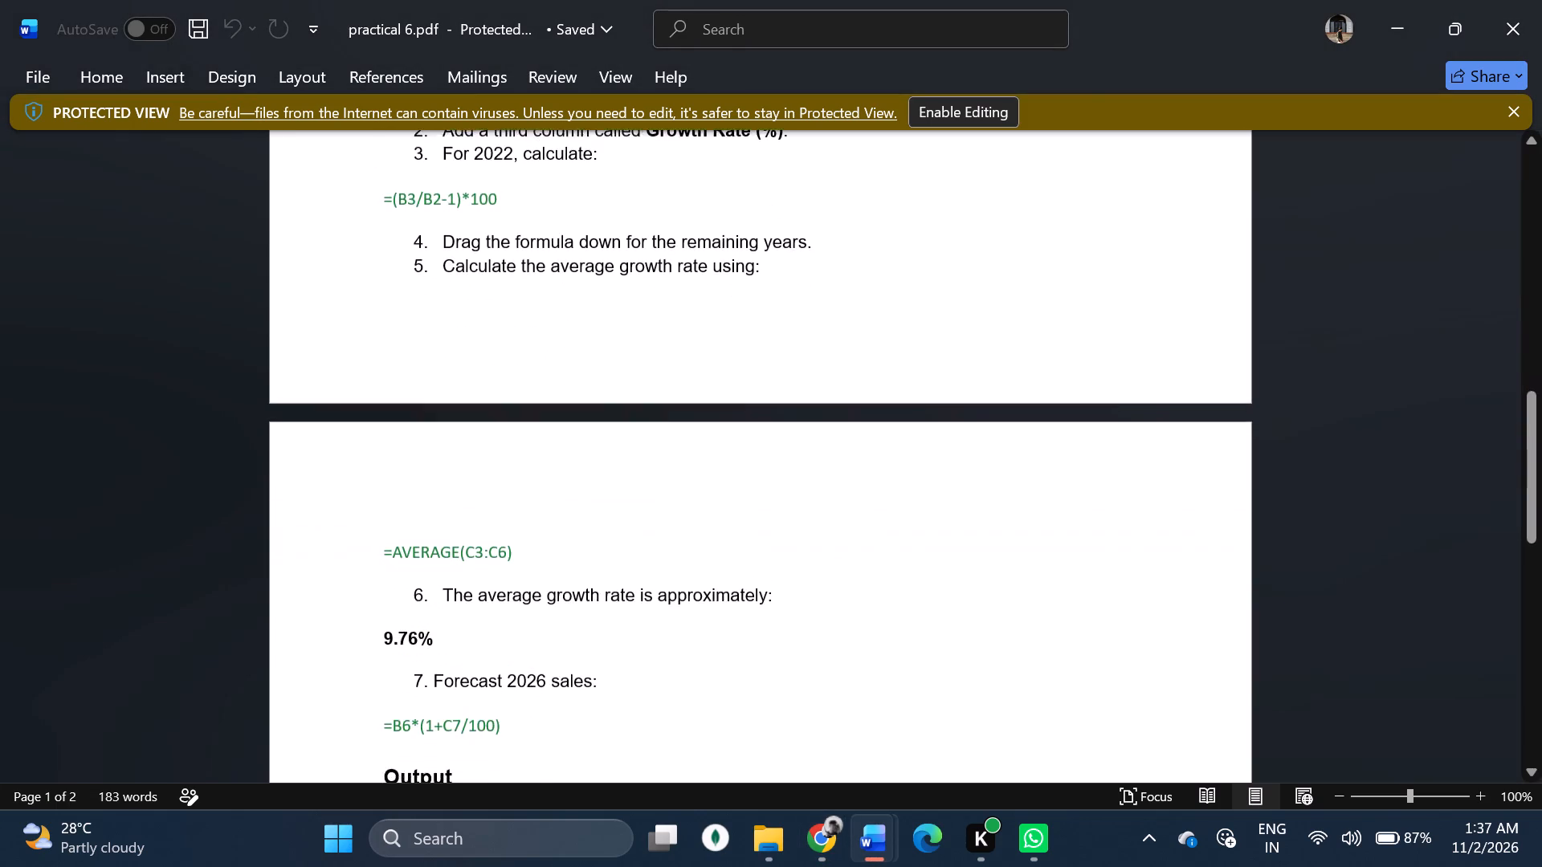
scroll(743, 512, down, 1)
drag(380, 494, 540, 478)
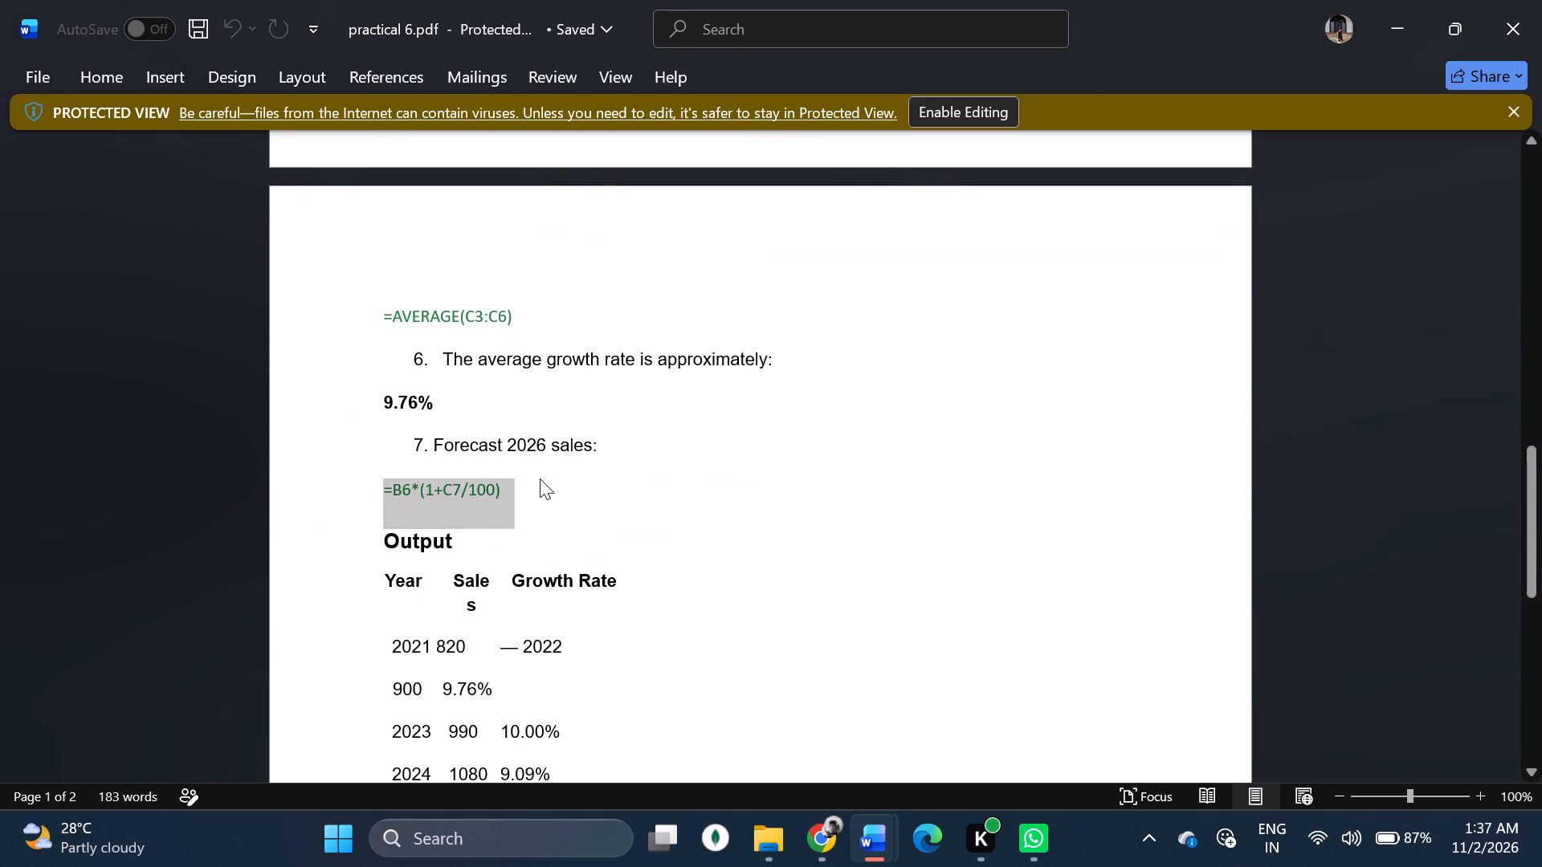
click(590, 481)
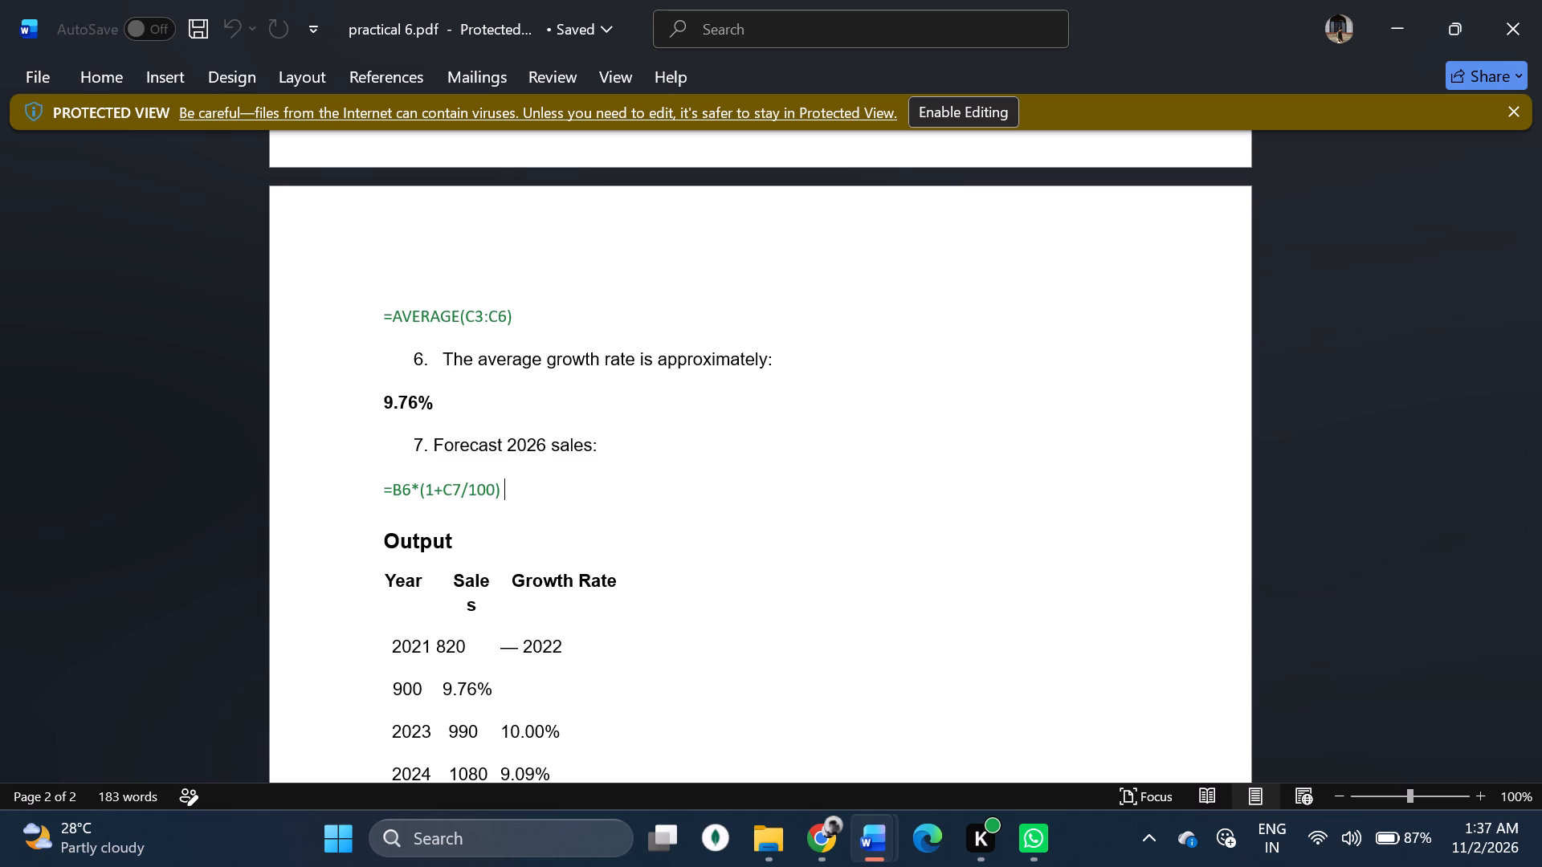
scroll(570, 448, up, 2)
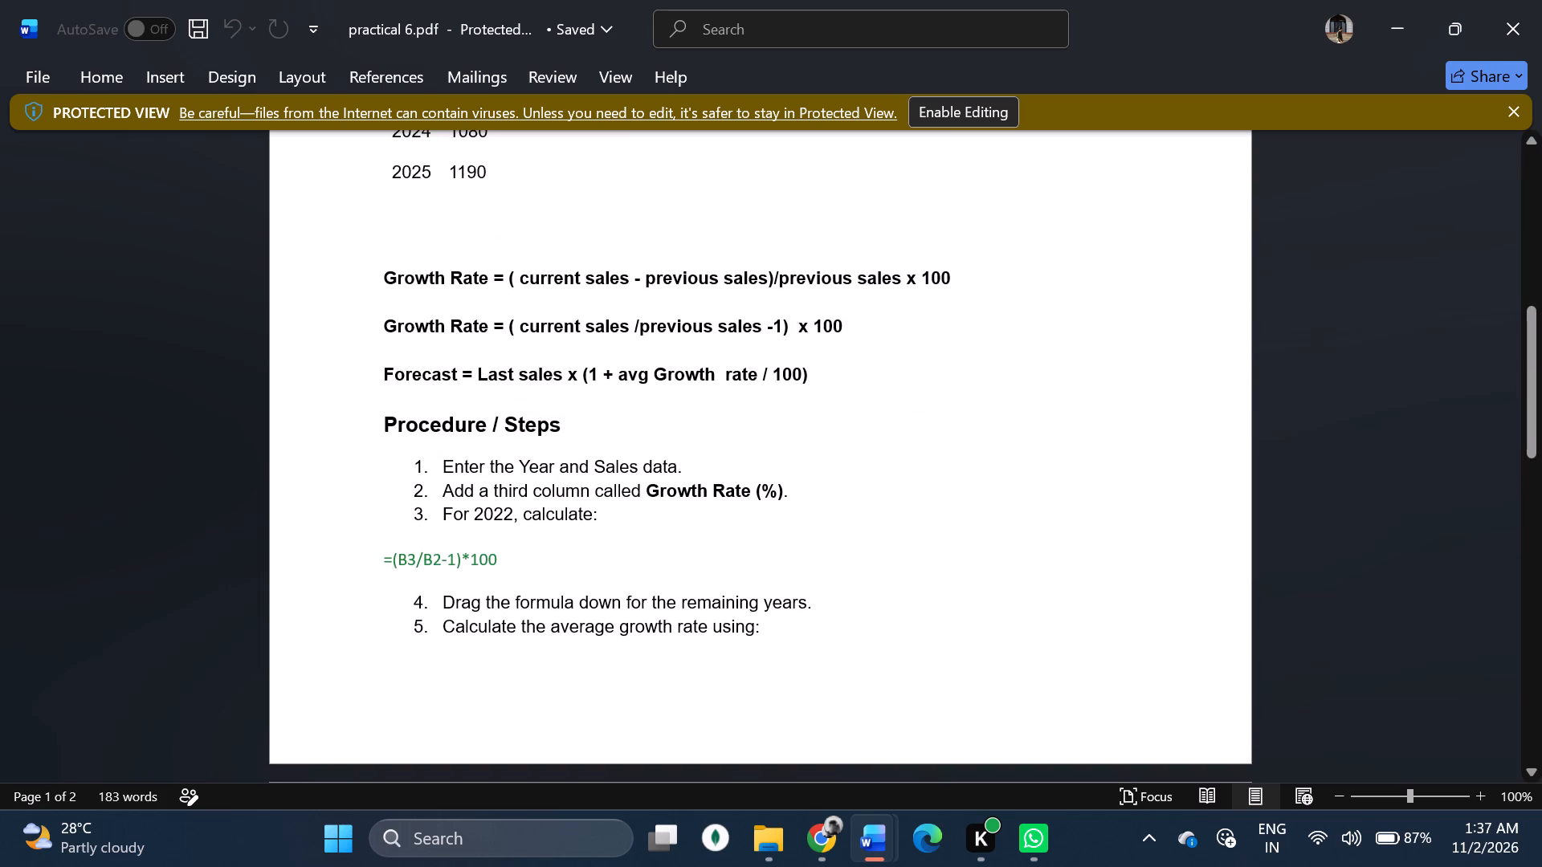
drag(385, 368, 447, 361)
drag(447, 361, 493, 366)
click(544, 384)
scroll(665, 423, down, 1)
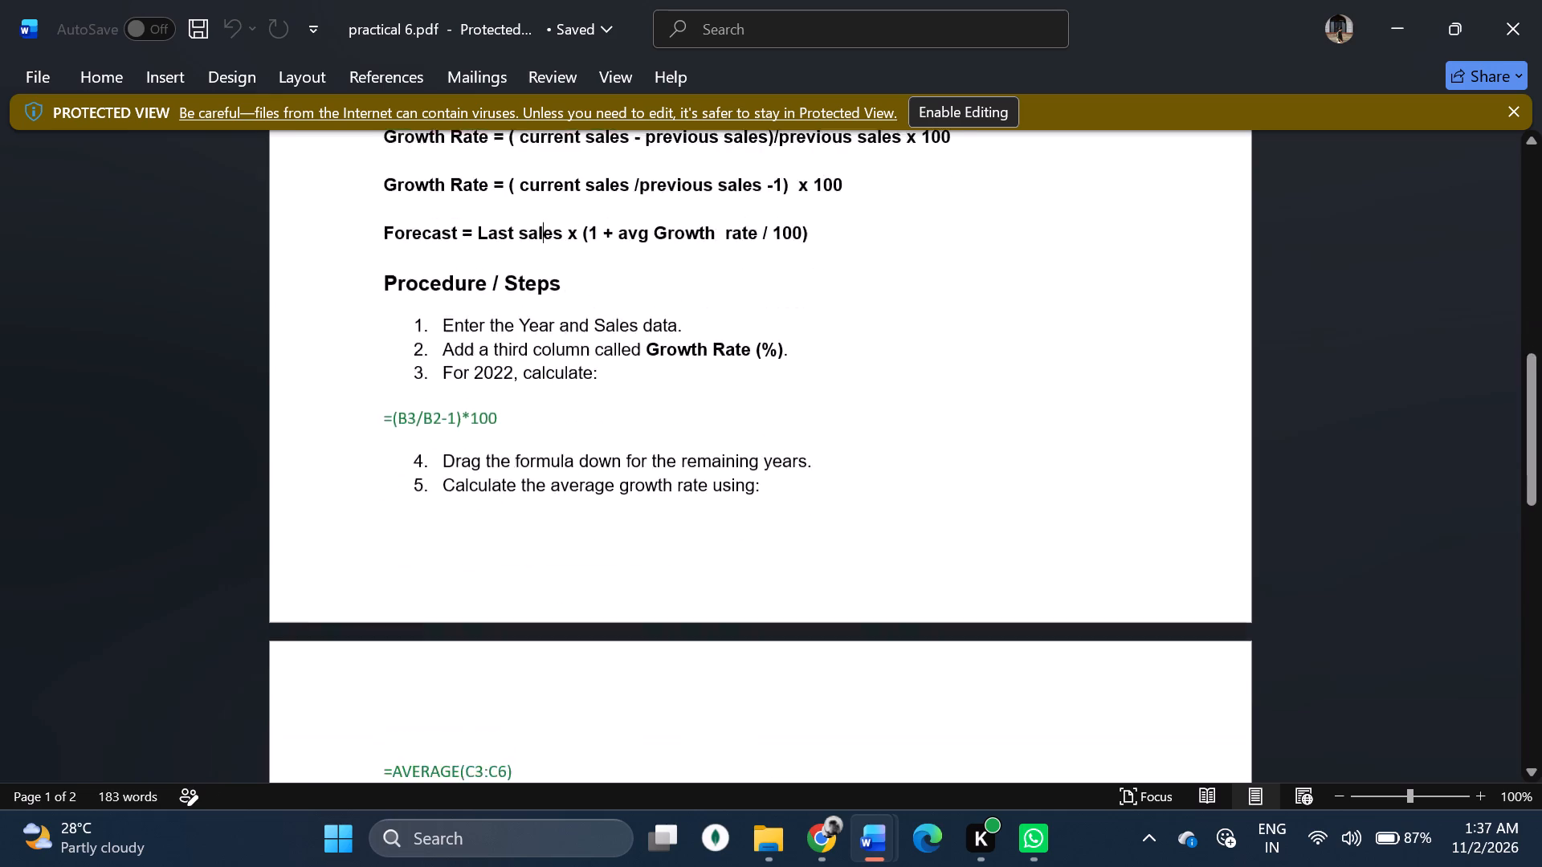
scroll(665, 423, down, 1)
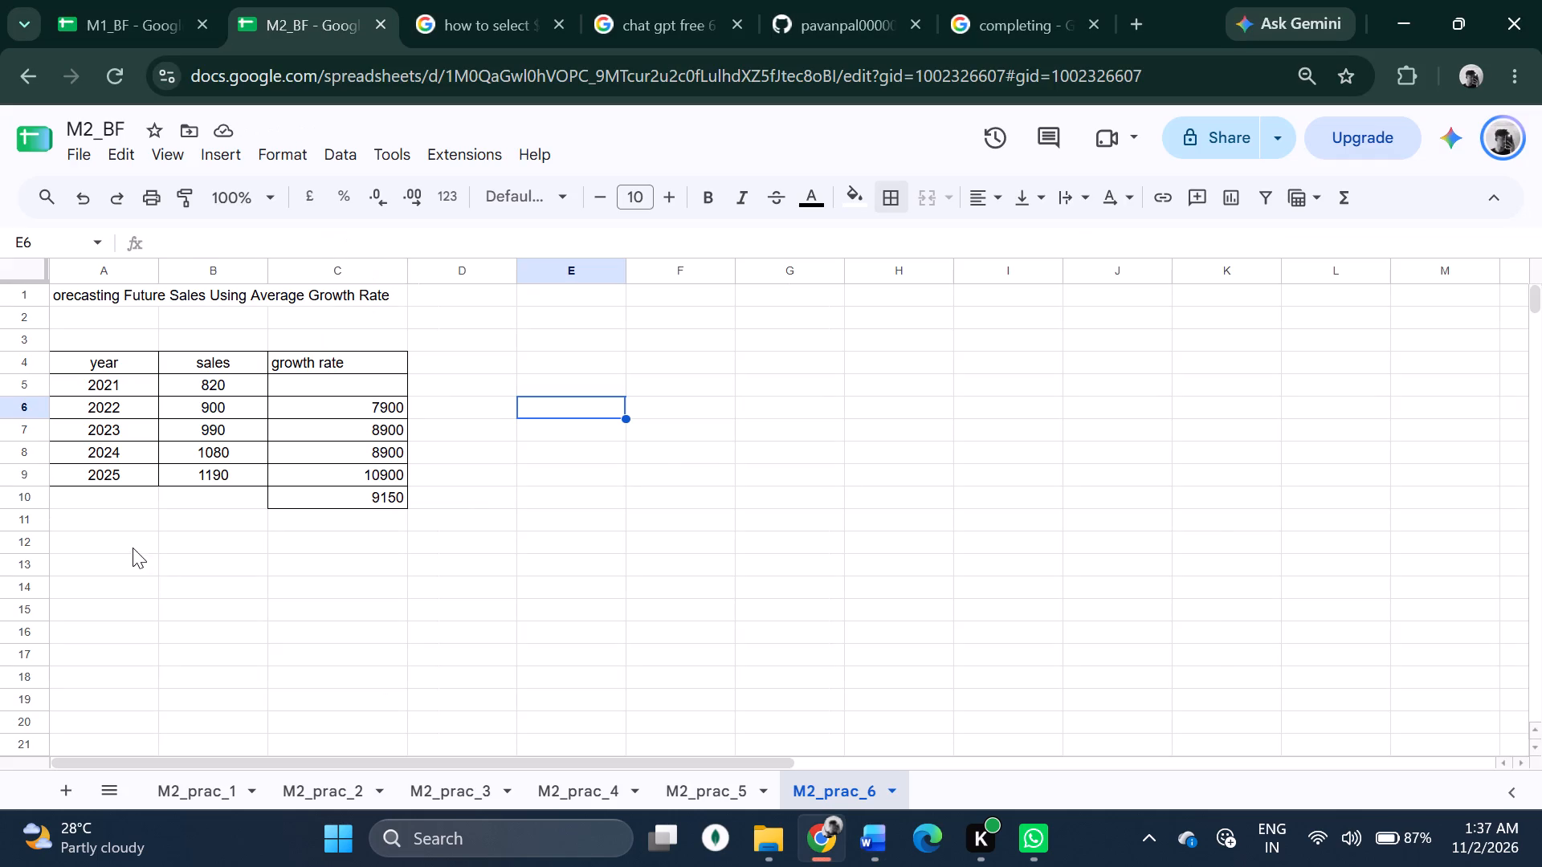
Return to the M2_prac_6 sheet and enter the forecast year 2026 in cell A12.
click(104, 534)
text(29)
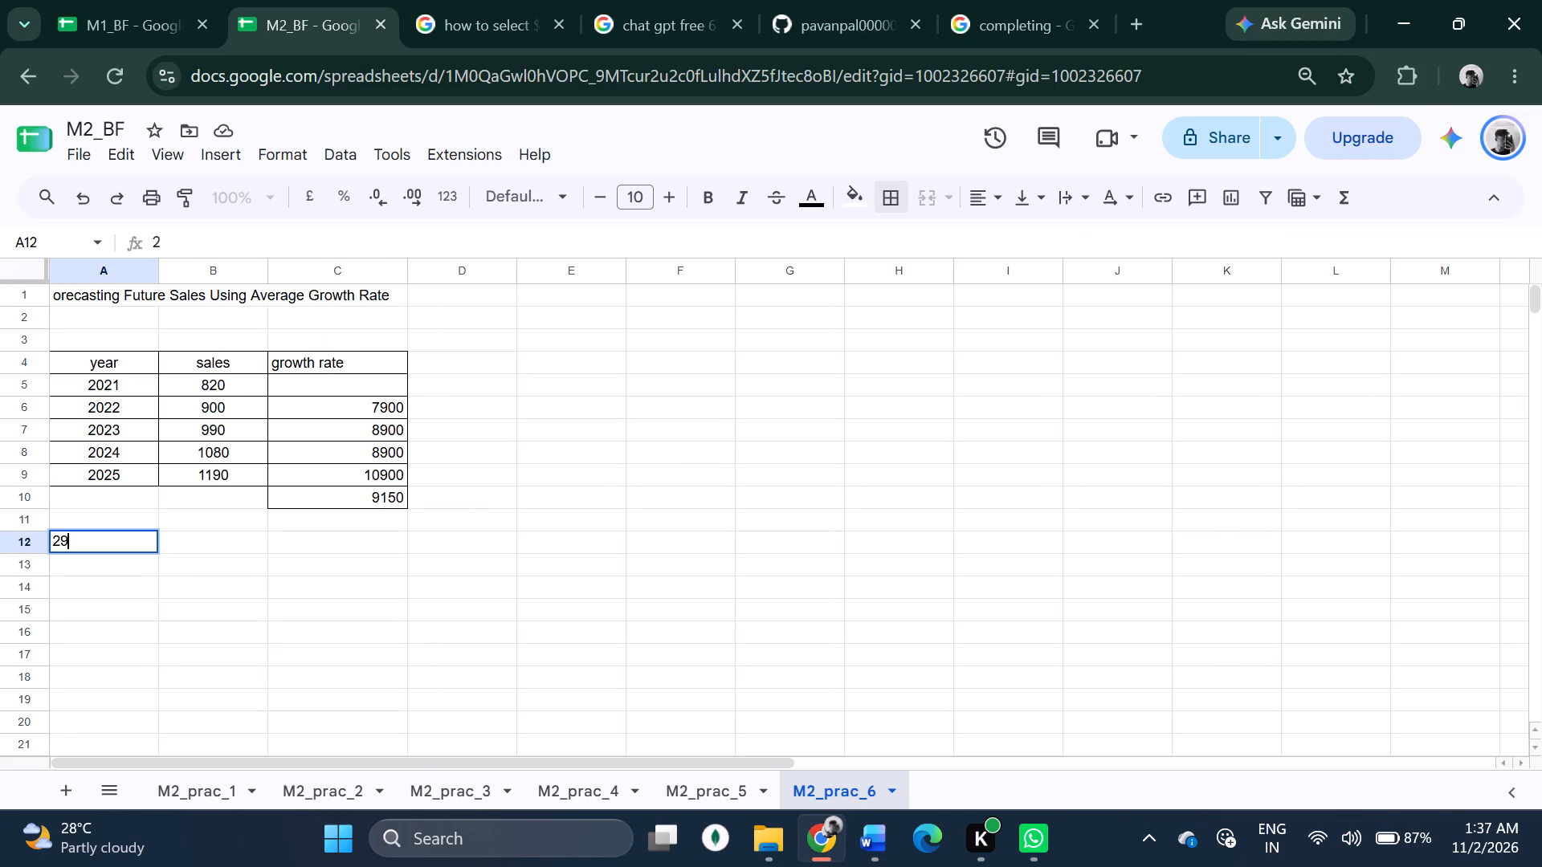
key(BackSpace)
key(2)
key(BackSpace)
text(026)
key(Return)
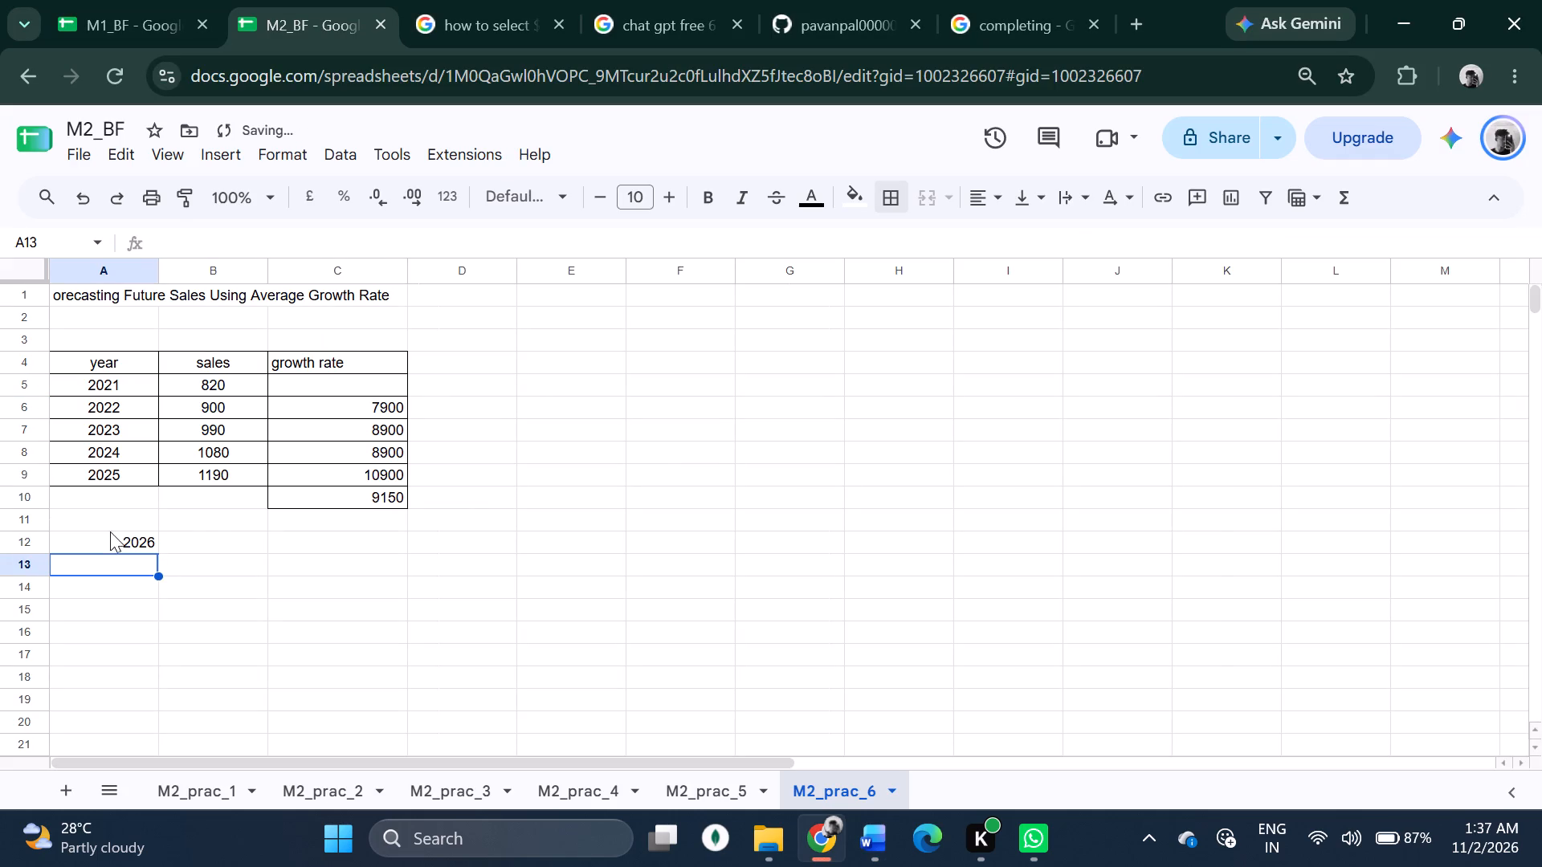
Draft the forecast formula =B9*(1+C10)/100 in cell B12, rechecking the forecast definition in the practical 6 document.
click(218, 530)
click(218, 549)
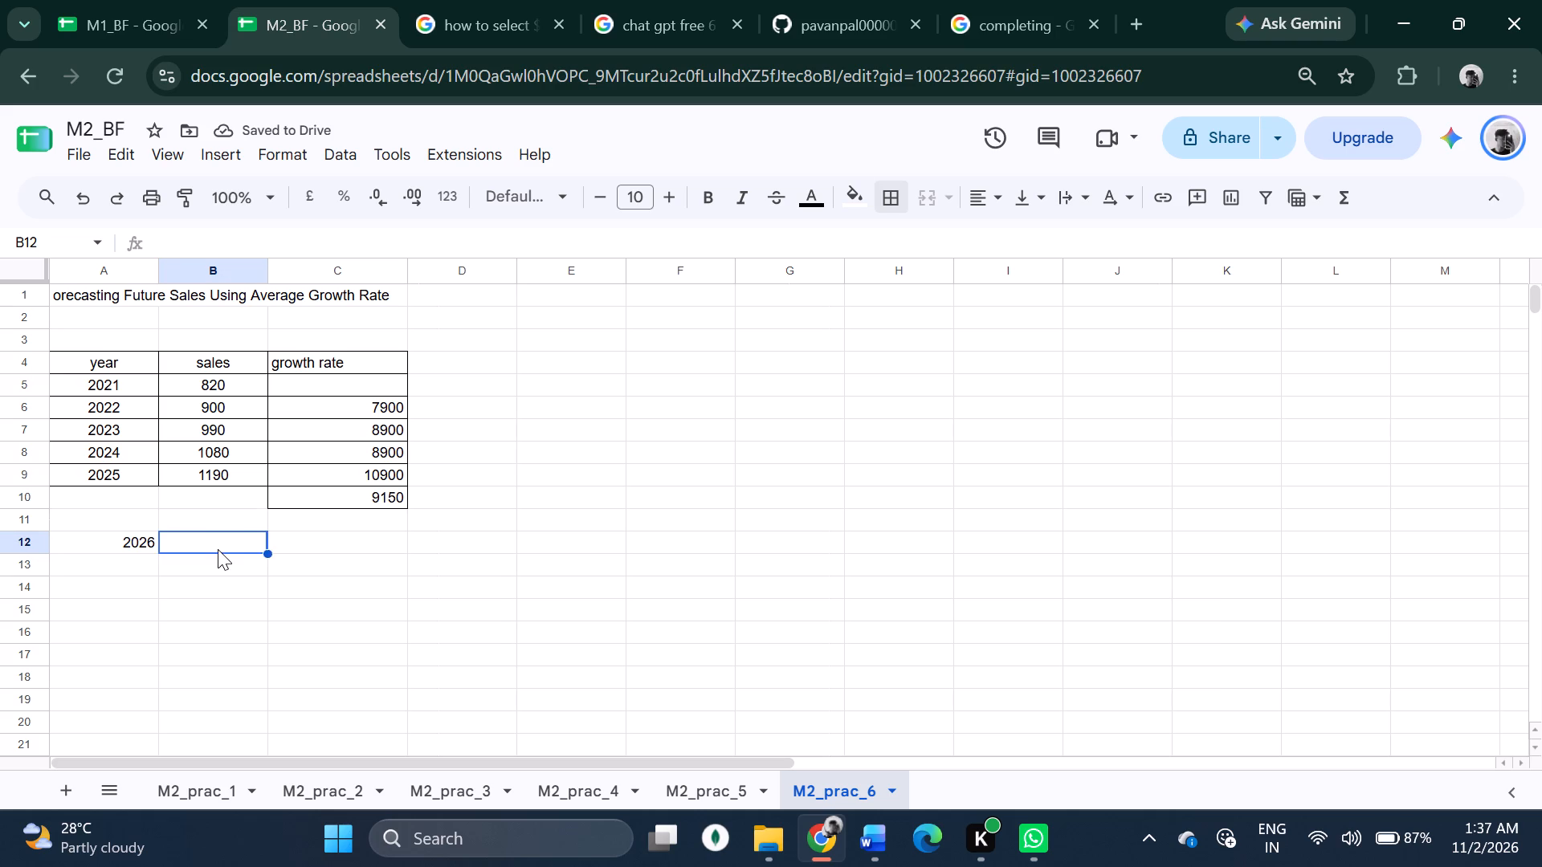
key(equal)
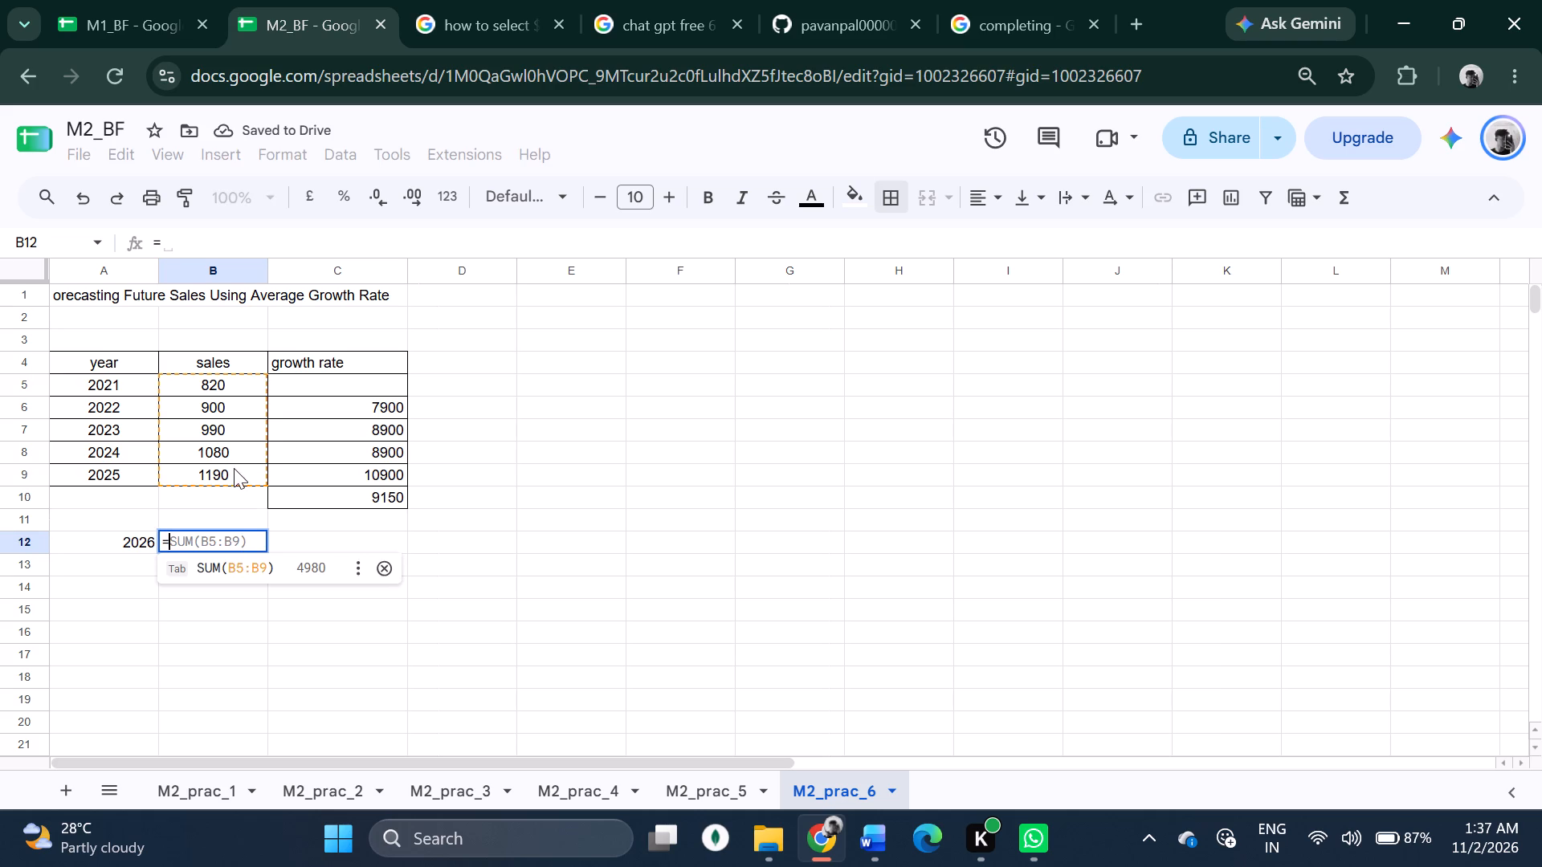
click(235, 472)
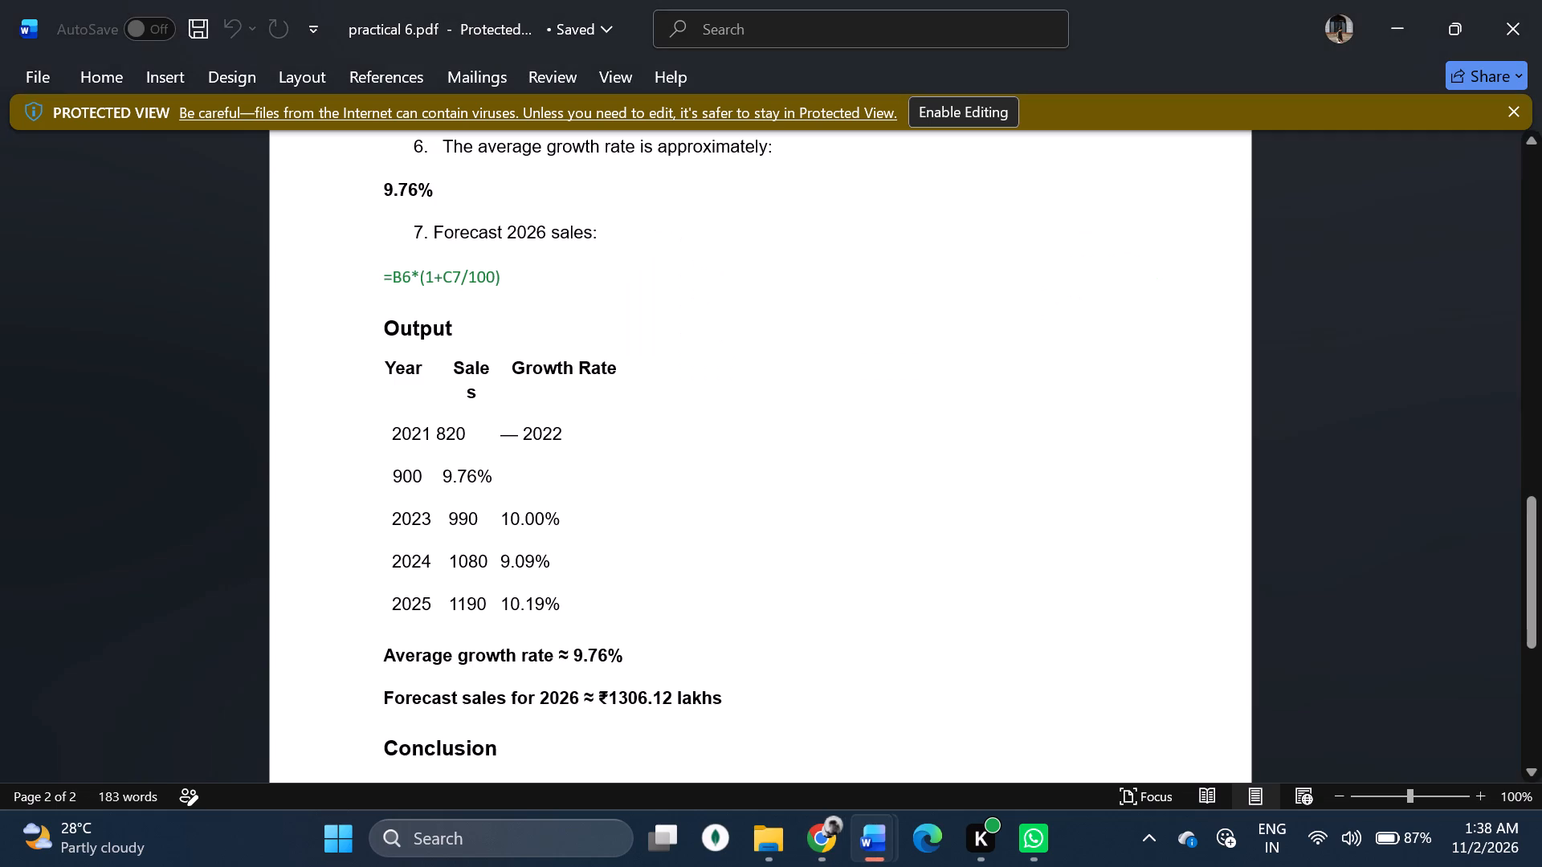
scroll(603, 547, up, 2)
scroll(580, 434, up, 1)
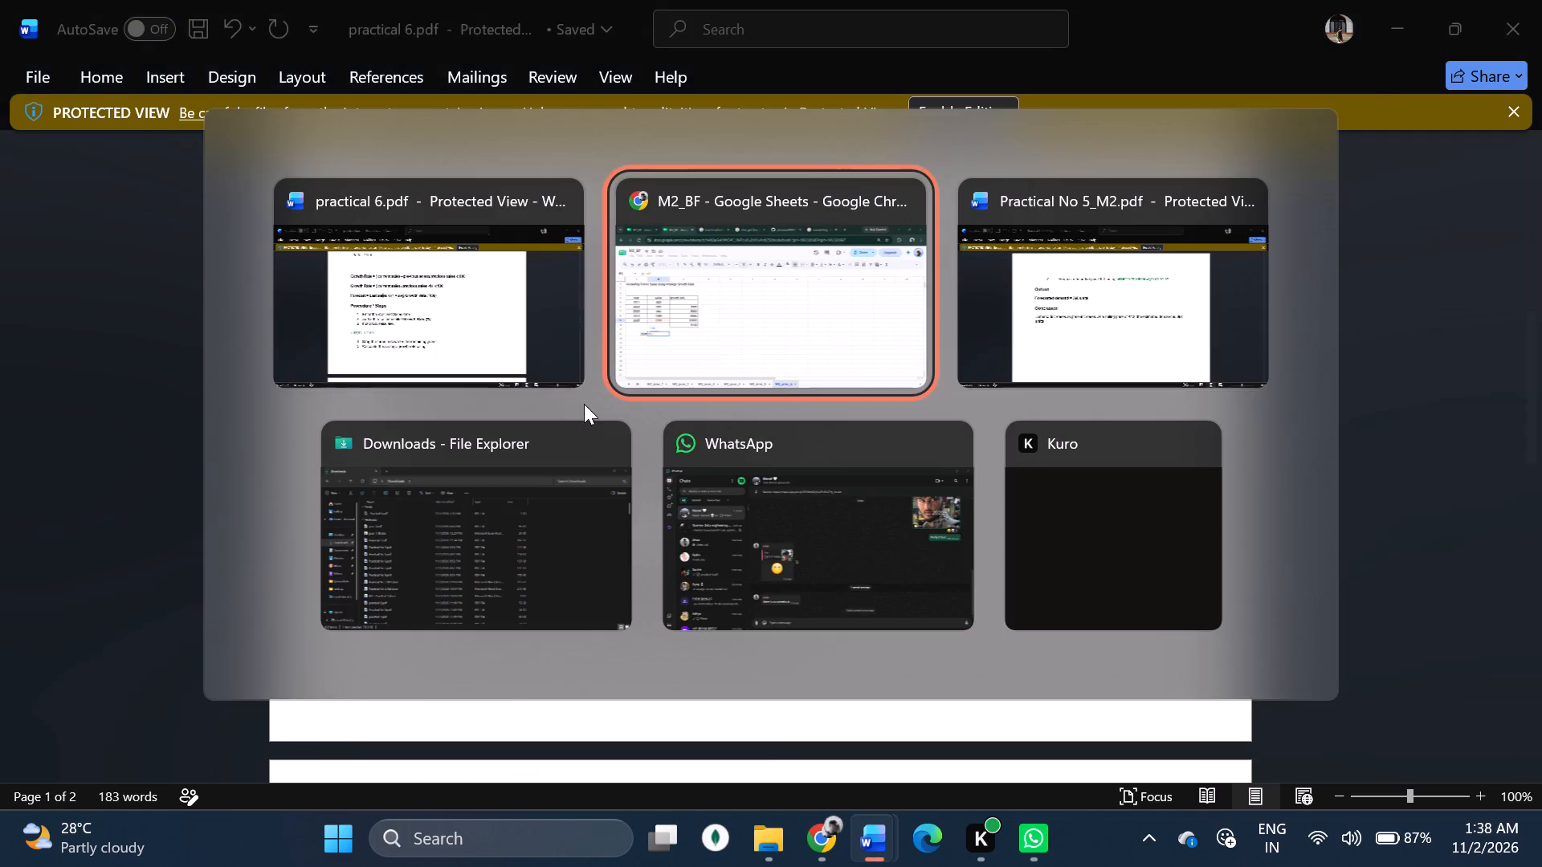
key(shift+asterisk)
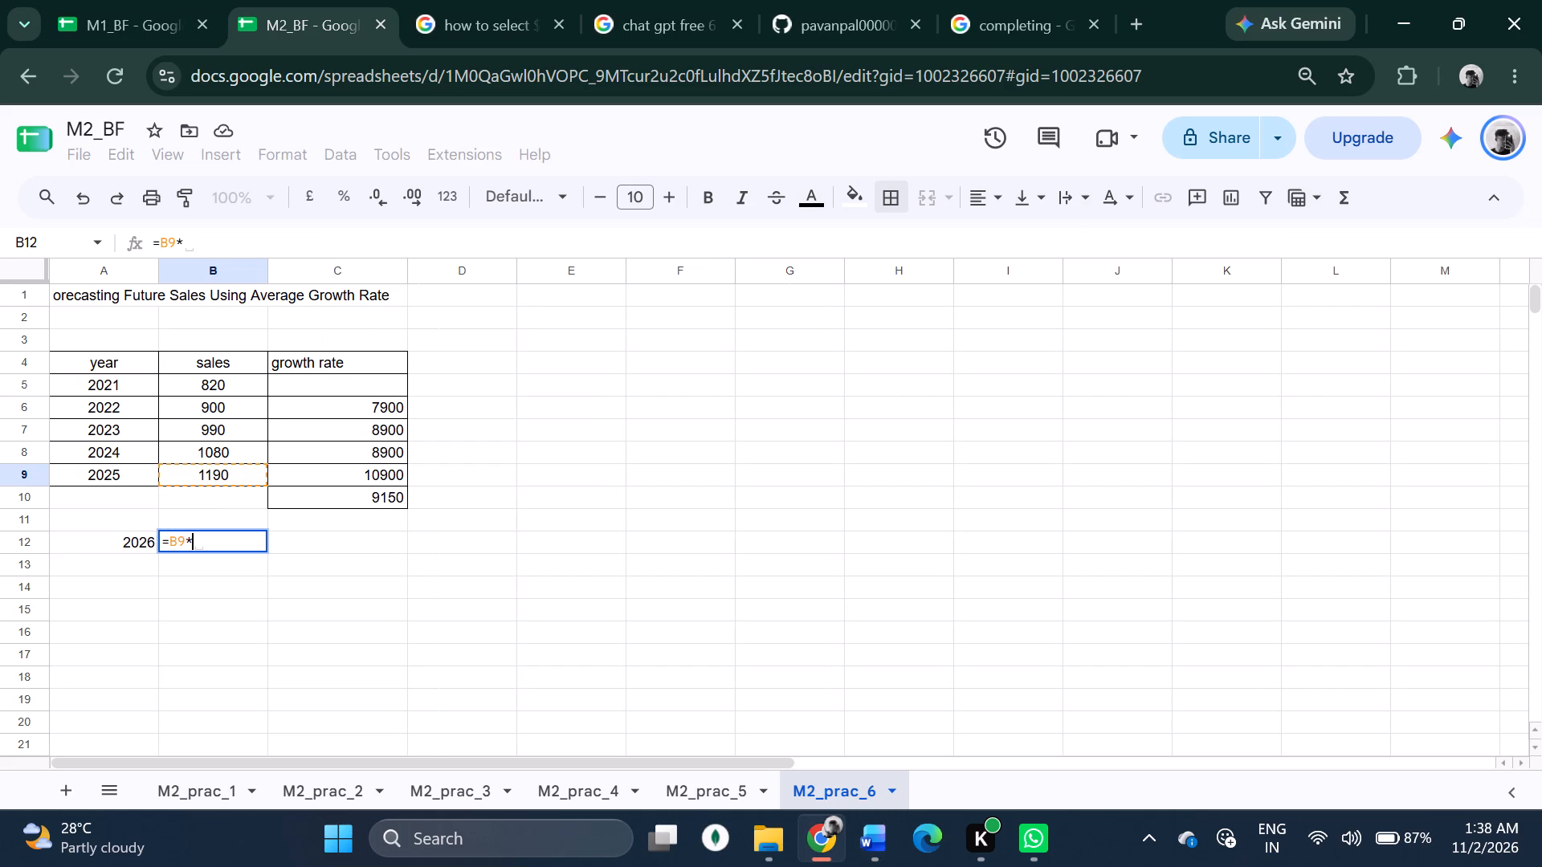
key(shift+parenleft)
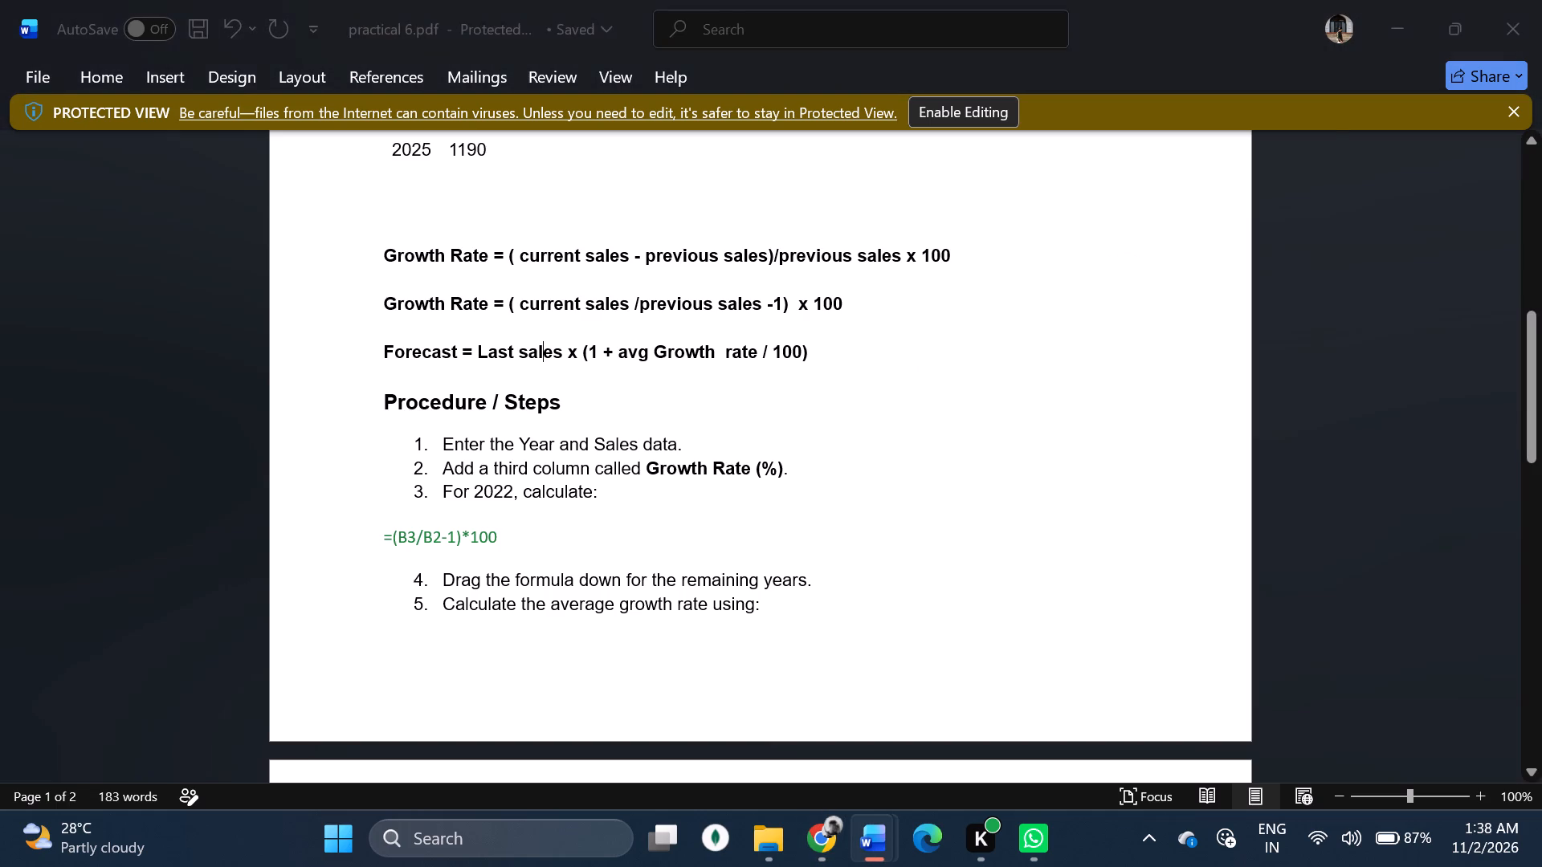
key(1)
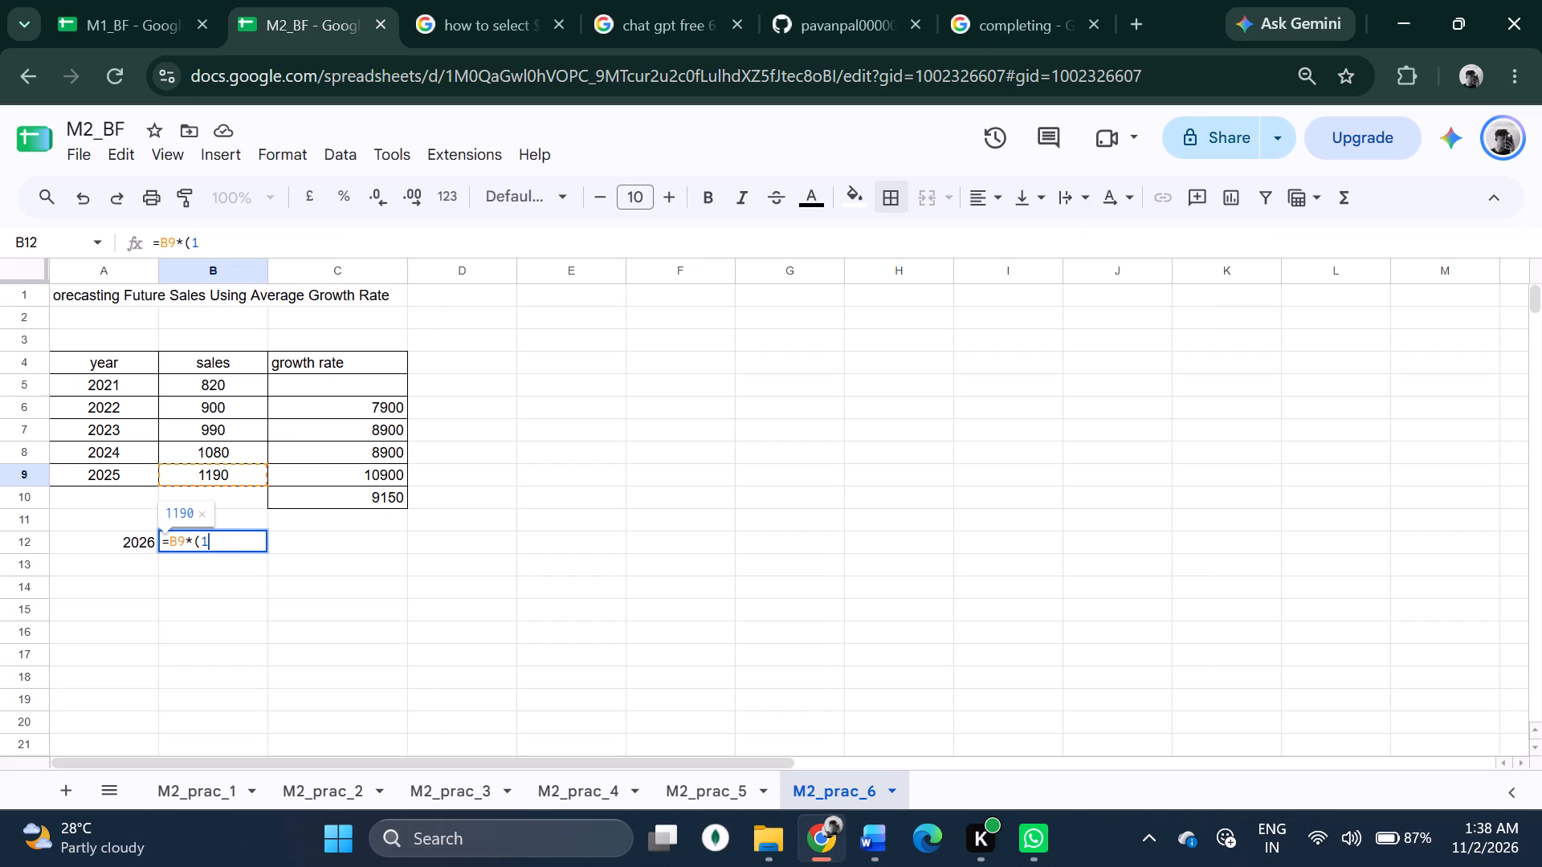
key(shift+plus)
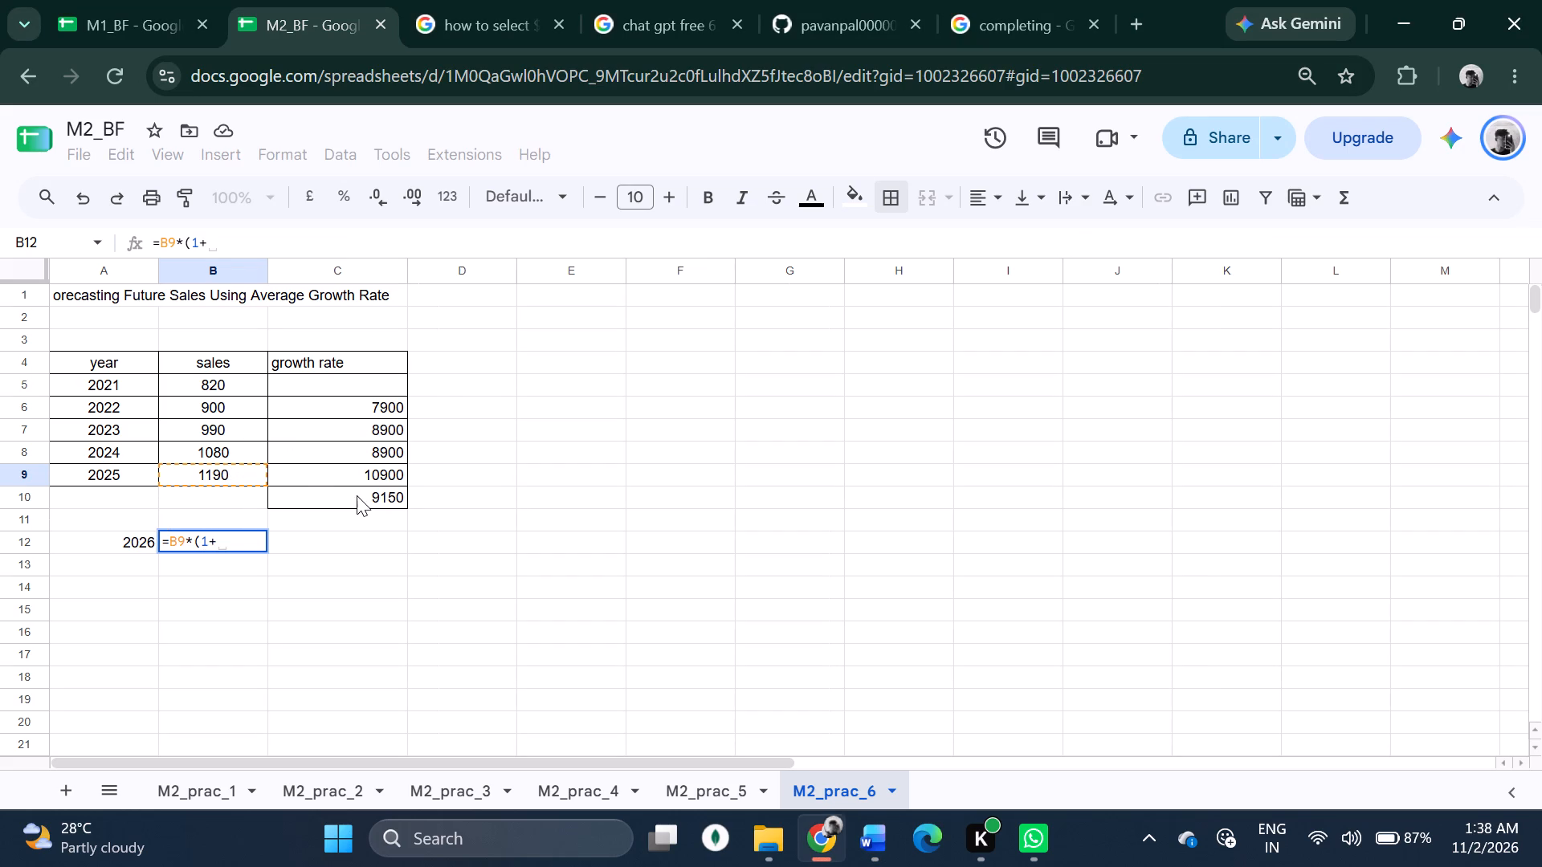
click(356, 495)
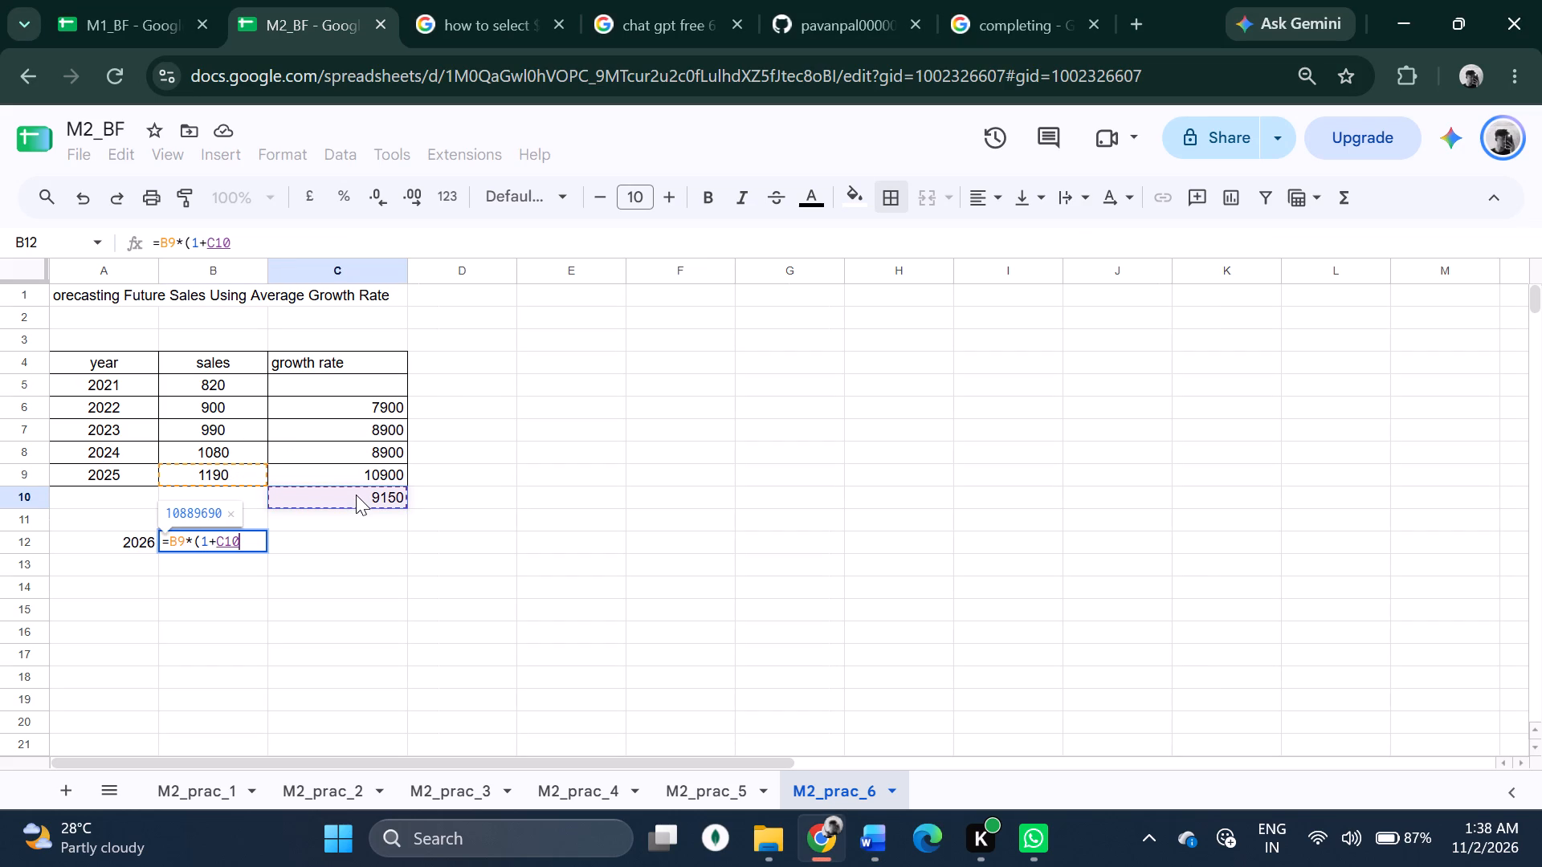
key(shift+parenright)
text(/100)
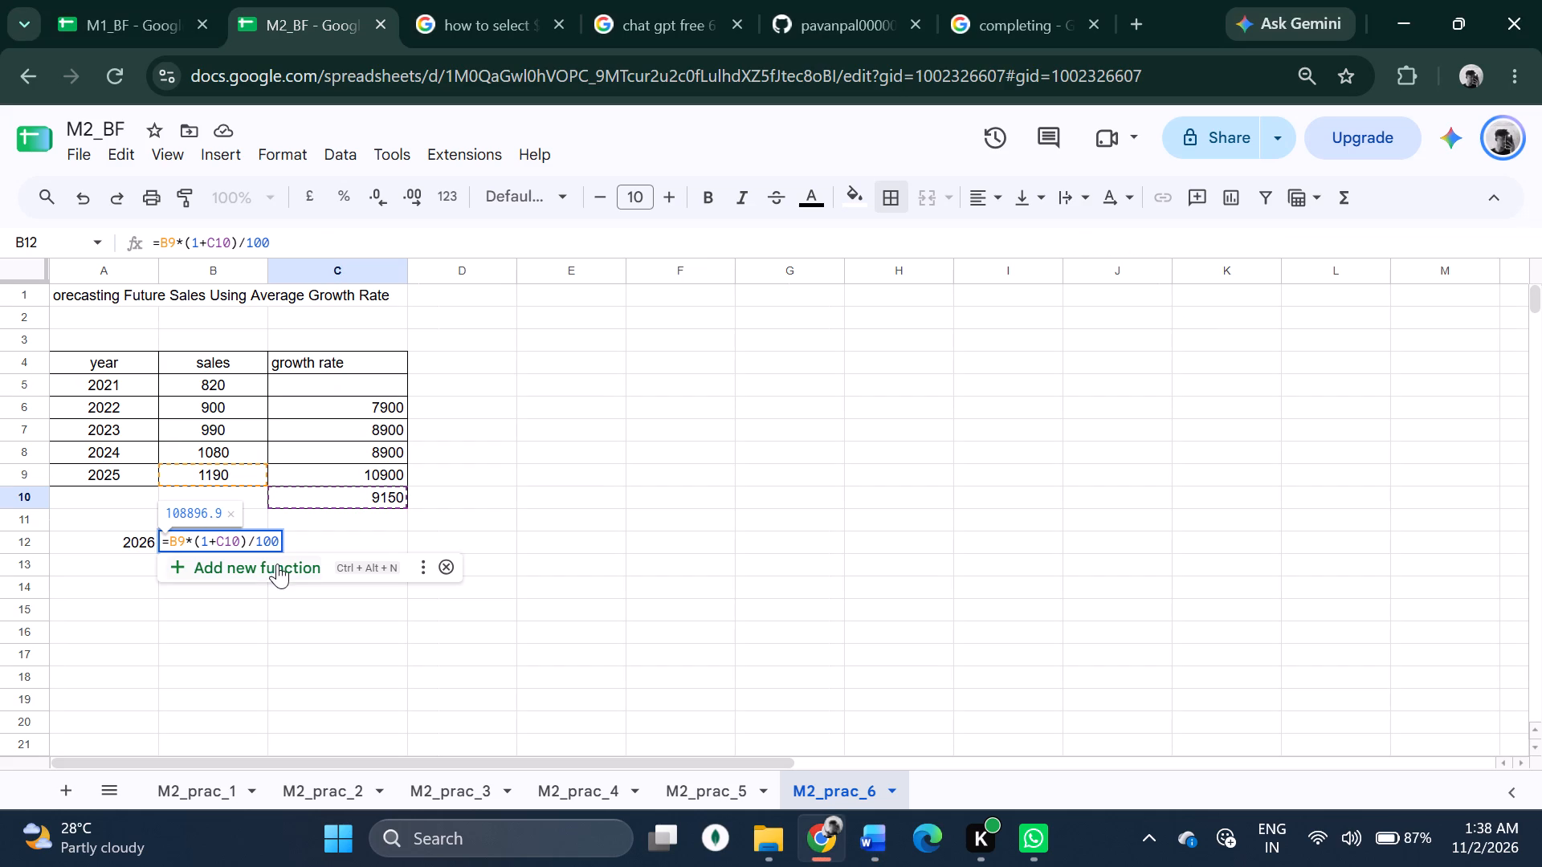
Move the closing bracket in cell B12's formula so it reads =B9*(1+C10/100), and enter it.
click(251, 539)
key(BackSpace)
key(Right)
key(Right)
key(Right)
key(Right)
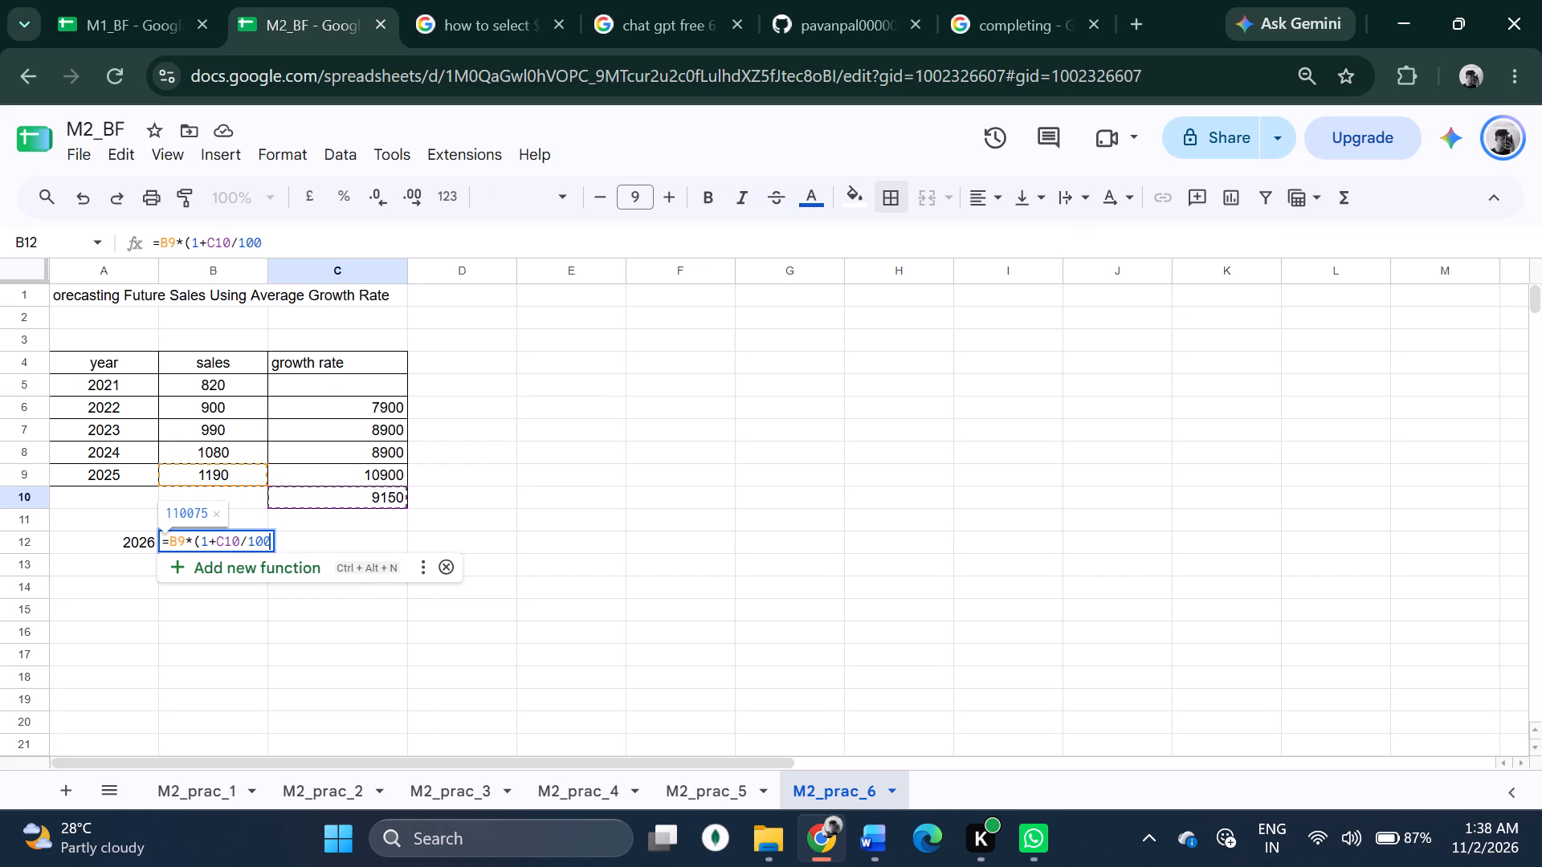
key(shift+parenright)
key(Return)
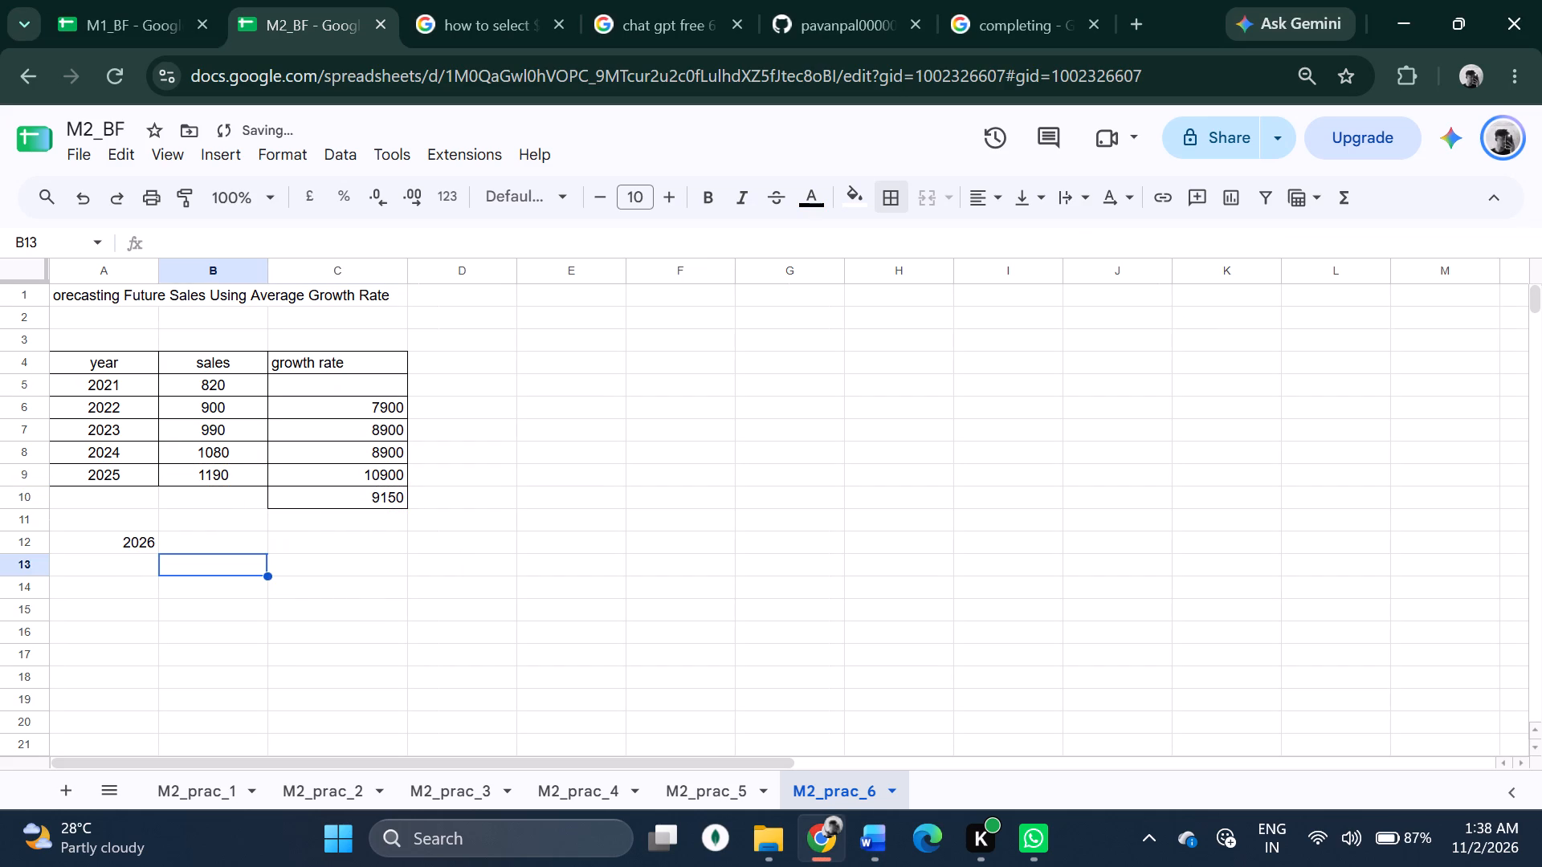
Apply all borders to the 2026 forecast row, cells A12:B12.
drag(136, 543, 222, 543)
click(894, 202)
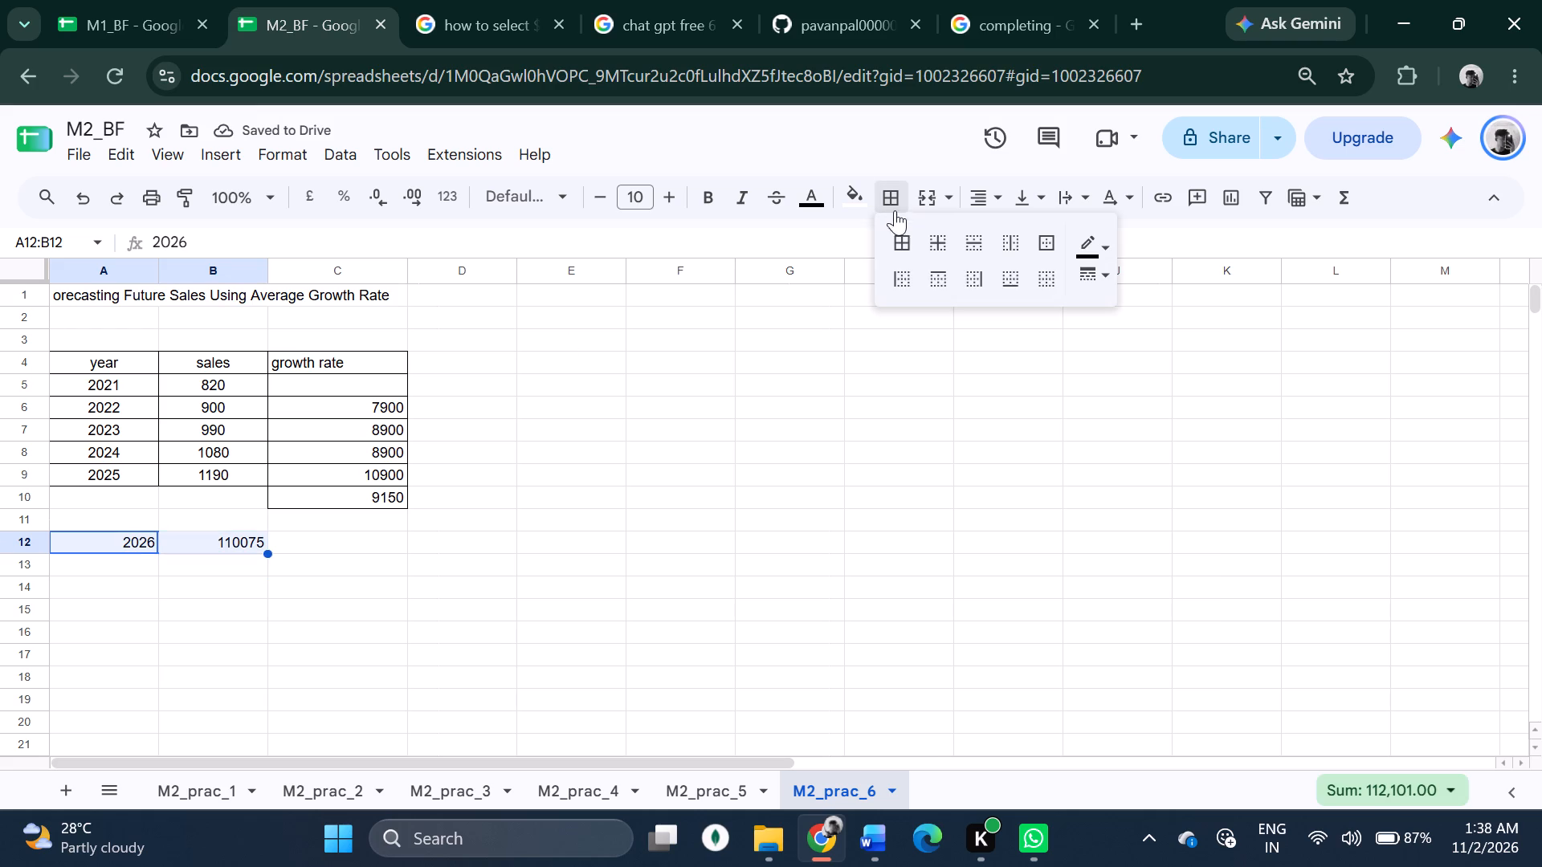
click(897, 227)
click(609, 558)
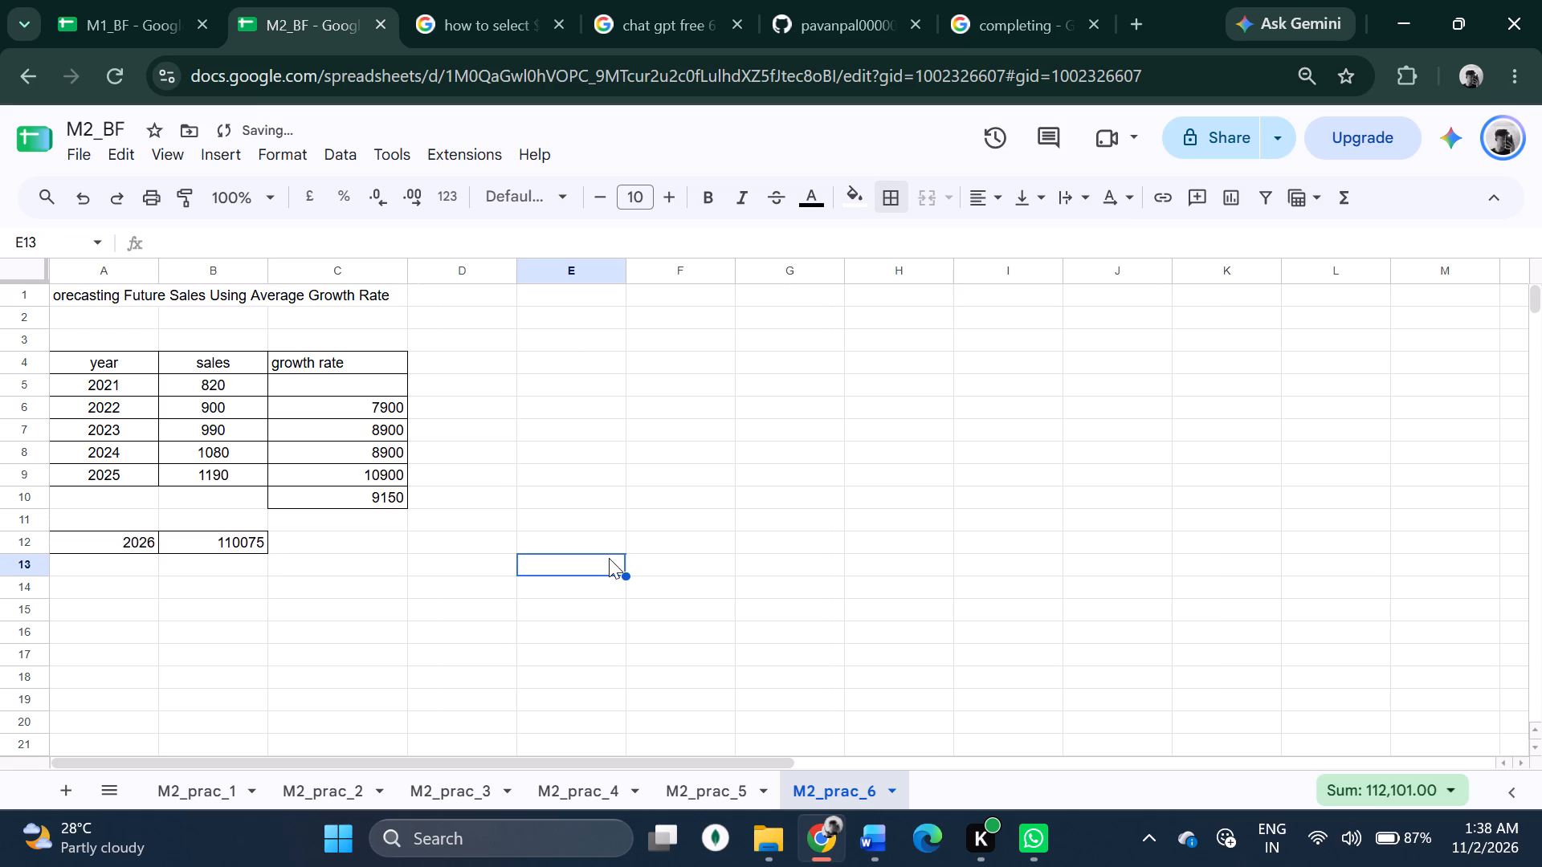
Review the forecast formula, growth rates, average growth rate and 2026 forecast in the practical 6 document's steps and Output section.
click(243, 629)
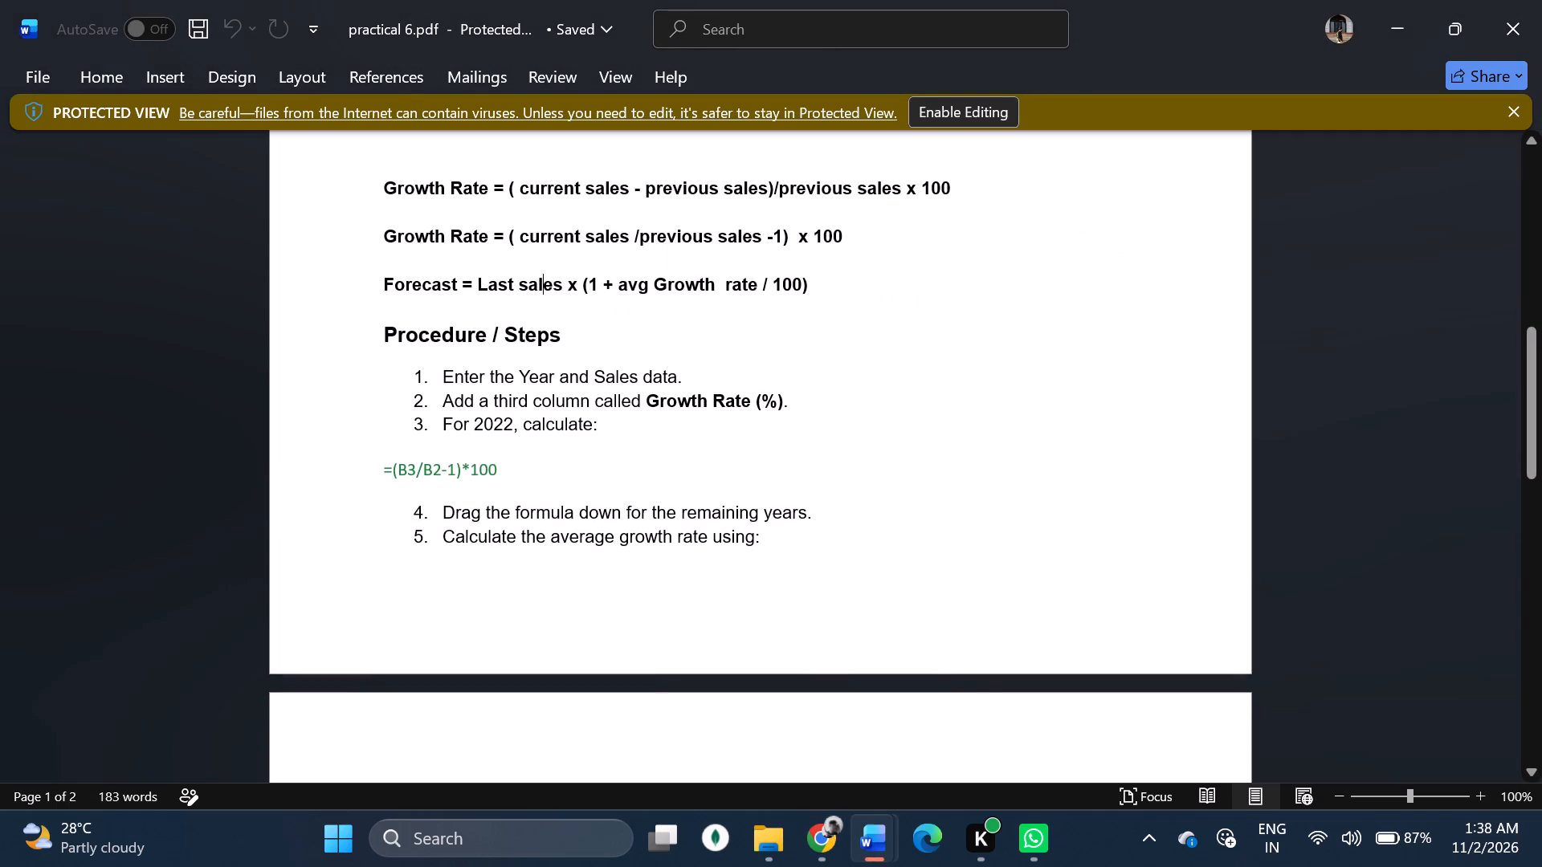
scroll(599, 576, down, 2)
scroll(599, 576, up, 1)
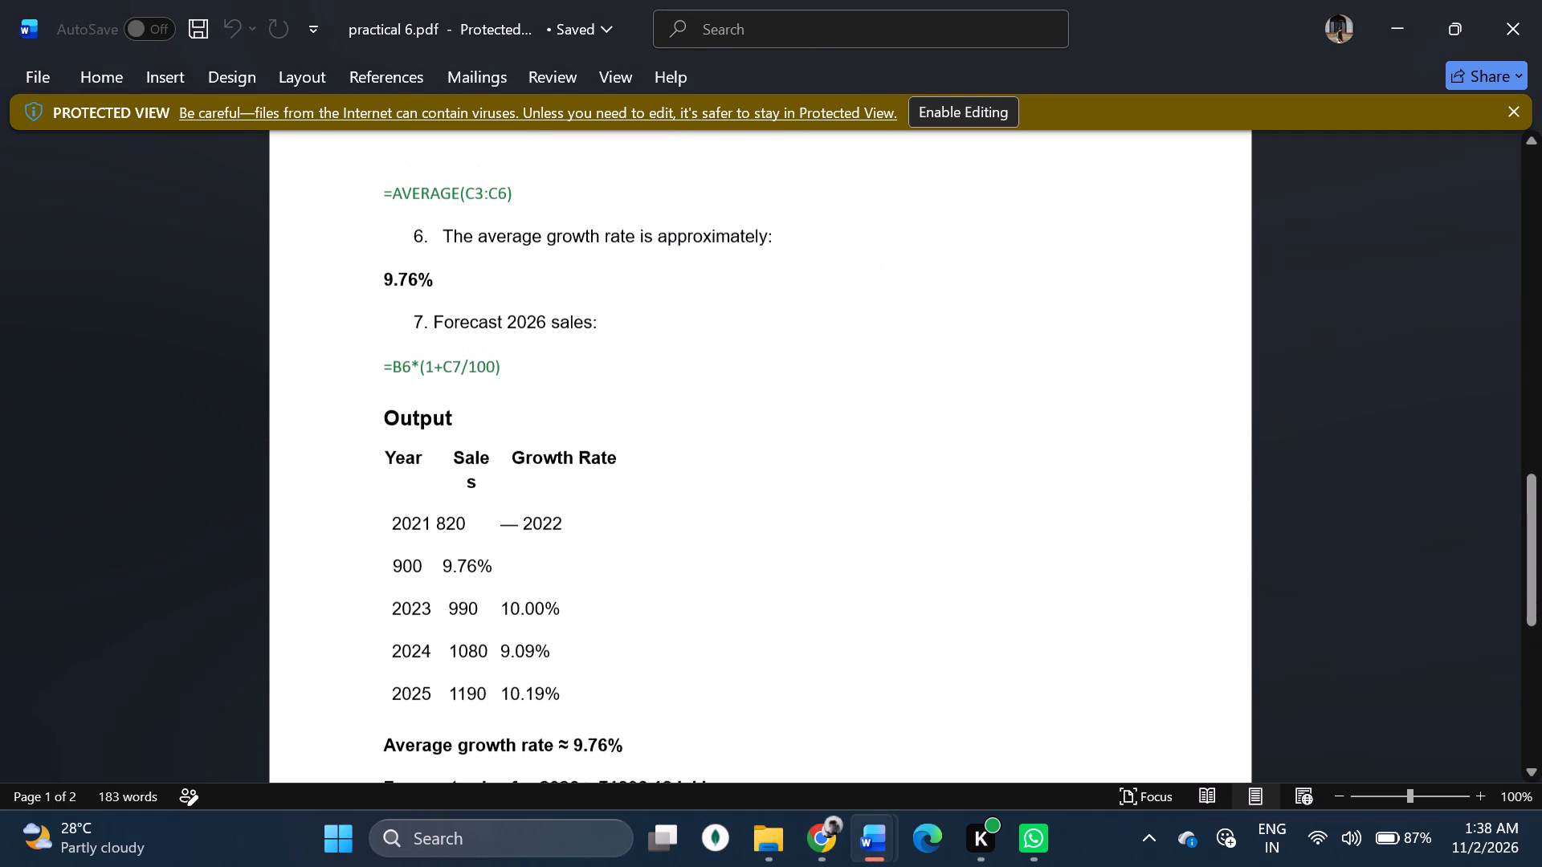
drag(549, 367, 304, 391)
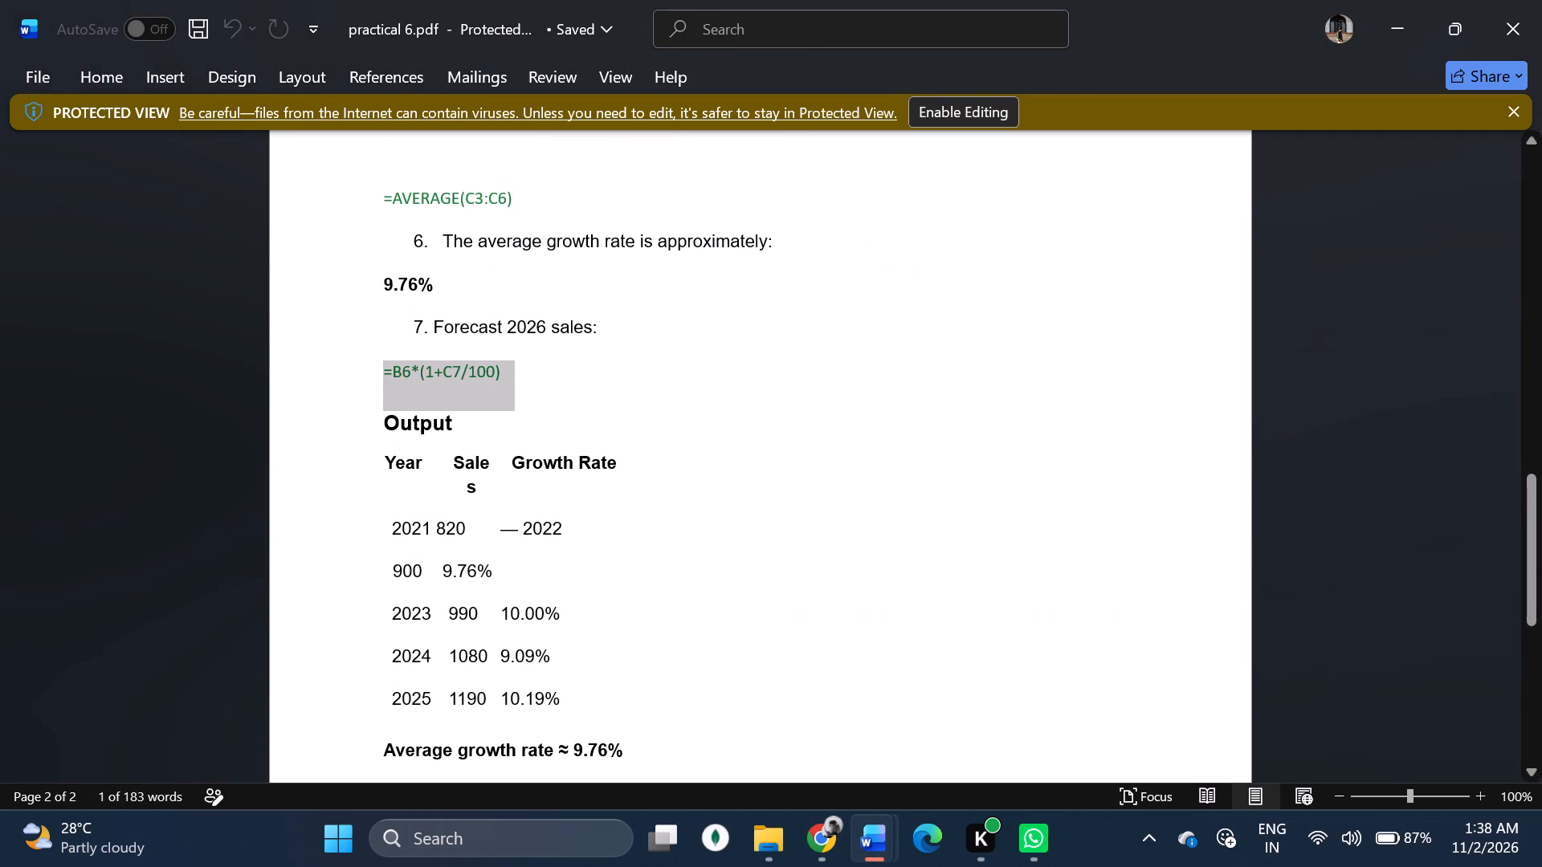
click(774, 425)
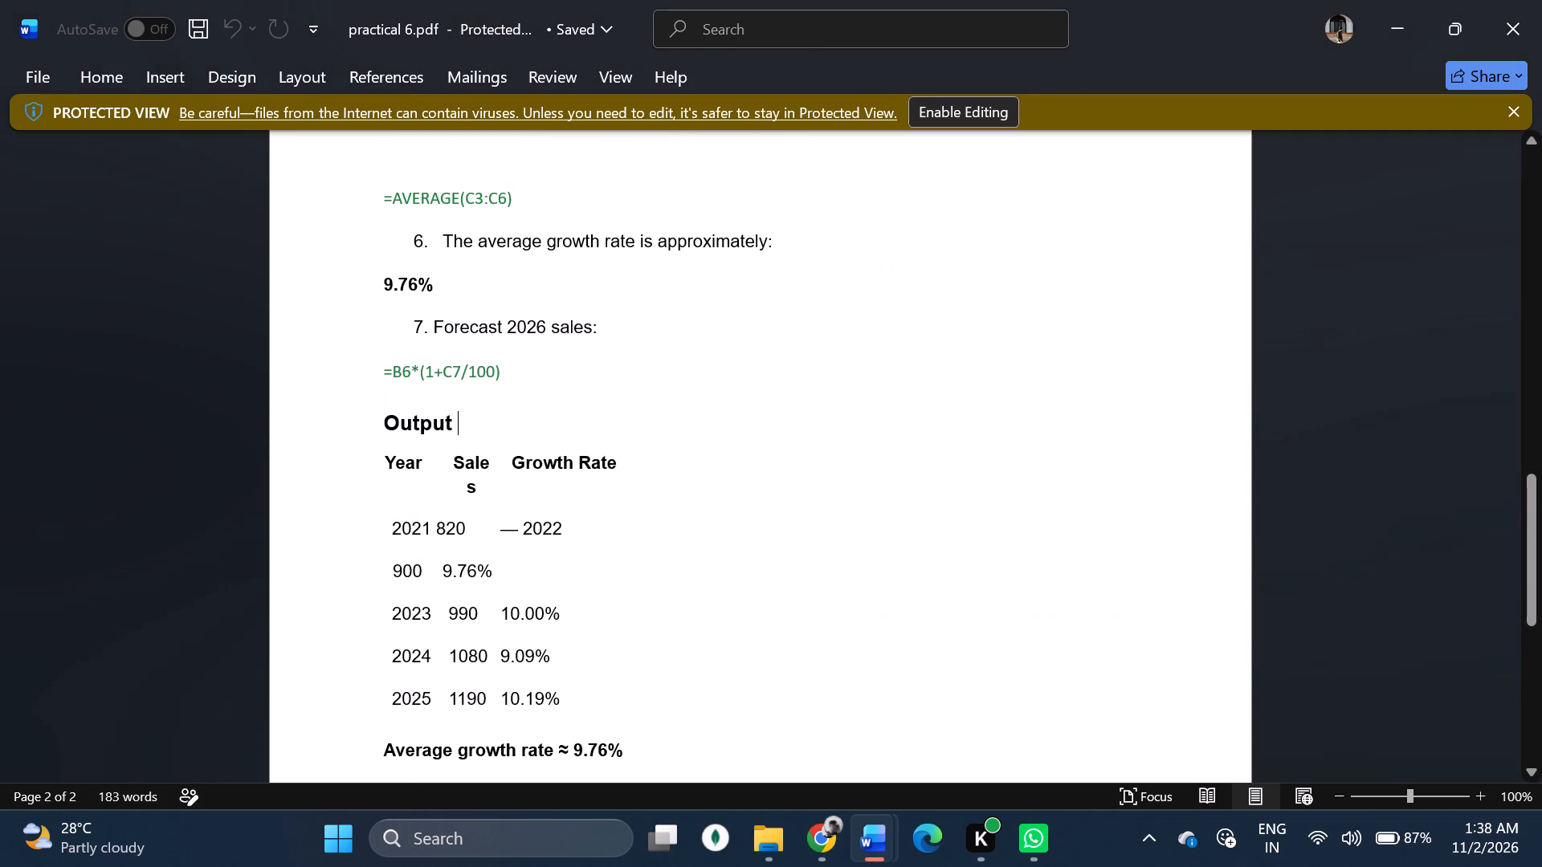
scroll(774, 425, down, 1)
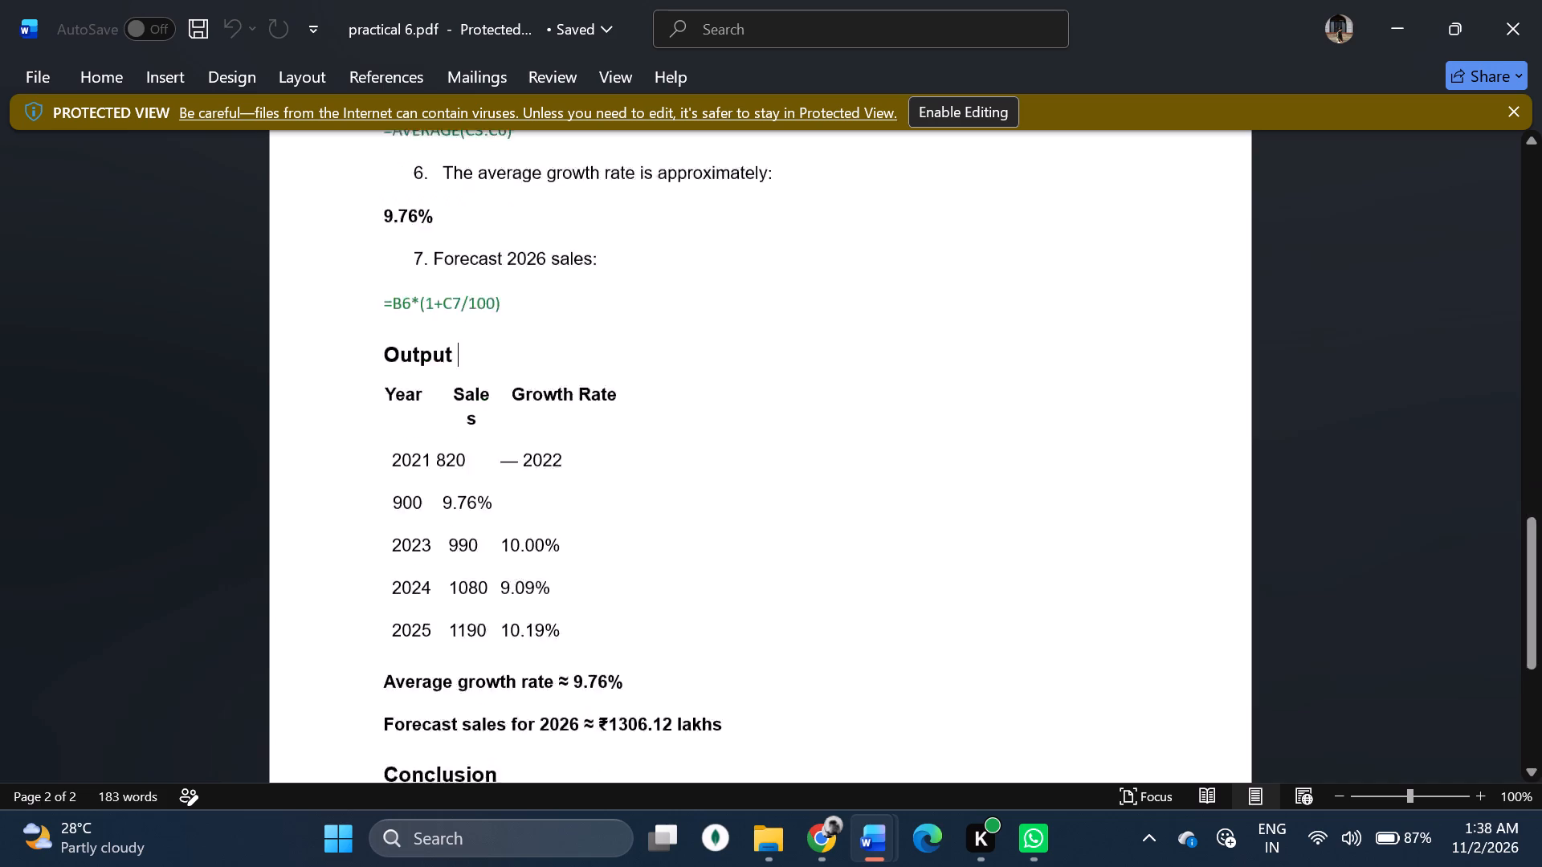
drag(390, 471, 561, 446)
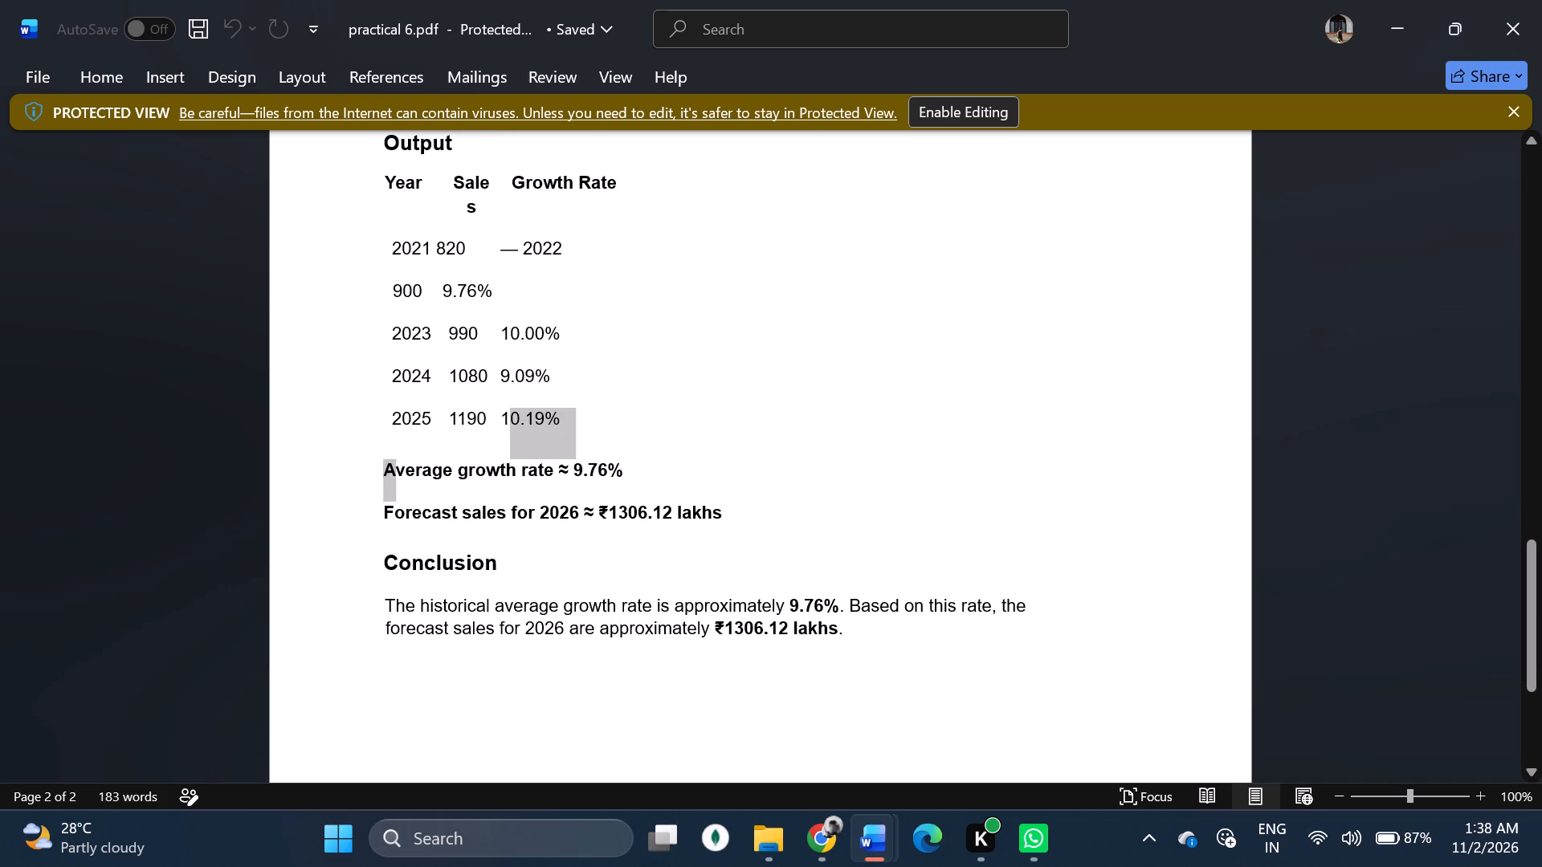
drag(561, 446, 637, 440)
click(780, 478)
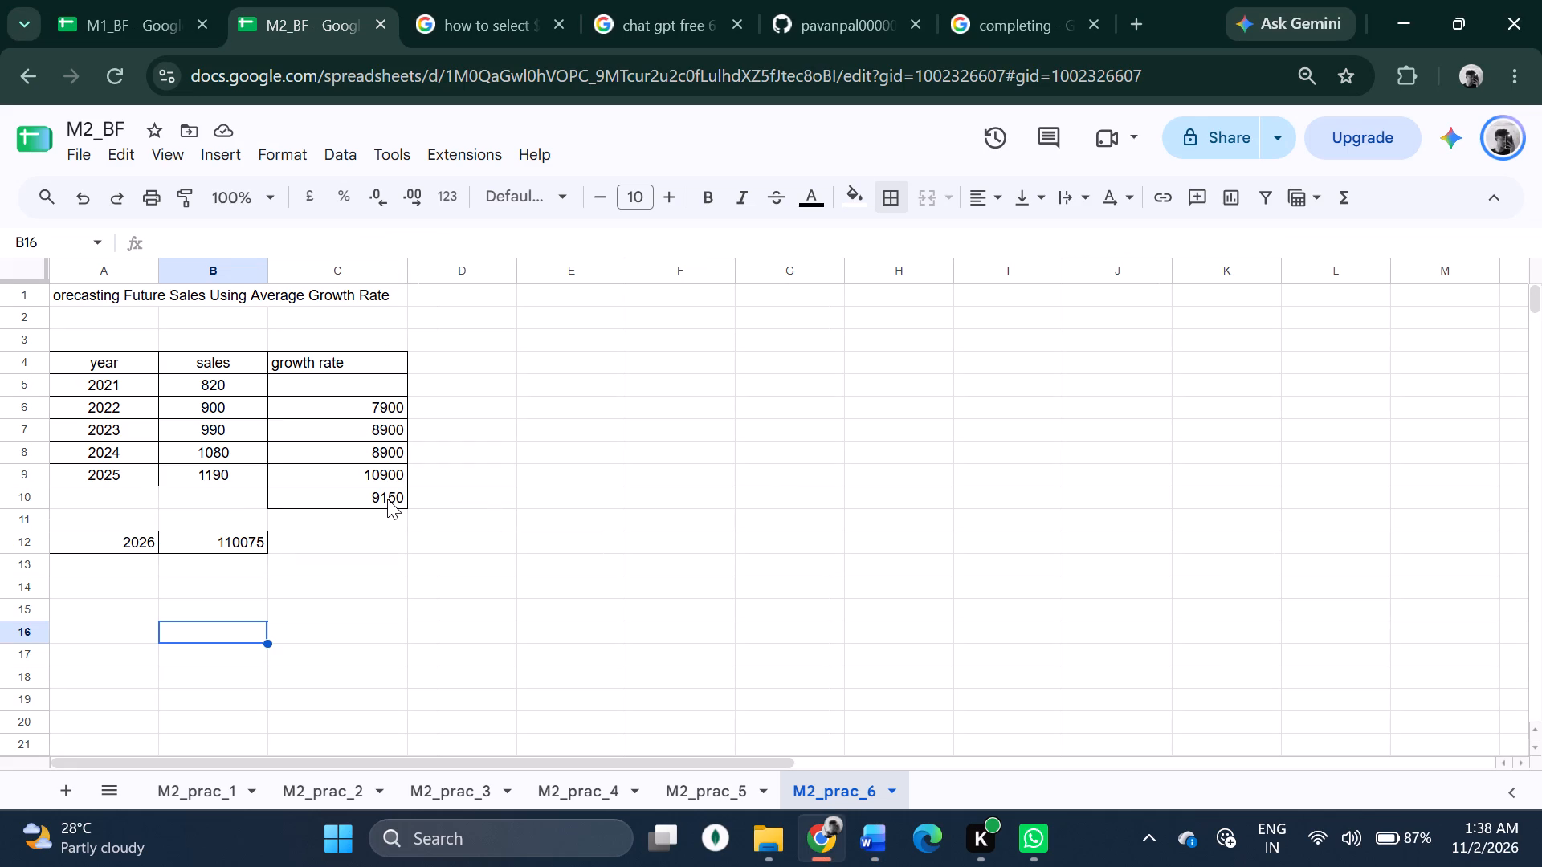
Change the average growth formula in cell C10 of the M2_prac_6 sheet to =AVERAGE(C5:C9).
click(387, 499)
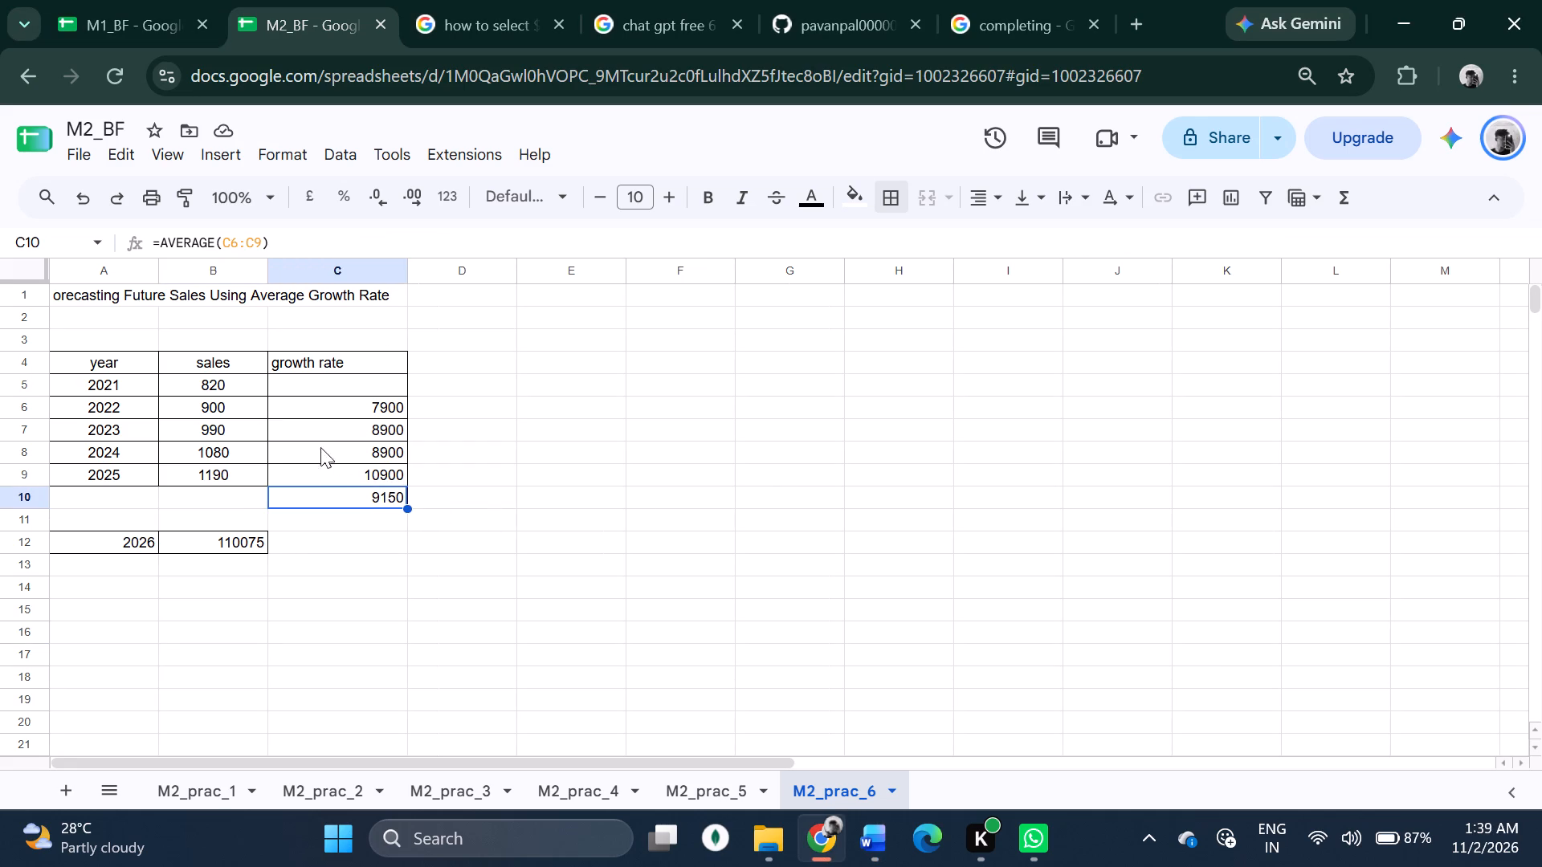
click(235, 246)
key(BackSpace)
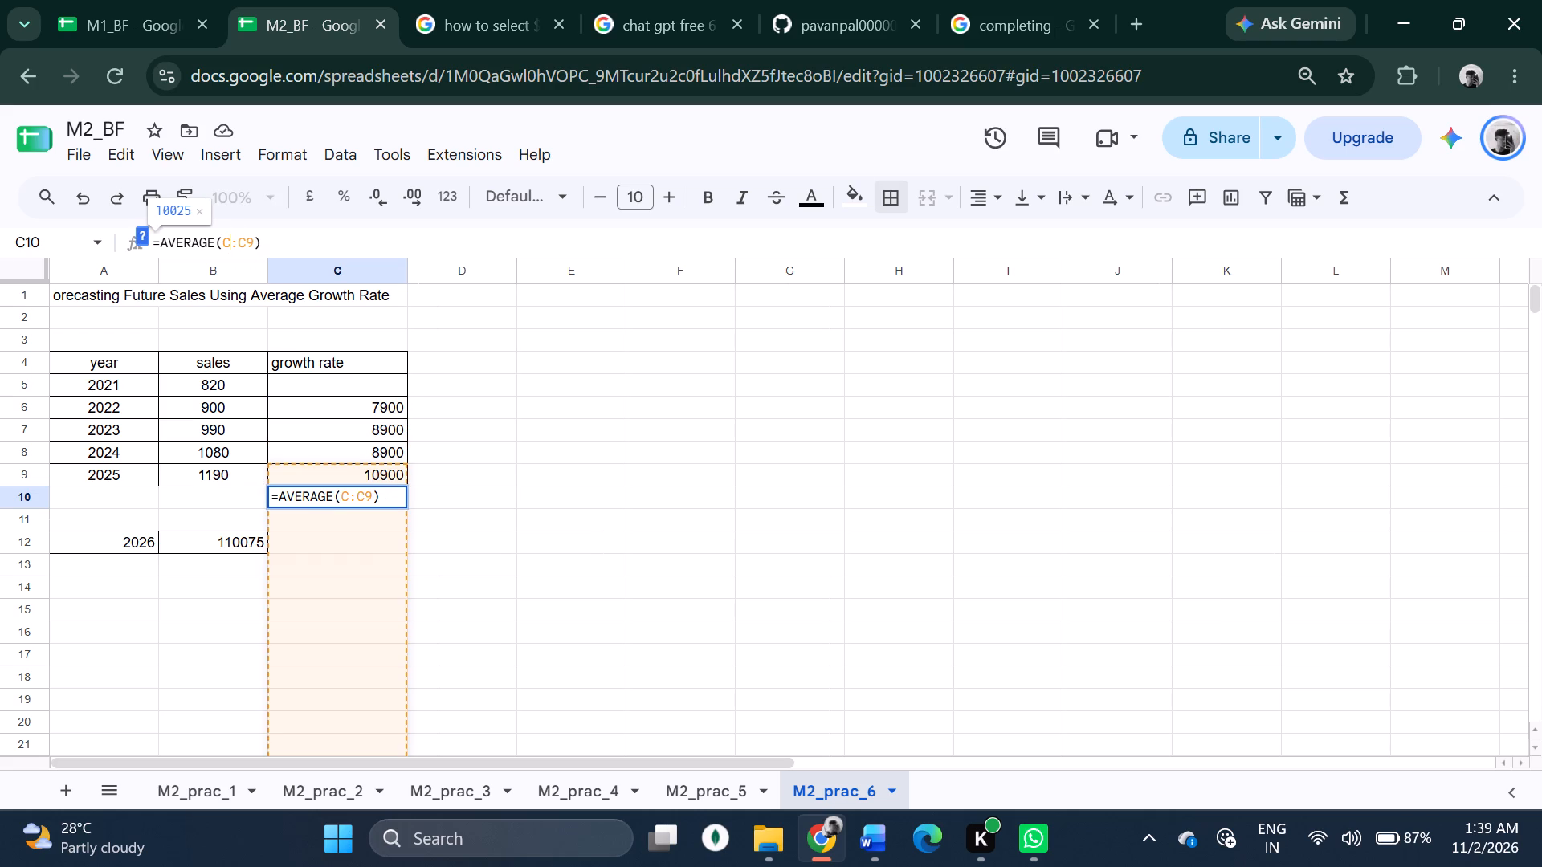
key(5)
key(Return)
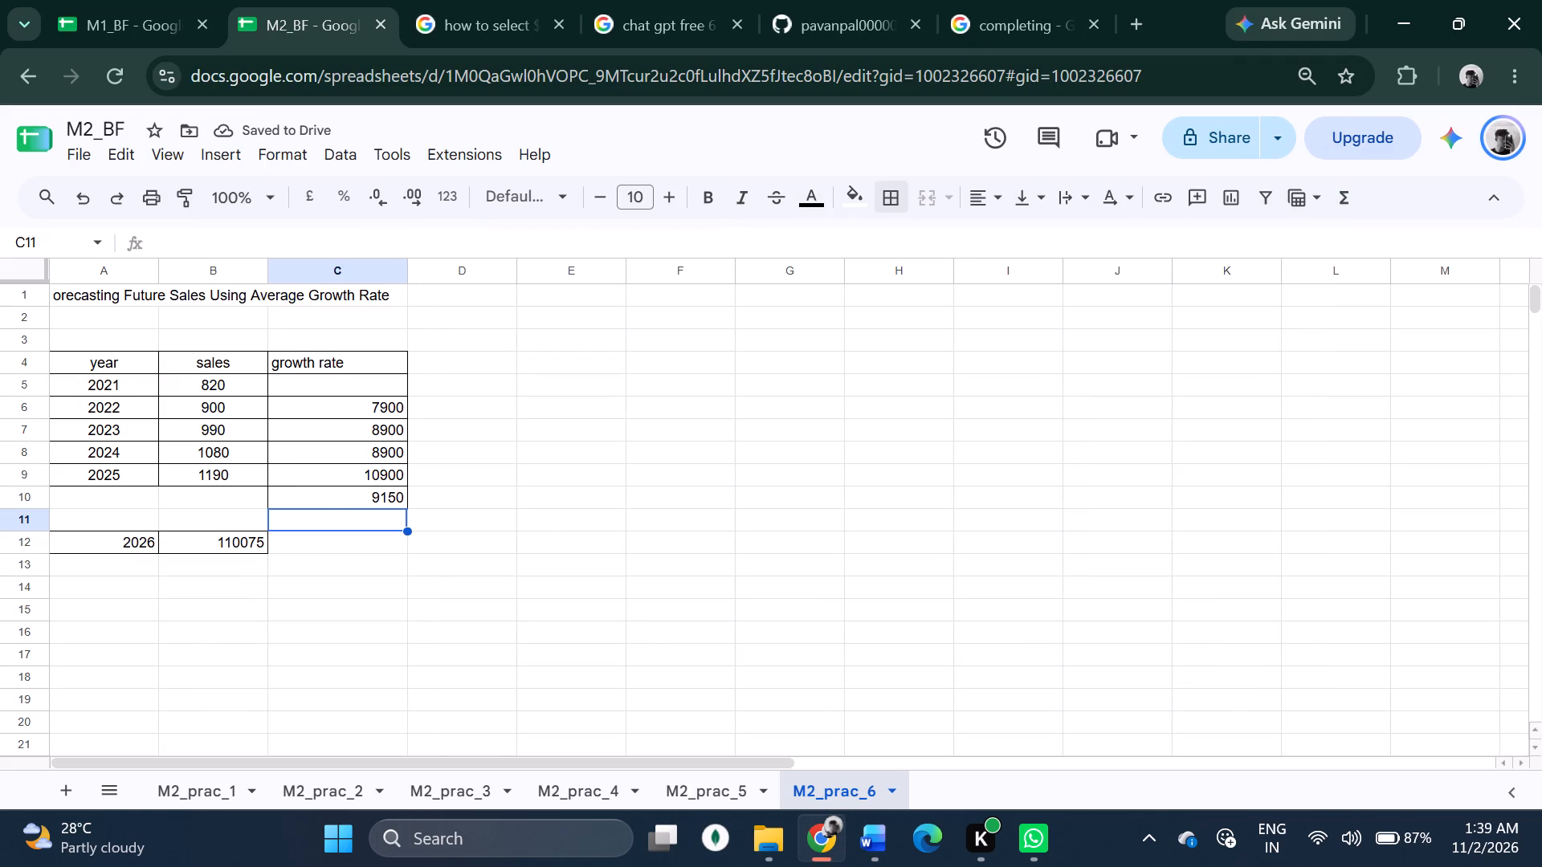
click(331, 532)
click(345, 579)
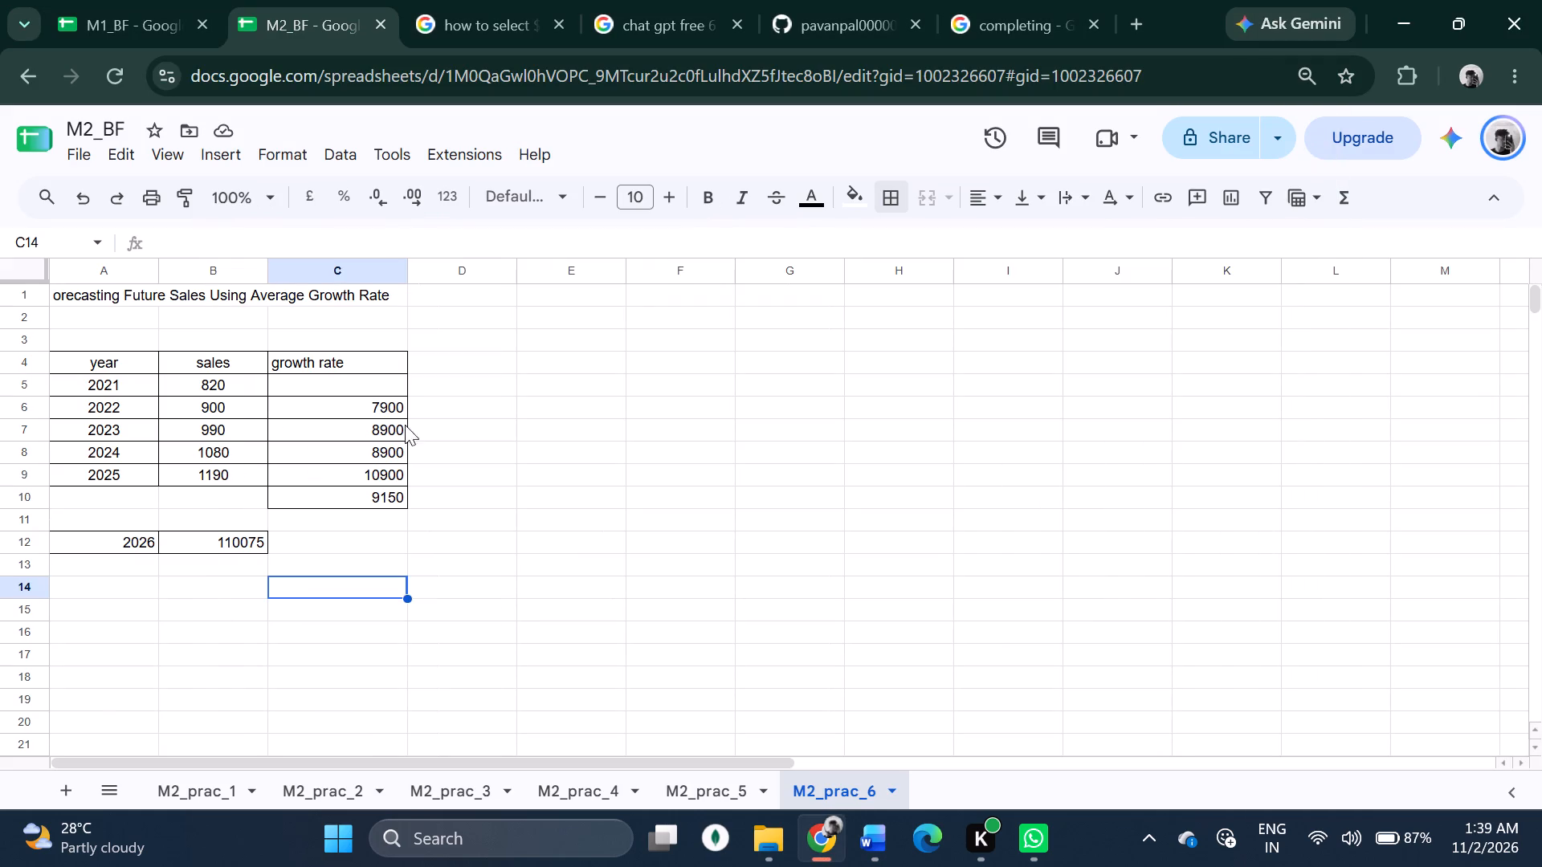
Correct the 2022 growth rate formula in cell C6 to =(B6/B5-1)*100, rechecking the growth rate definition in the practical 6 document.
click(324, 410)
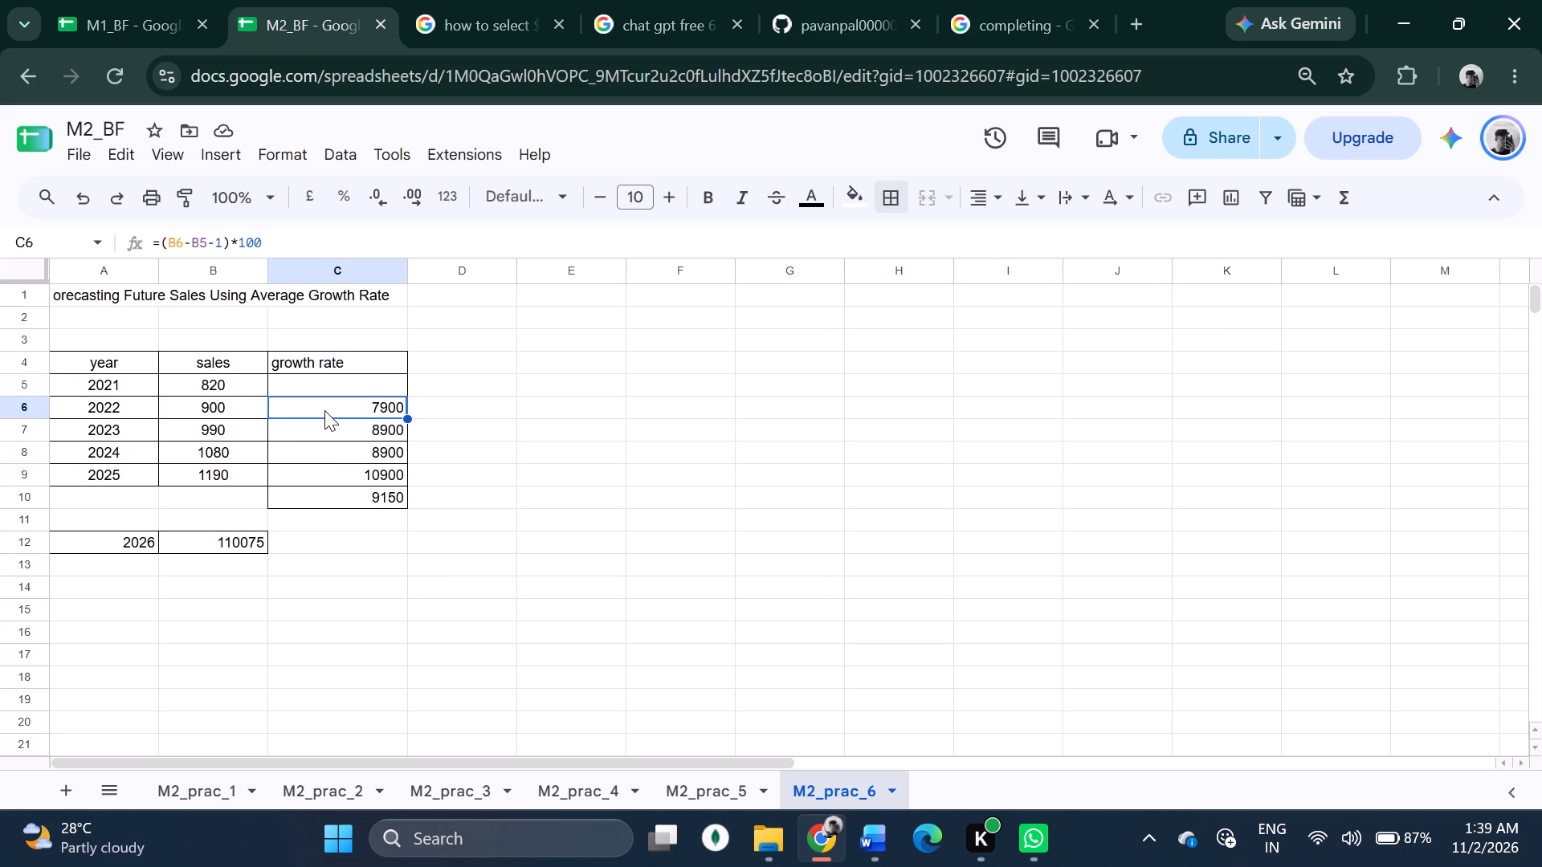
scroll(508, 391, up, 2)
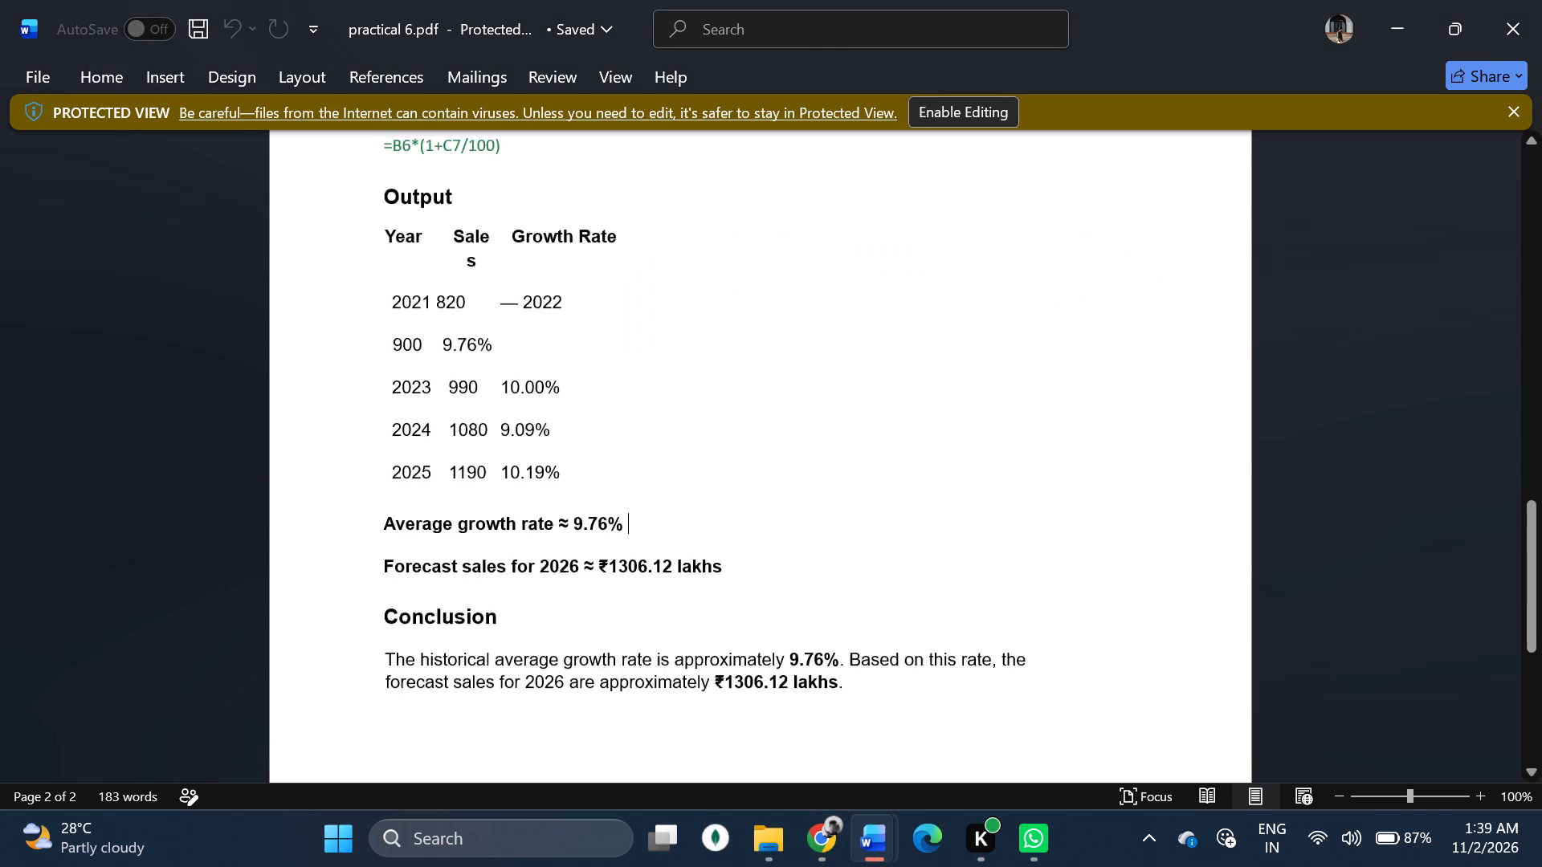
scroll(508, 391, up, 1)
scroll(508, 391, down, 1)
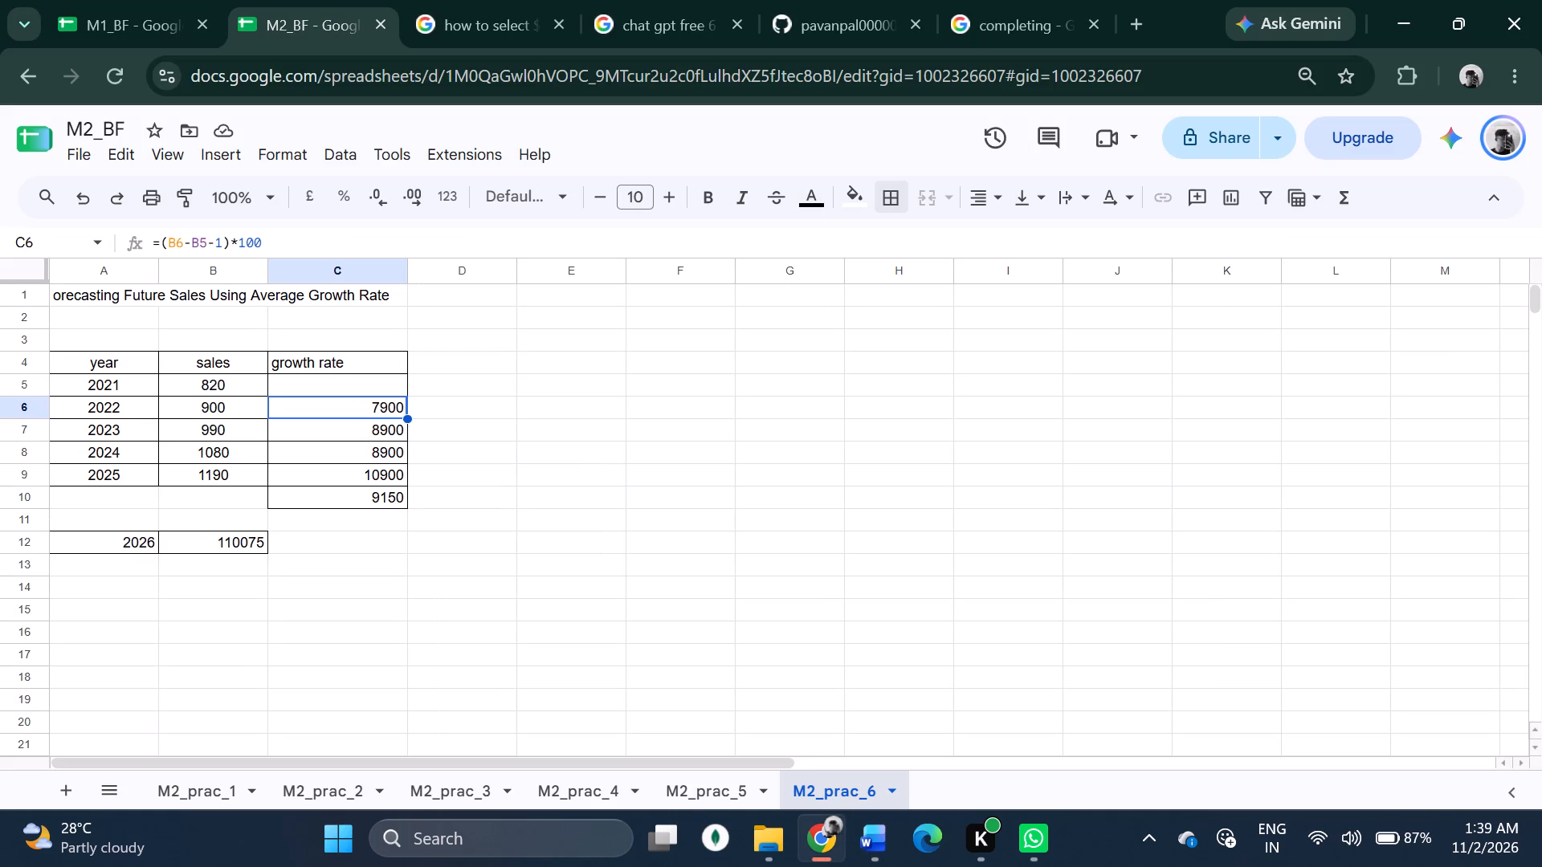
click(186, 242)
key(Right)
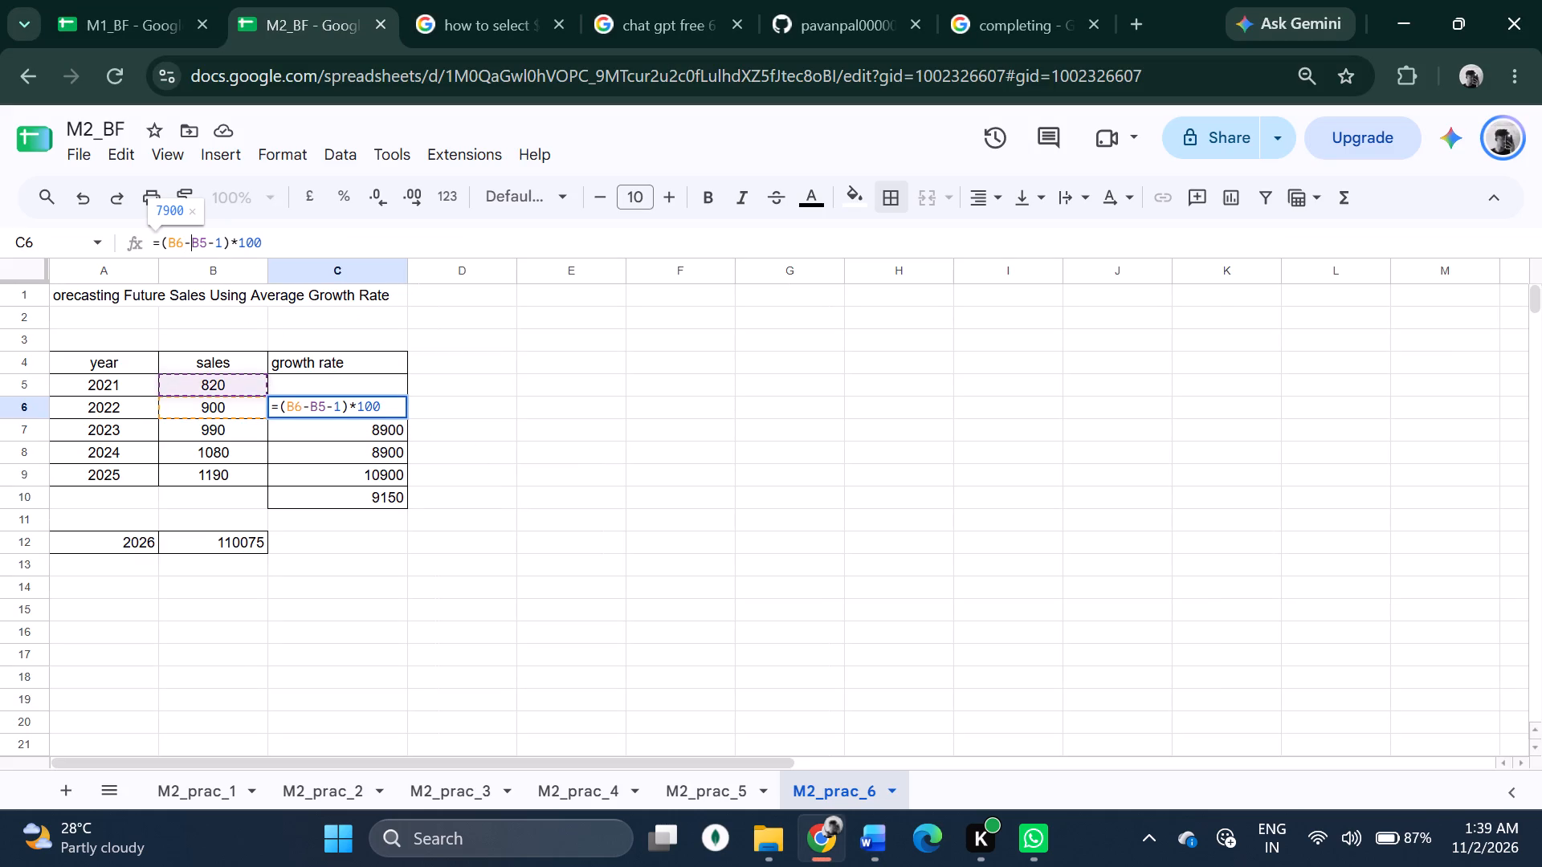
key(BackSpace)
key(slash)
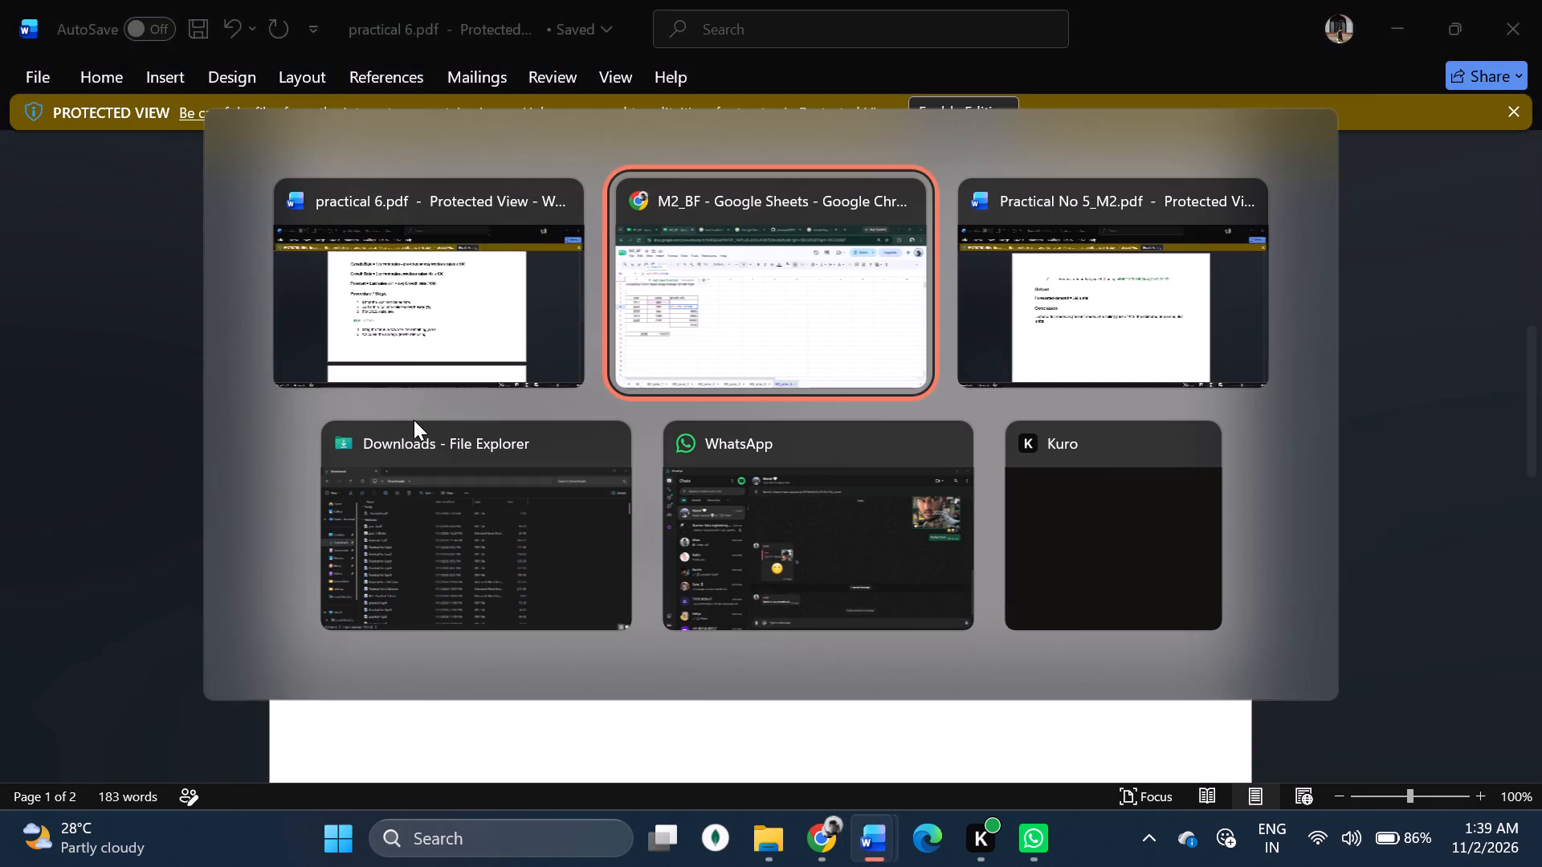
key(Return)
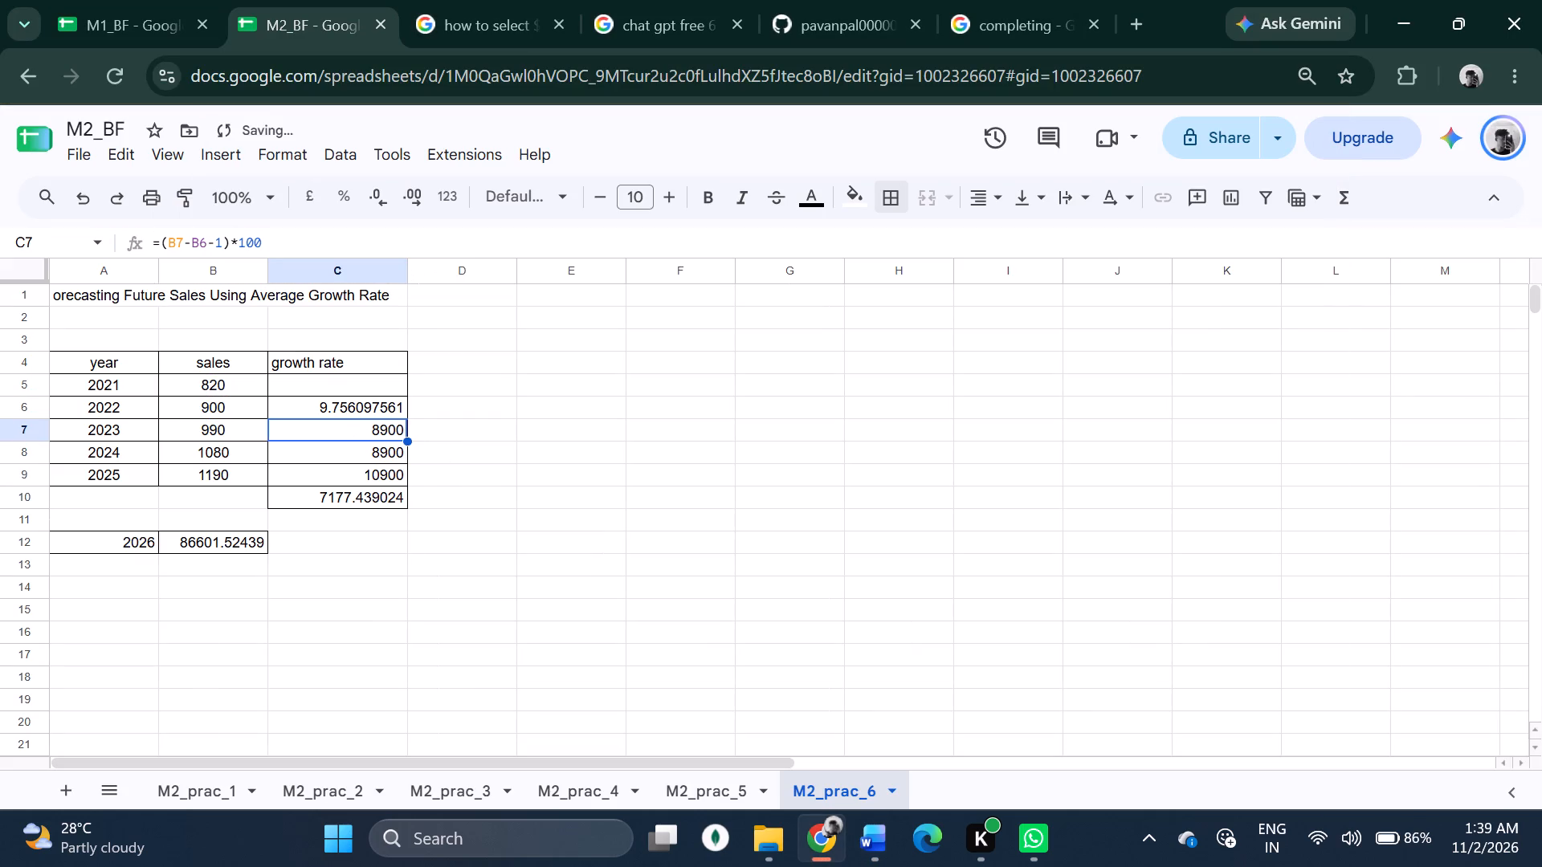
Fill the corrected growth rate formula from cell C6 down through C9 for the years 2023 to 2025.
click(390, 422)
click(377, 405)
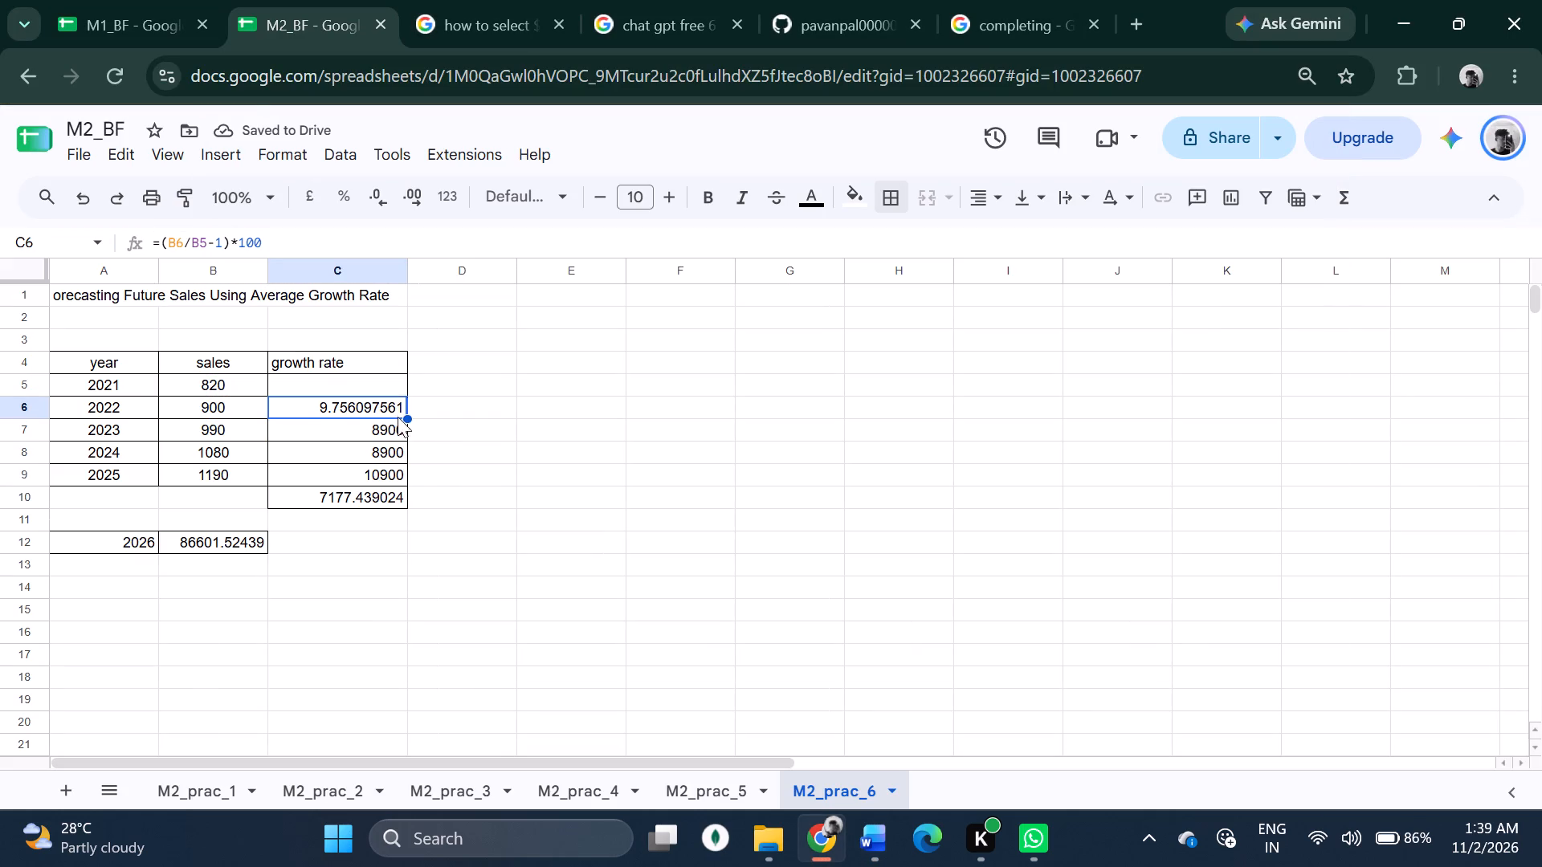
double_click(410, 418)
double_click(410, 418)
drag(410, 419, 398, 477)
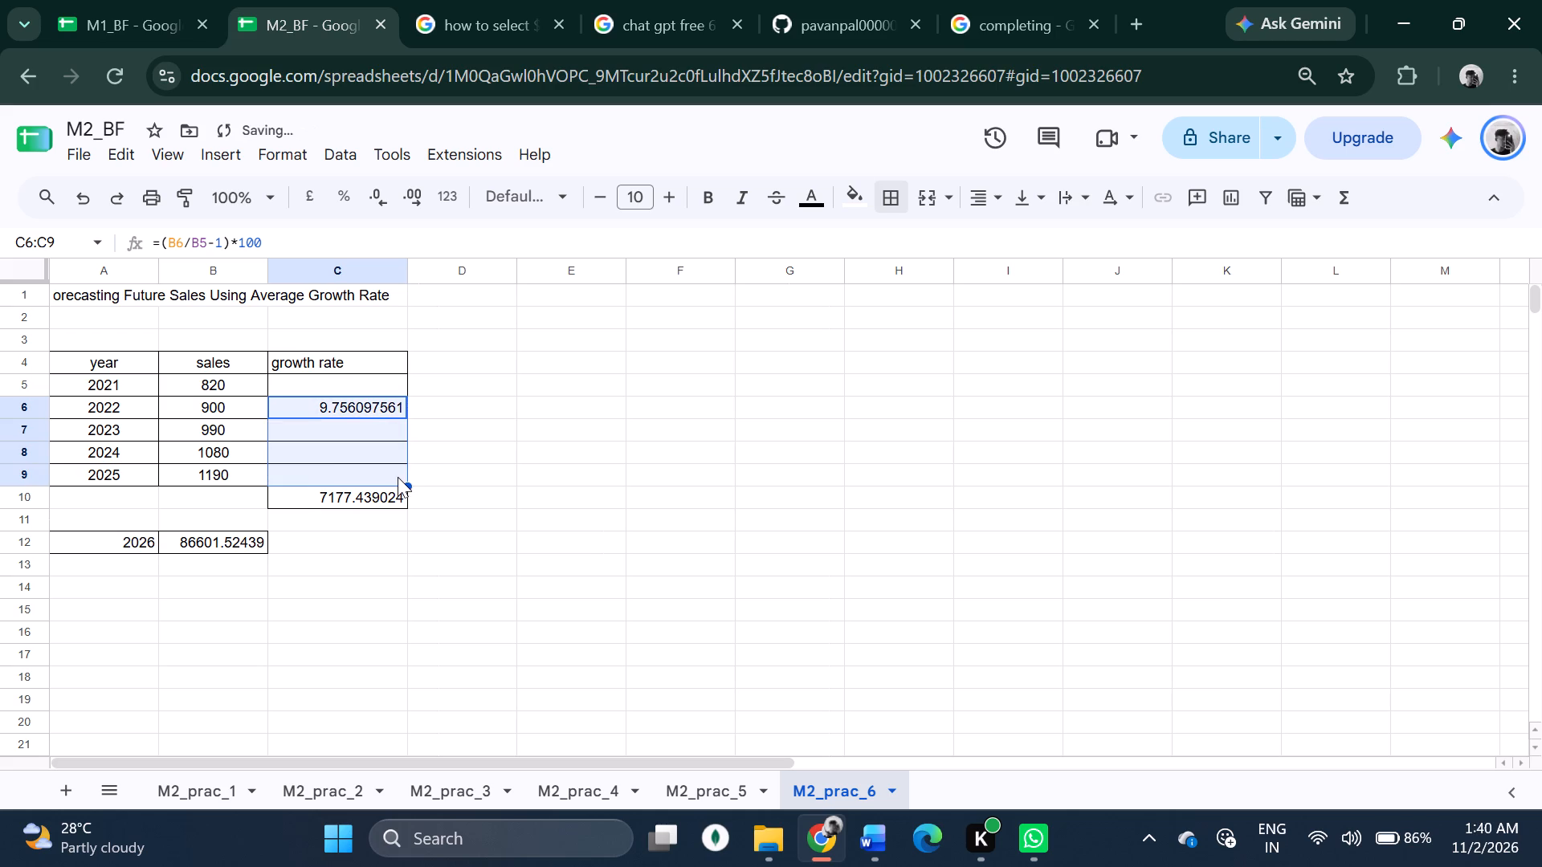
click(495, 462)
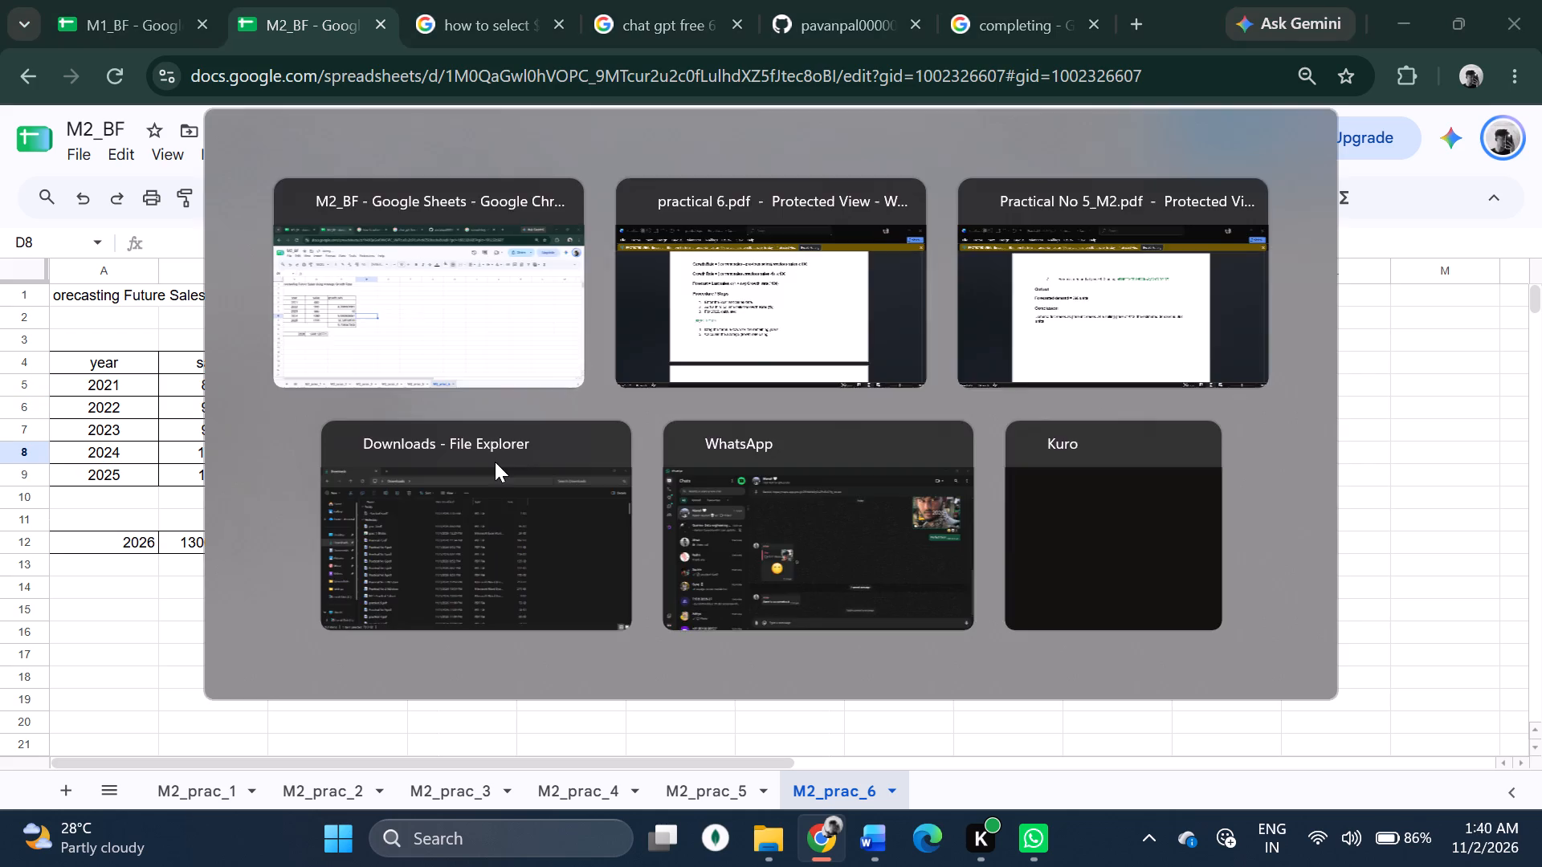
Compare the sheet's growth rates, average and 2026 forecast with the practical 6 document's Output section, and inspect cell B12's formula.
scroll(686, 491, down, 1)
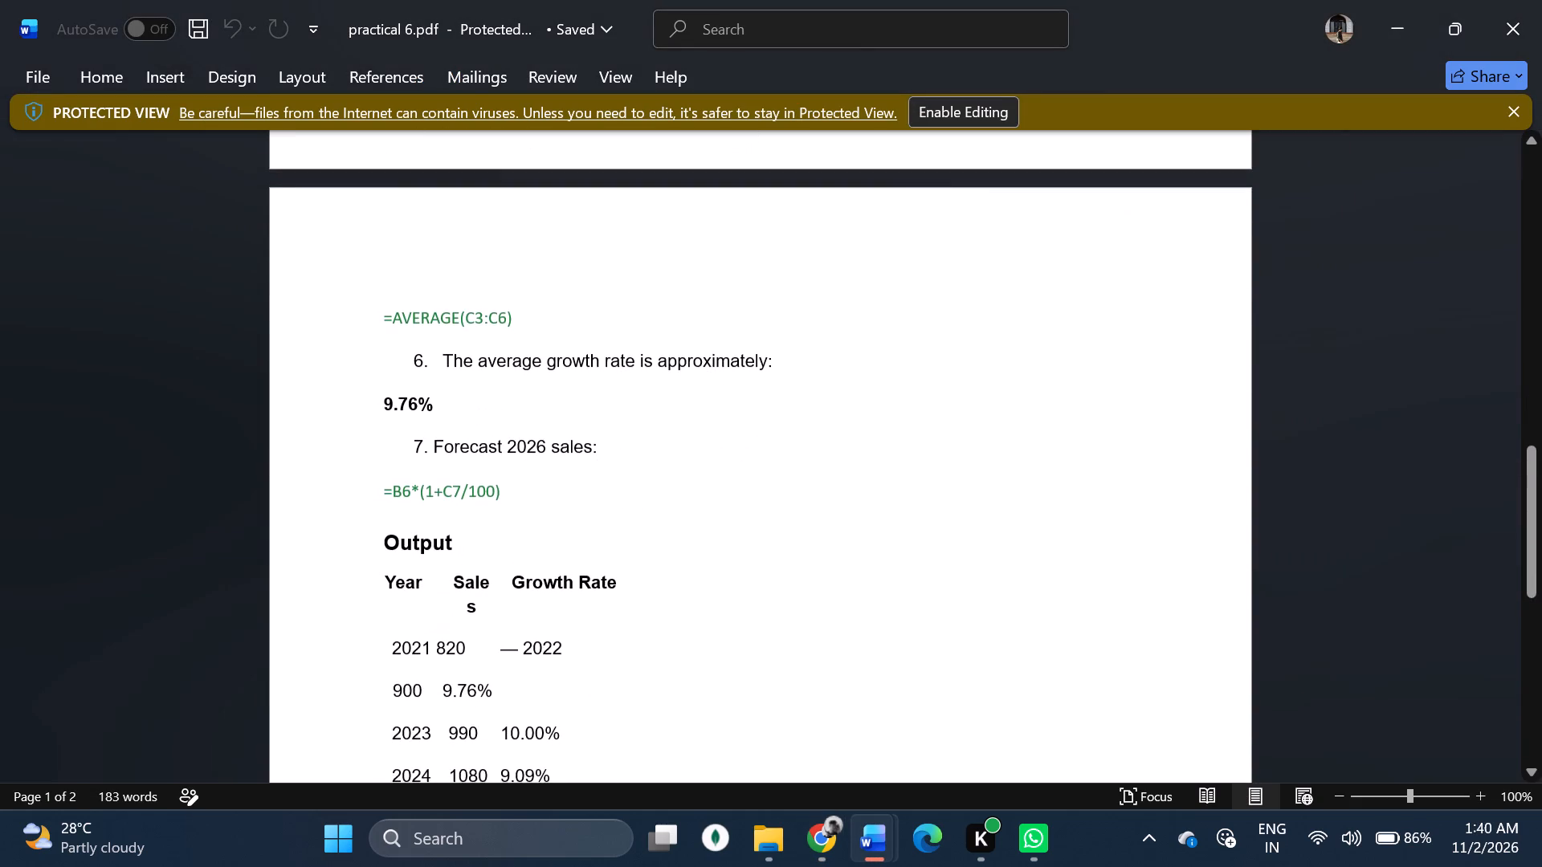
scroll(686, 491, down, 1)
scroll(572, 503, down, 1)
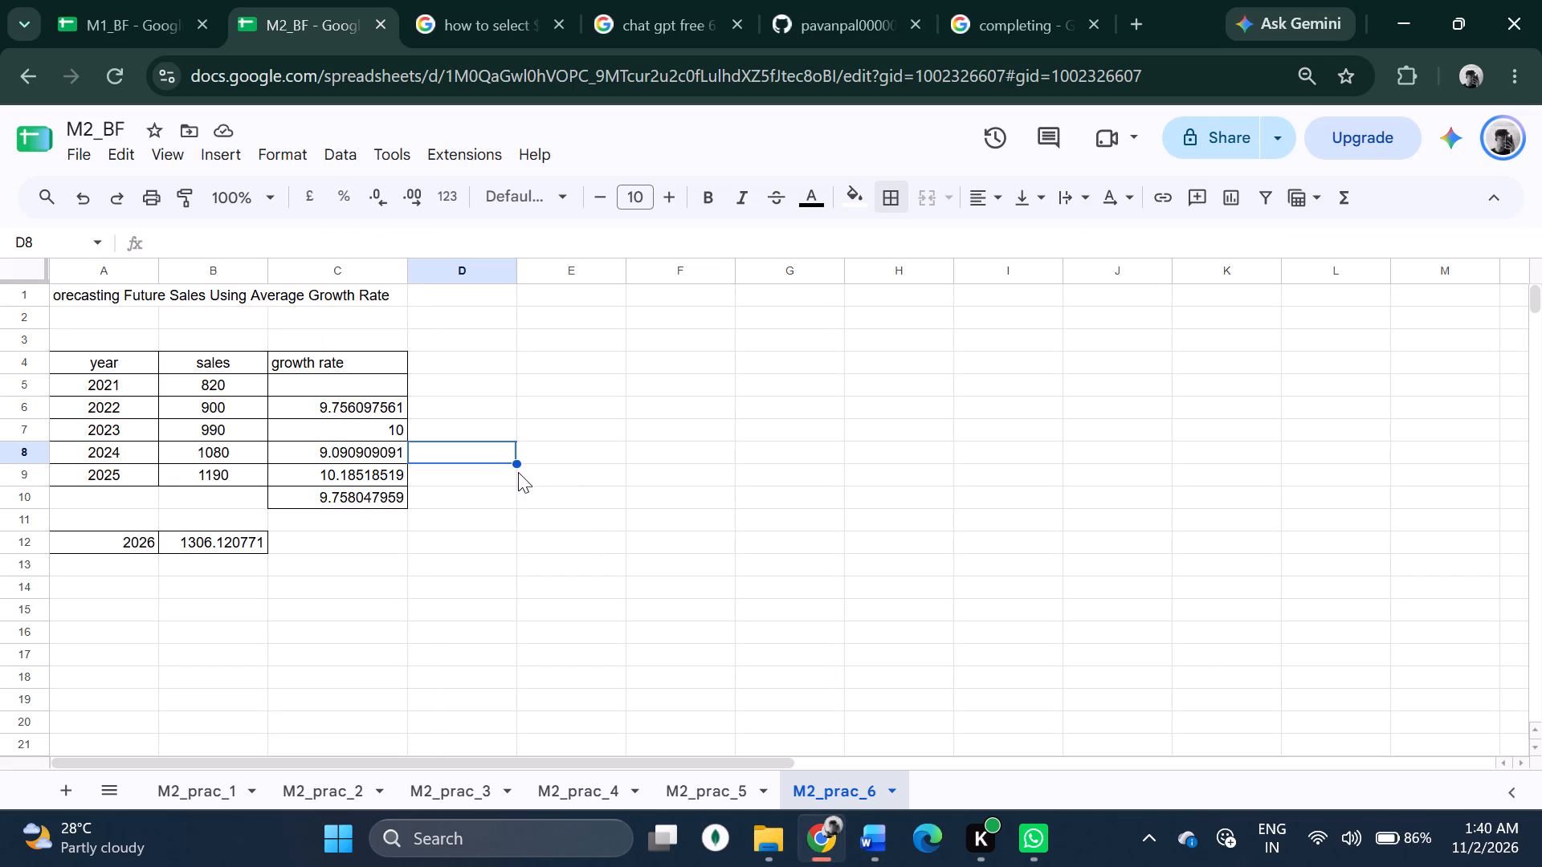
click(286, 515)
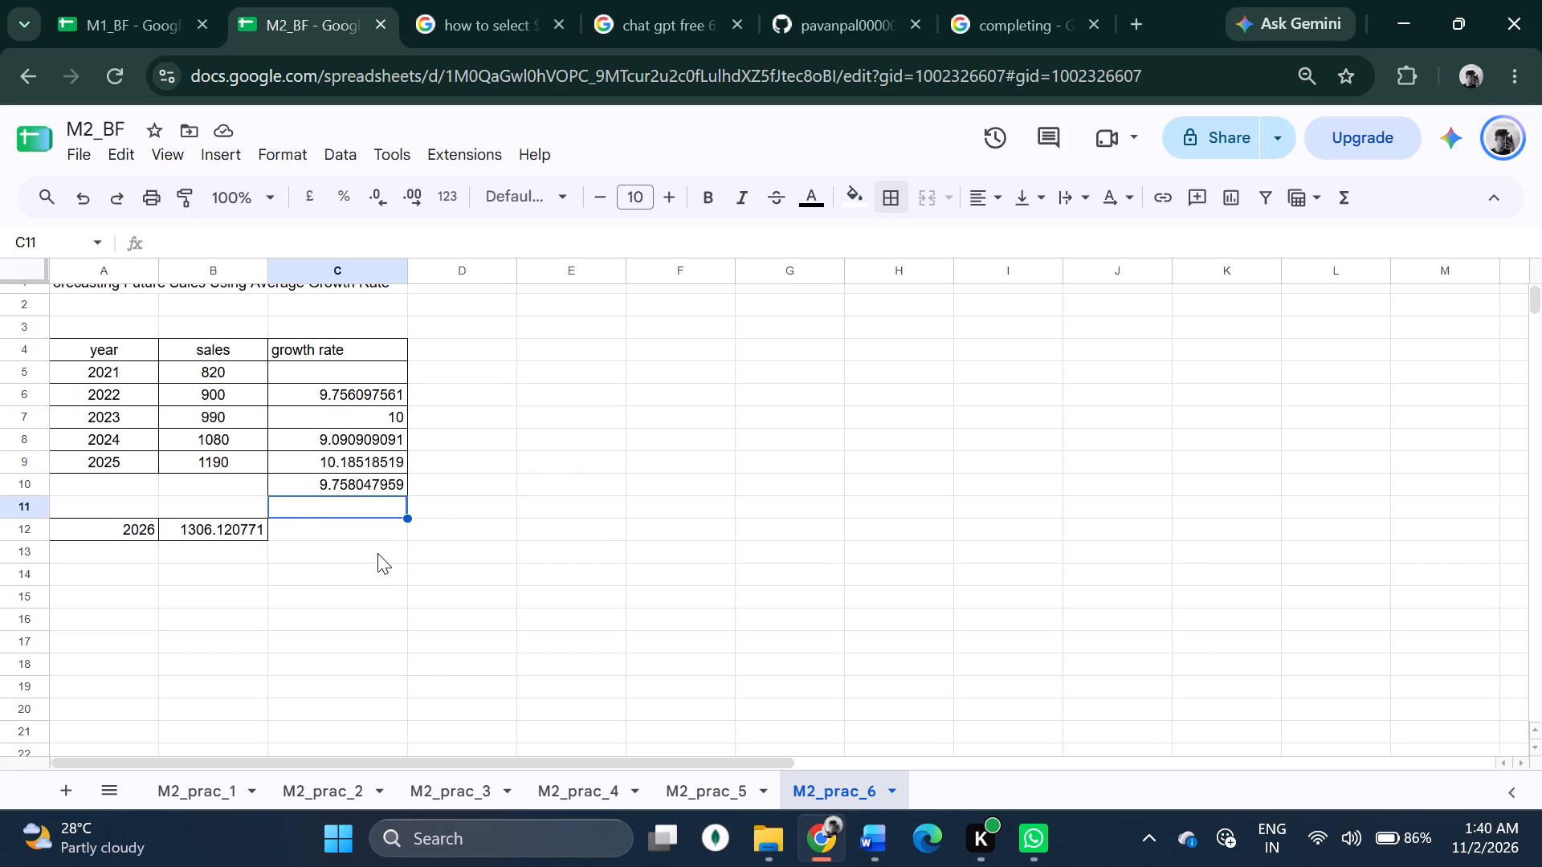
click(377, 553)
click(342, 537)
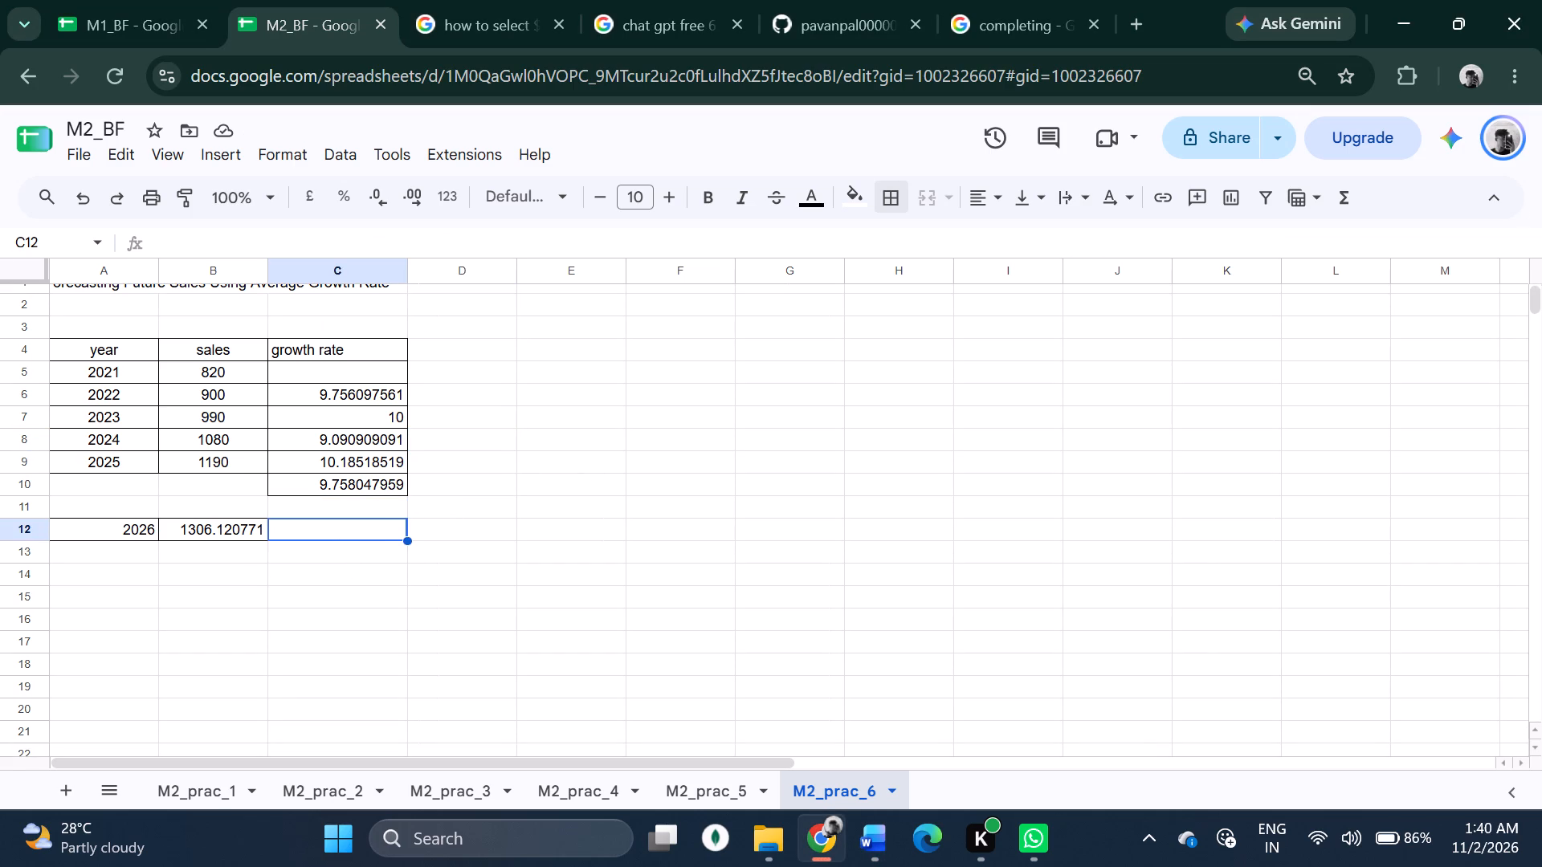
click(208, 539)
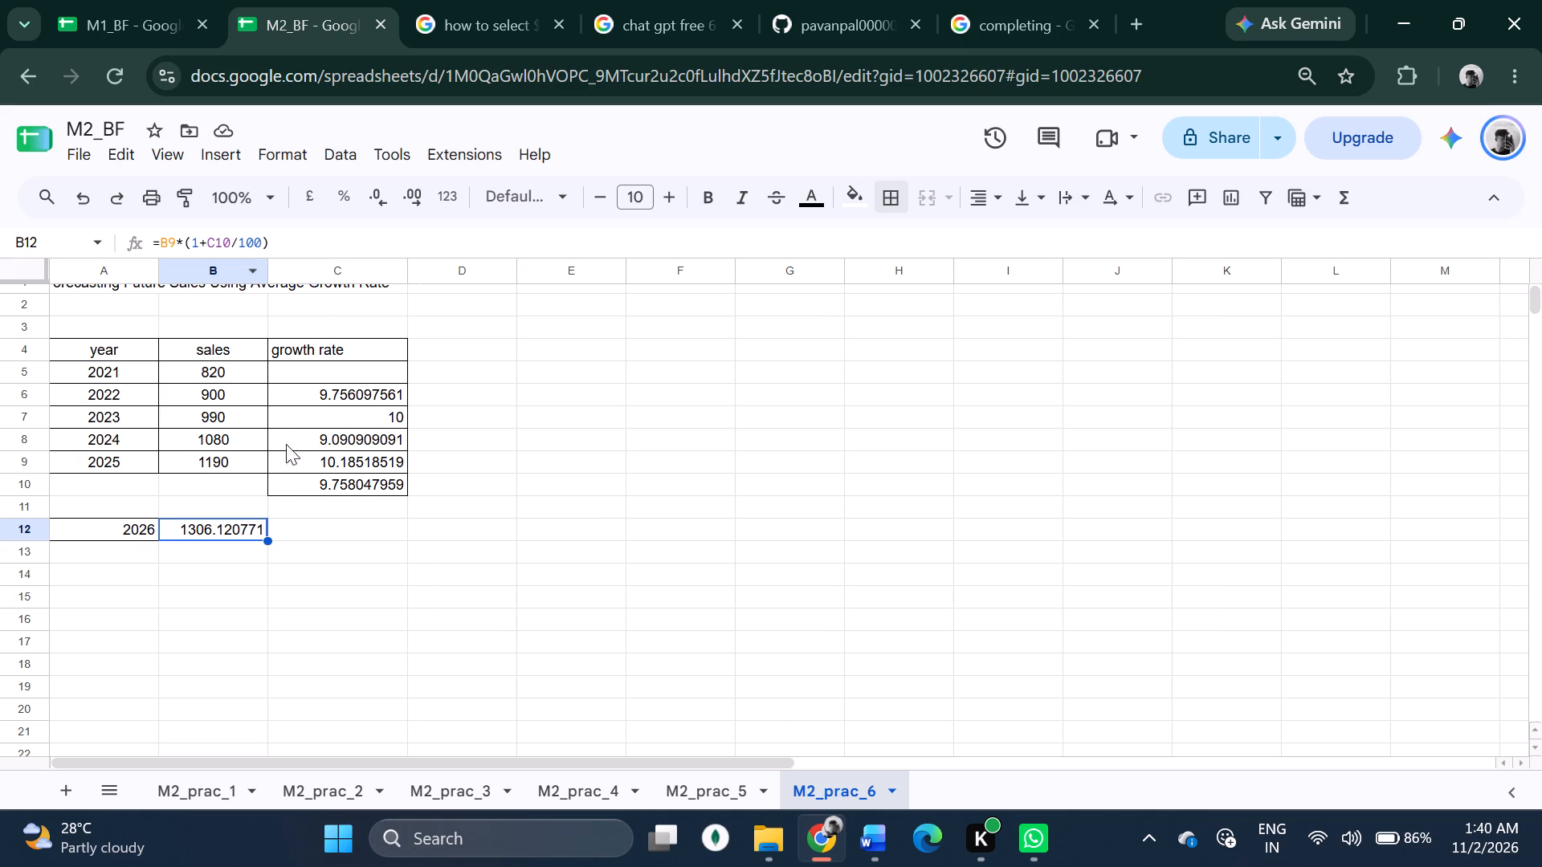
click(330, 539)
click(496, 594)
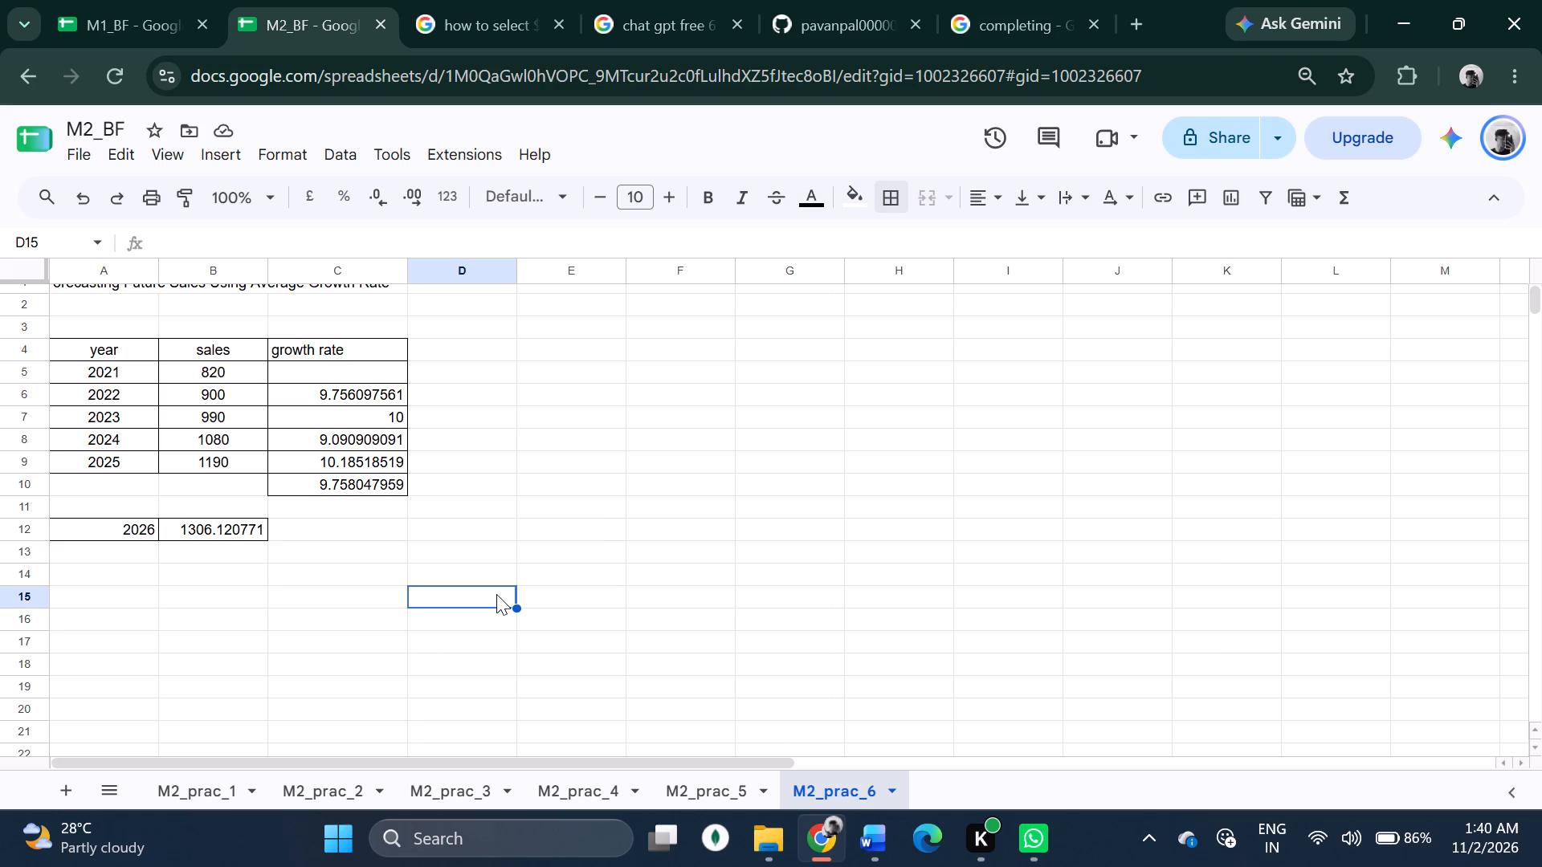
scroll(496, 594, up, 2)
click(579, 485)
scroll(579, 485, left, 1)
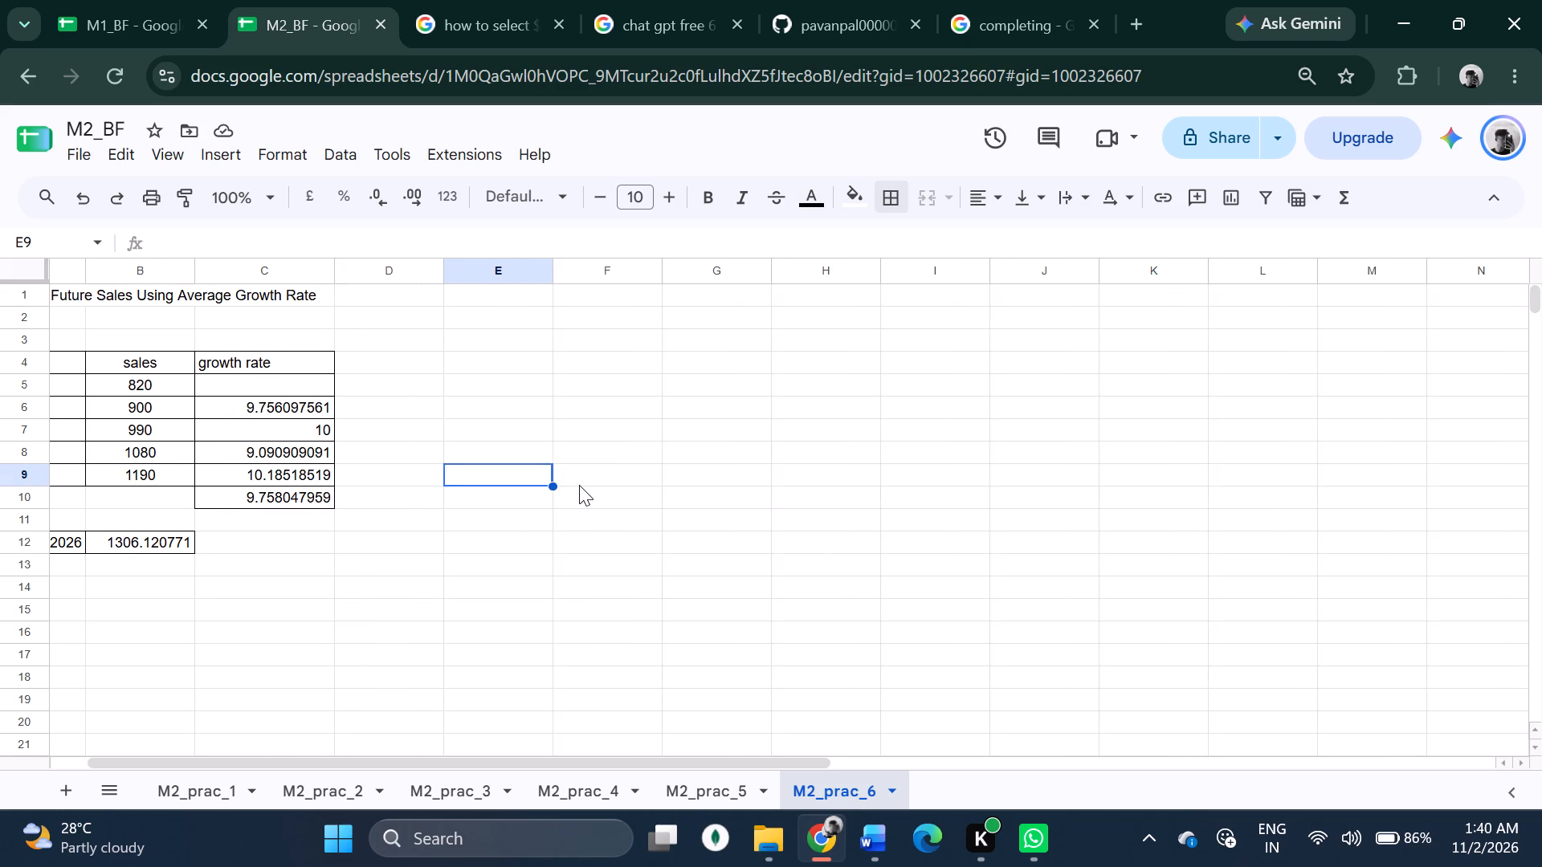
scroll(579, 485, left, 1)
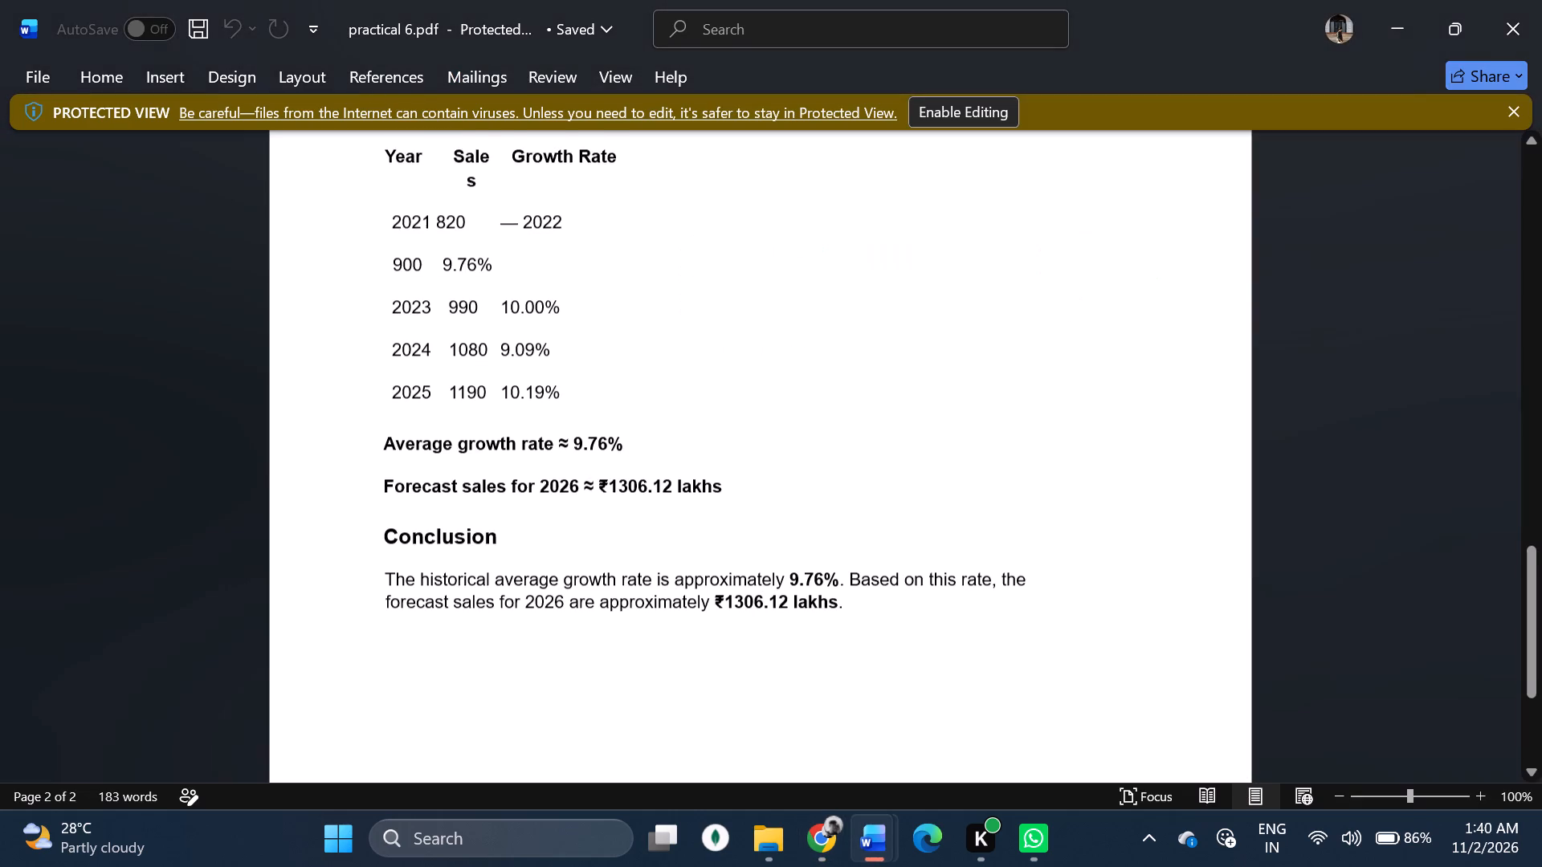
Review the 2026 forecast line, the conclusion, and the Forecast and Growth Rate definitions in the practical 6 document.
drag(392, 484, 739, 488)
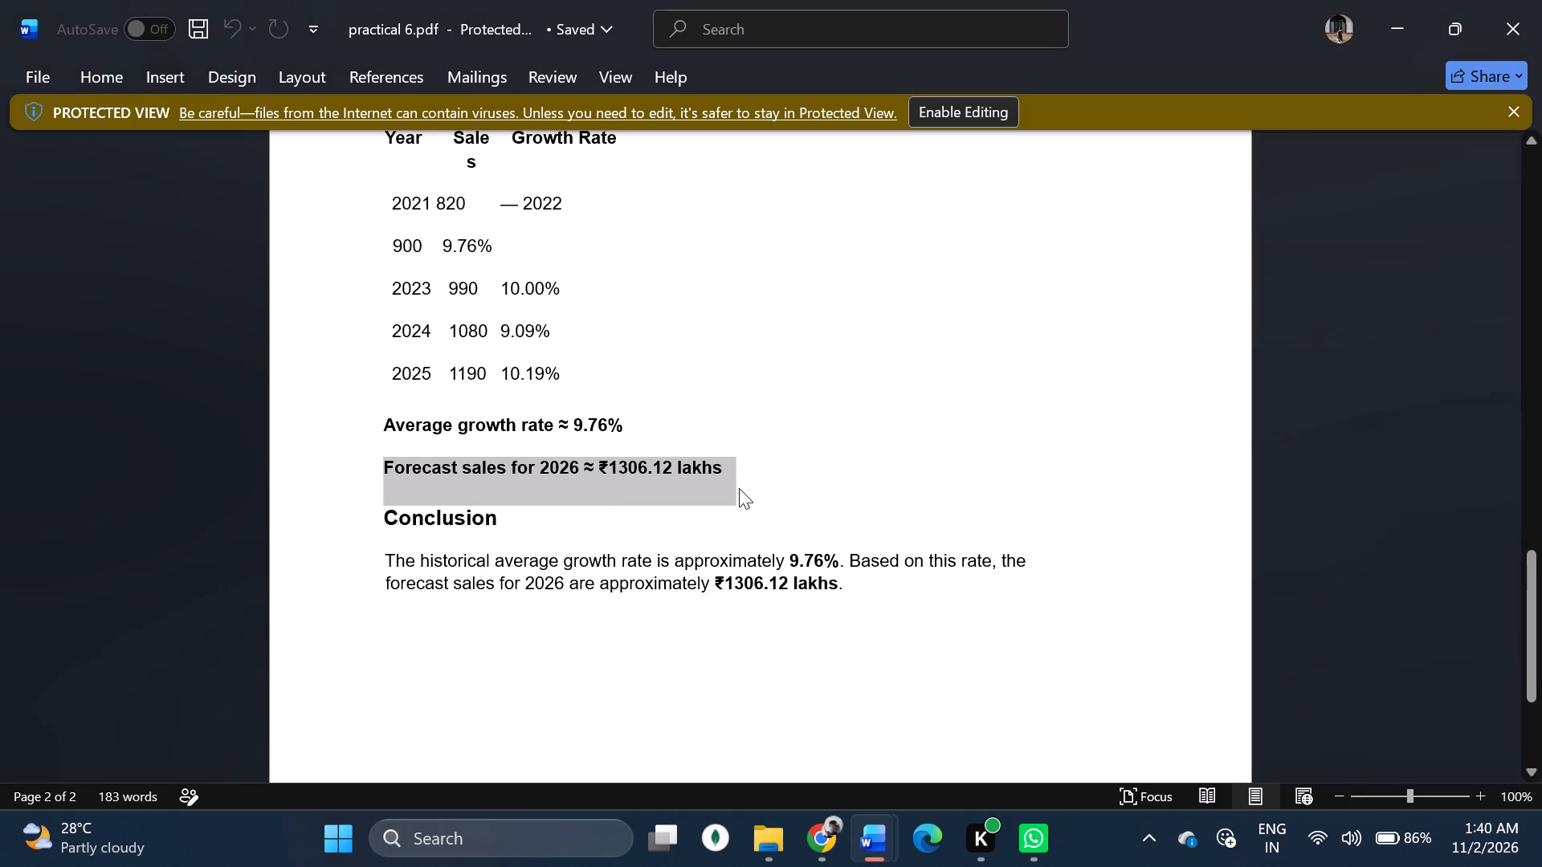
click(739, 488)
scroll(806, 719, down, 2)
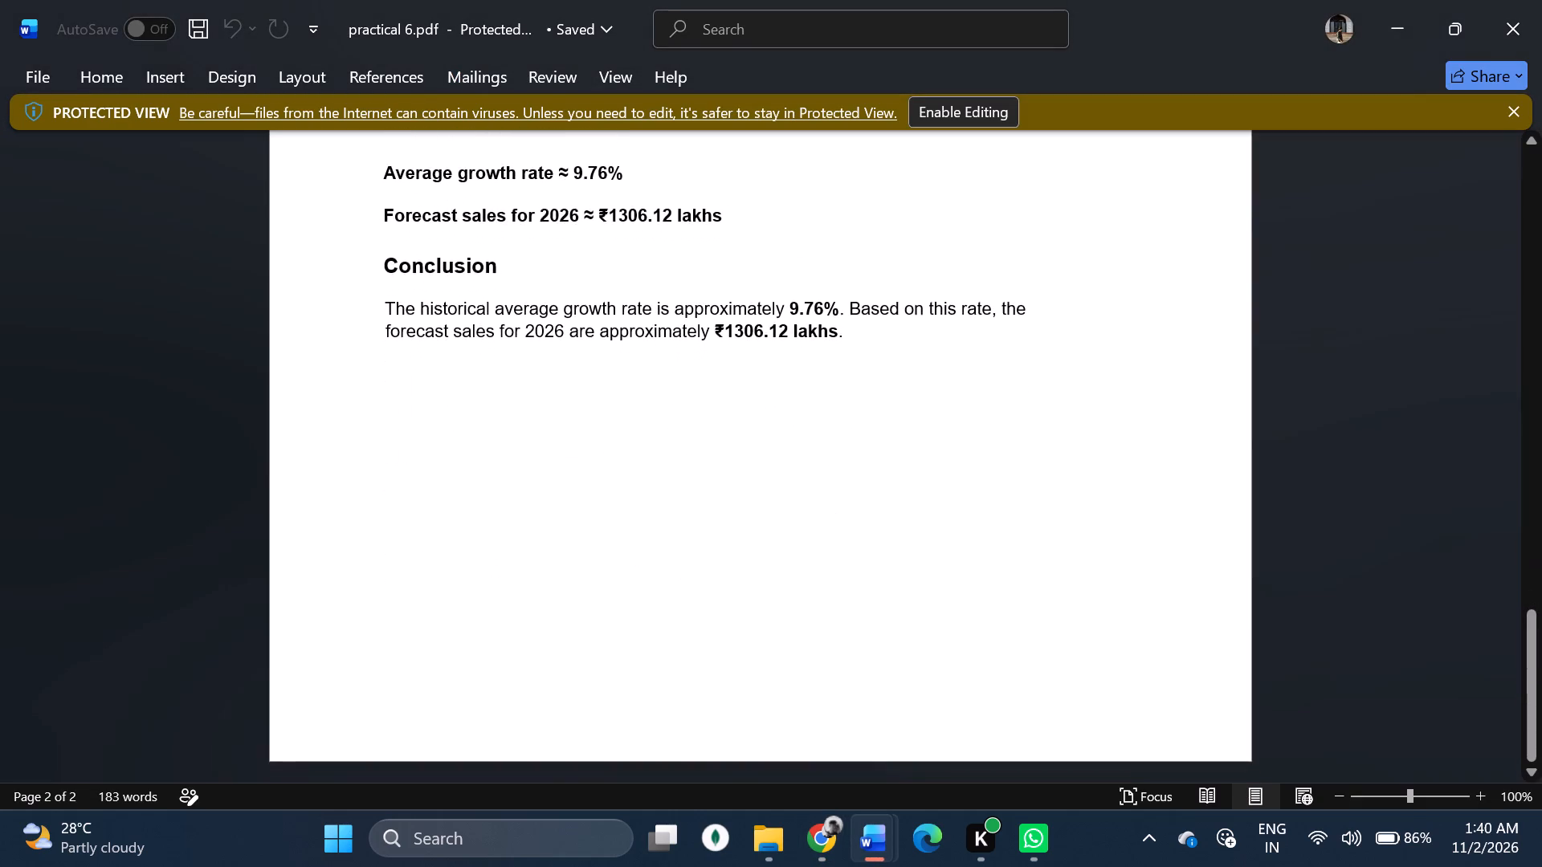
scroll(806, 719, up, 2)
scroll(546, 443, up, 3)
scroll(413, 508, down, 1)
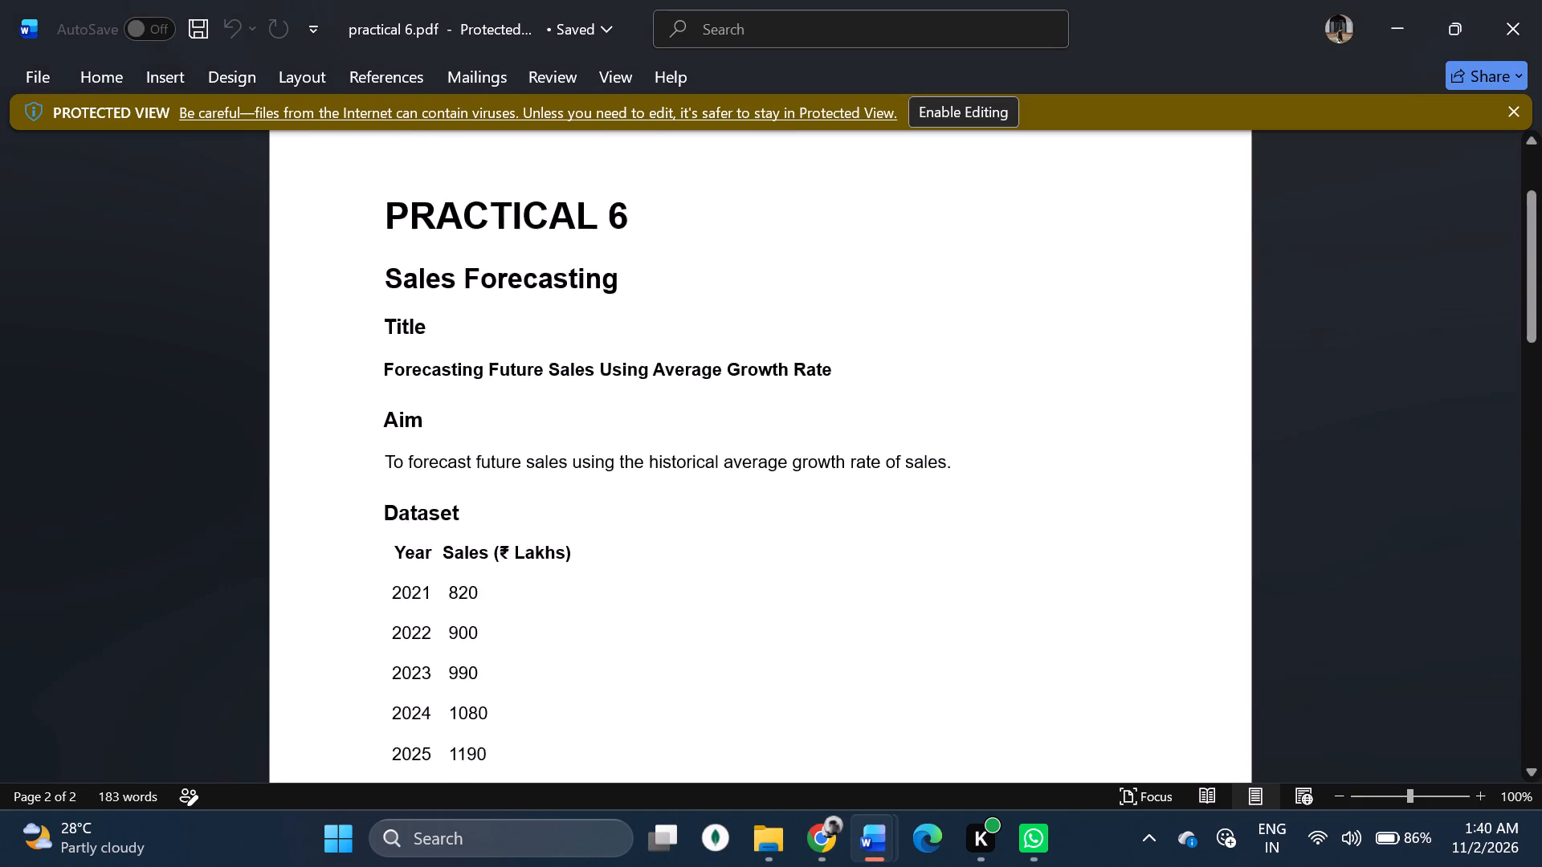
scroll(413, 508, down, 1)
drag(381, 448, 514, 439)
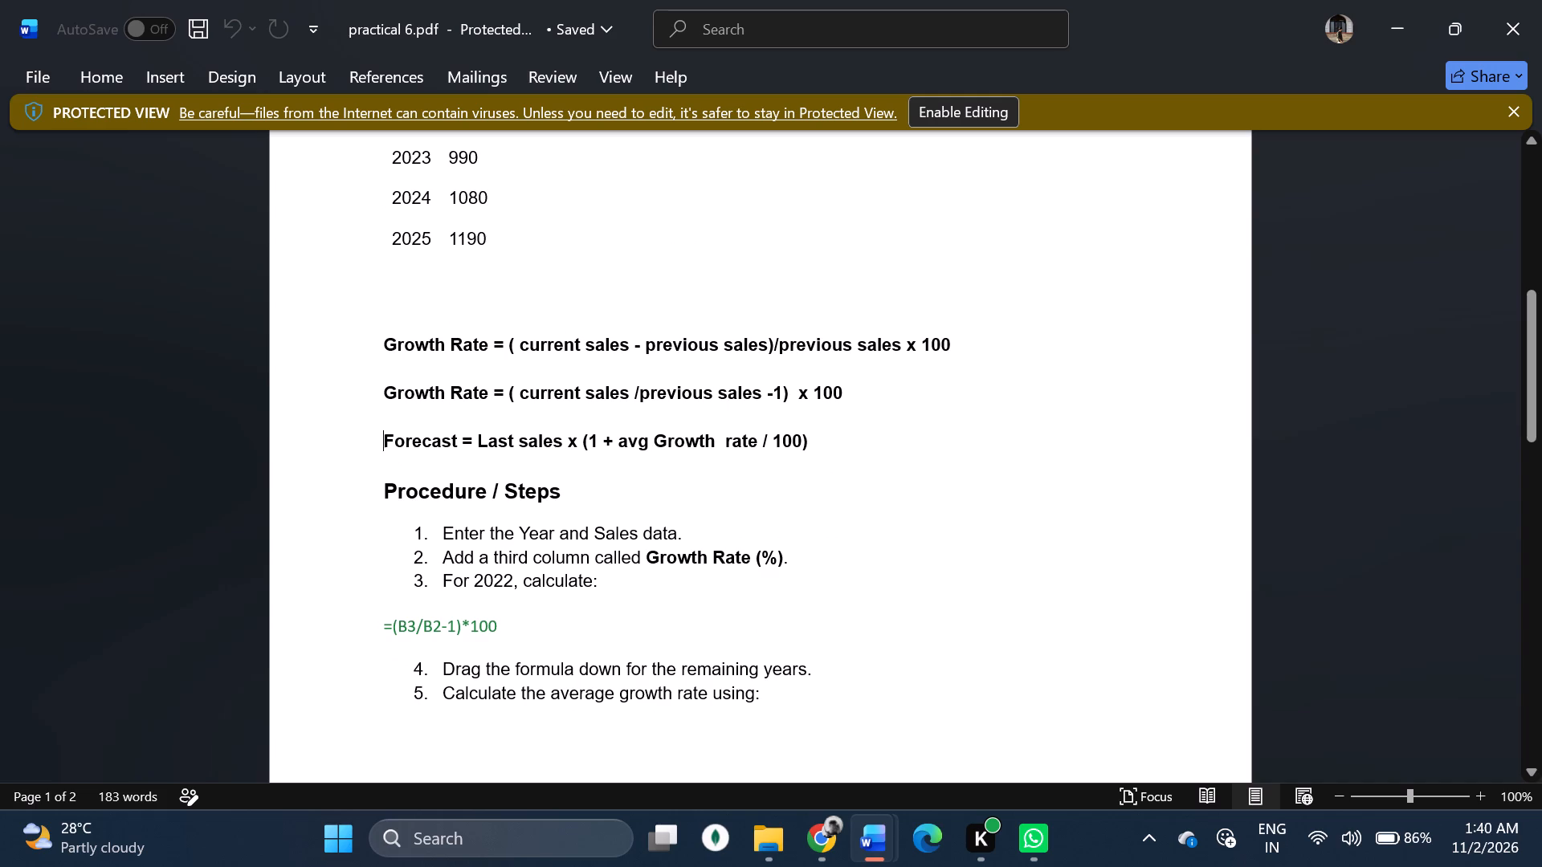
drag(514, 439, 833, 444)
drag(853, 380, 455, 421)
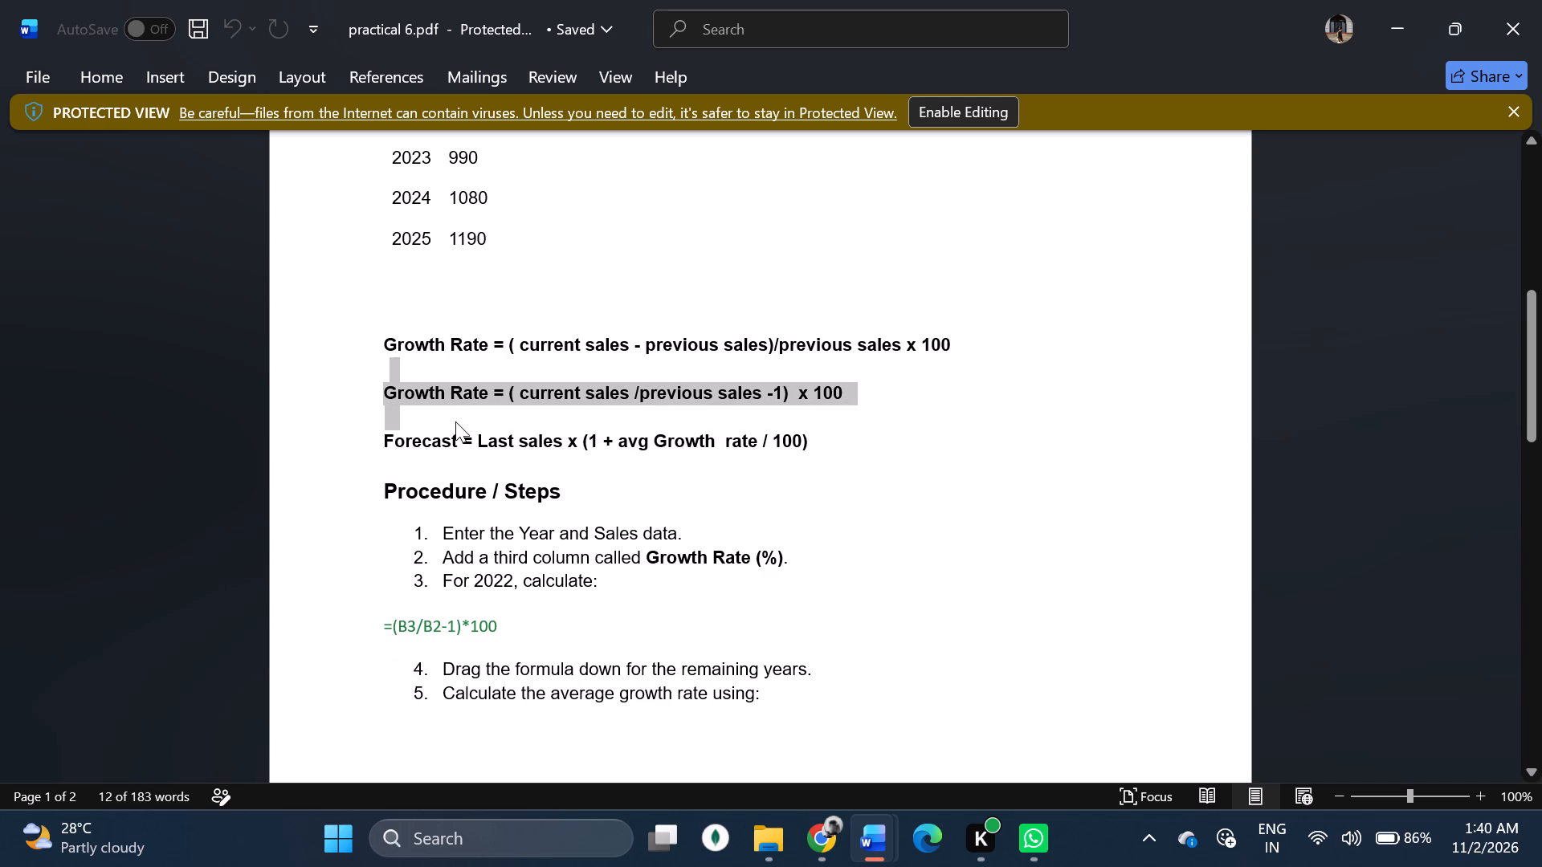
click(623, 419)
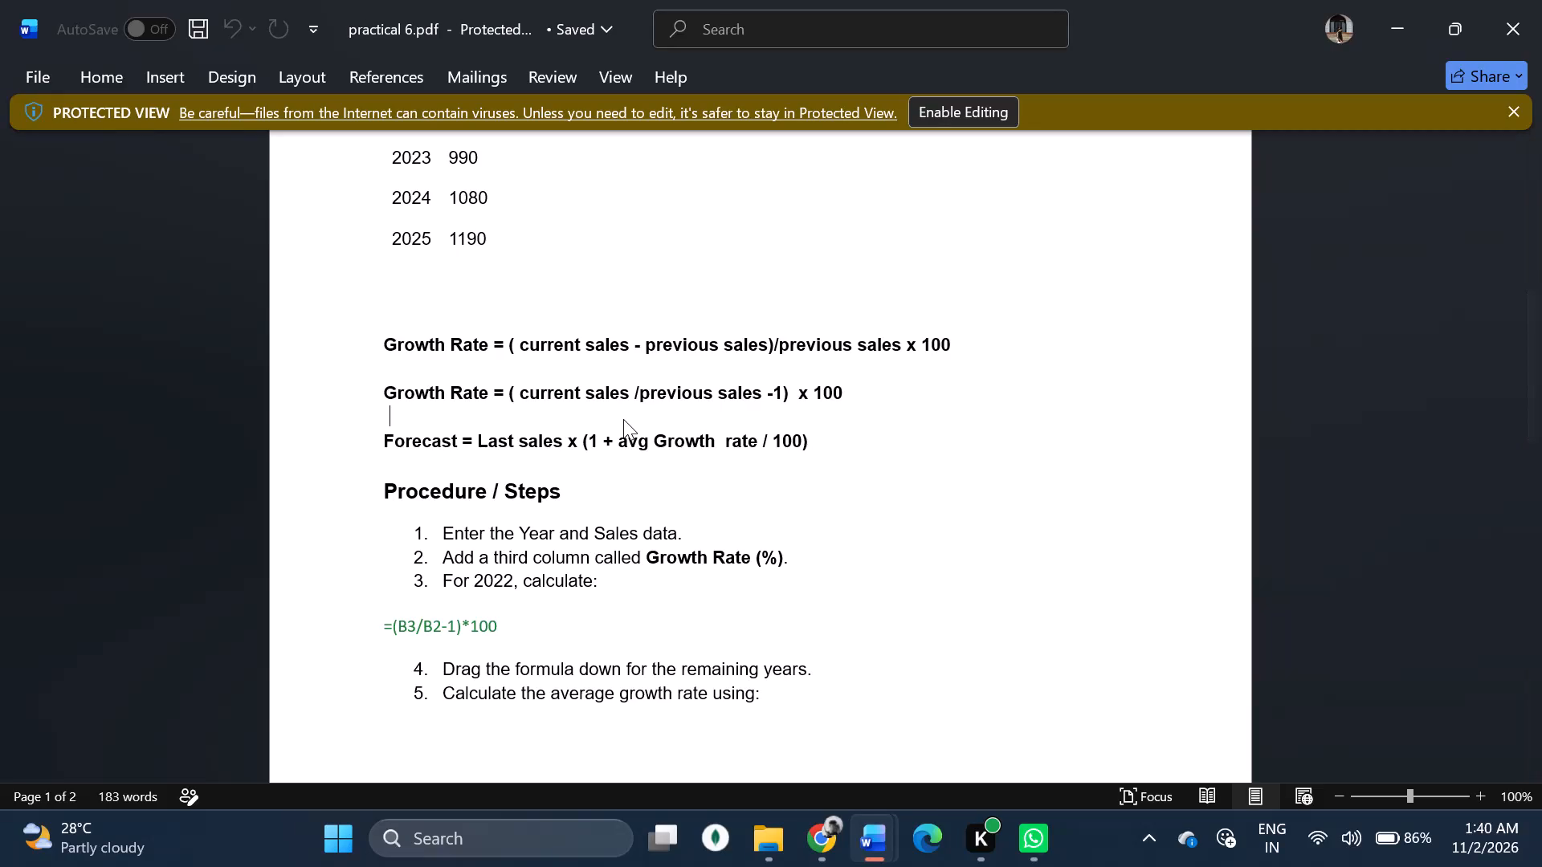
Review the practical 6 document's procedure formulas for the 2022 growth rate, the average growth rate and the 2026 sales forecast.
scroll(623, 419, down, 1)
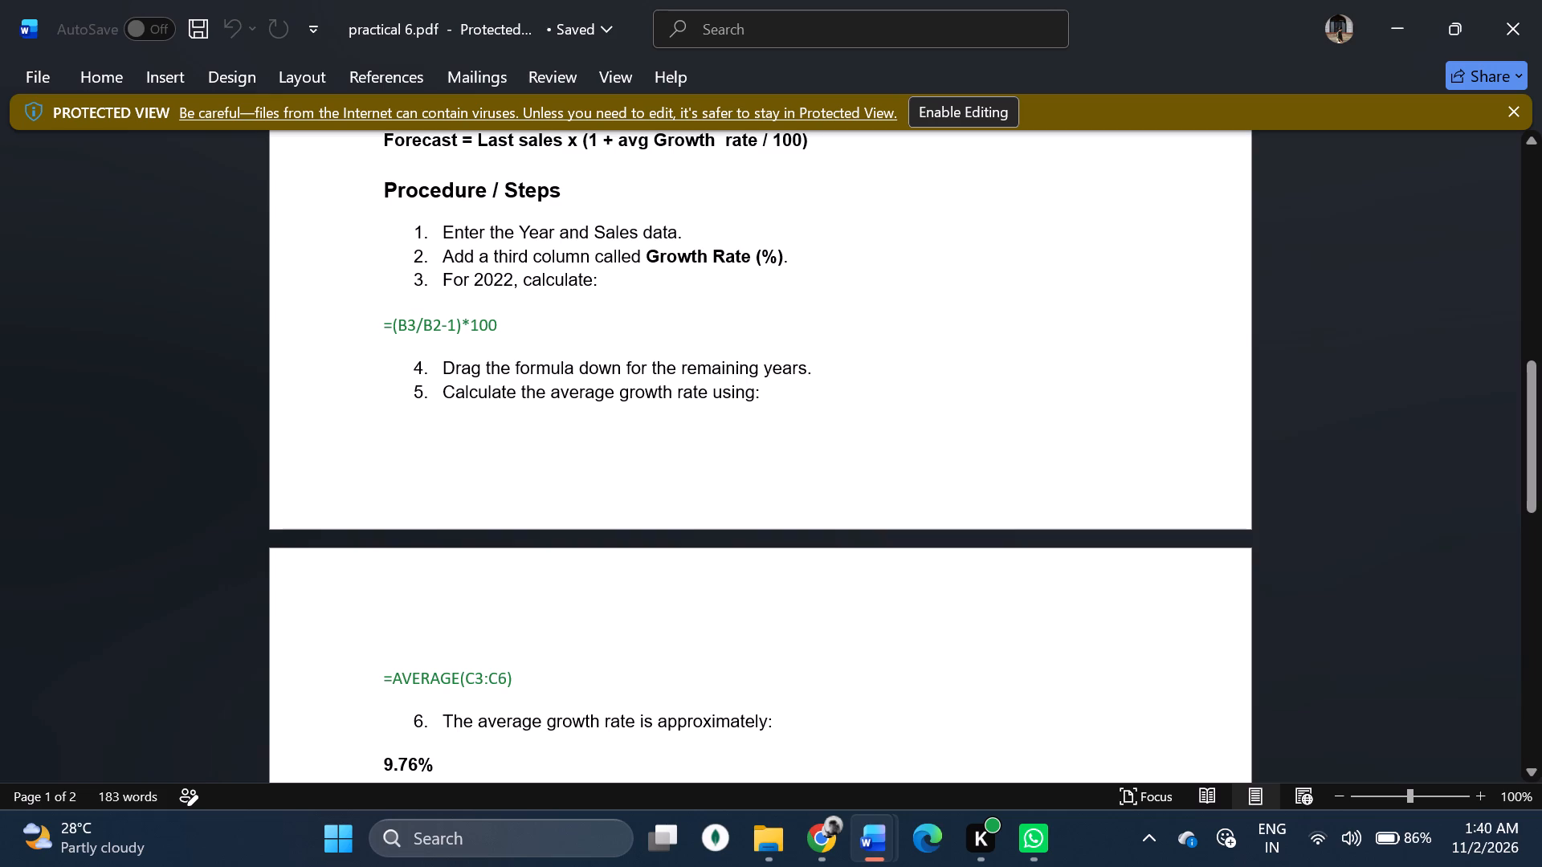
drag(499, 327, 369, 335)
click(605, 398)
scroll(605, 398, down, 1)
double_click(418, 592)
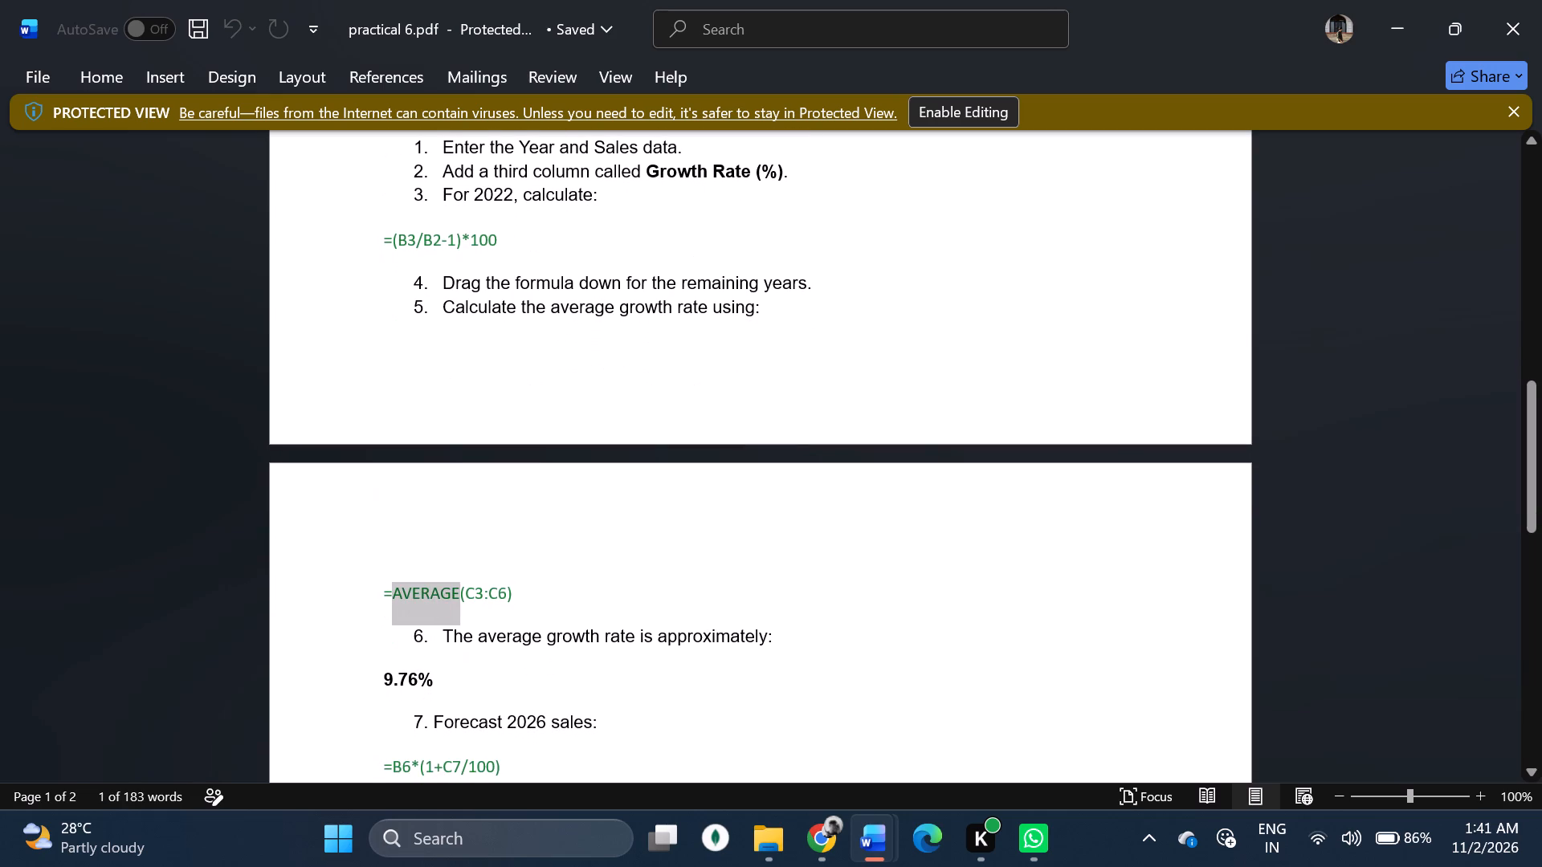
click(585, 609)
scroll(585, 609, down, 1)
drag(455, 560, 409, 567)
click(556, 621)
scroll(556, 621, up, 1)
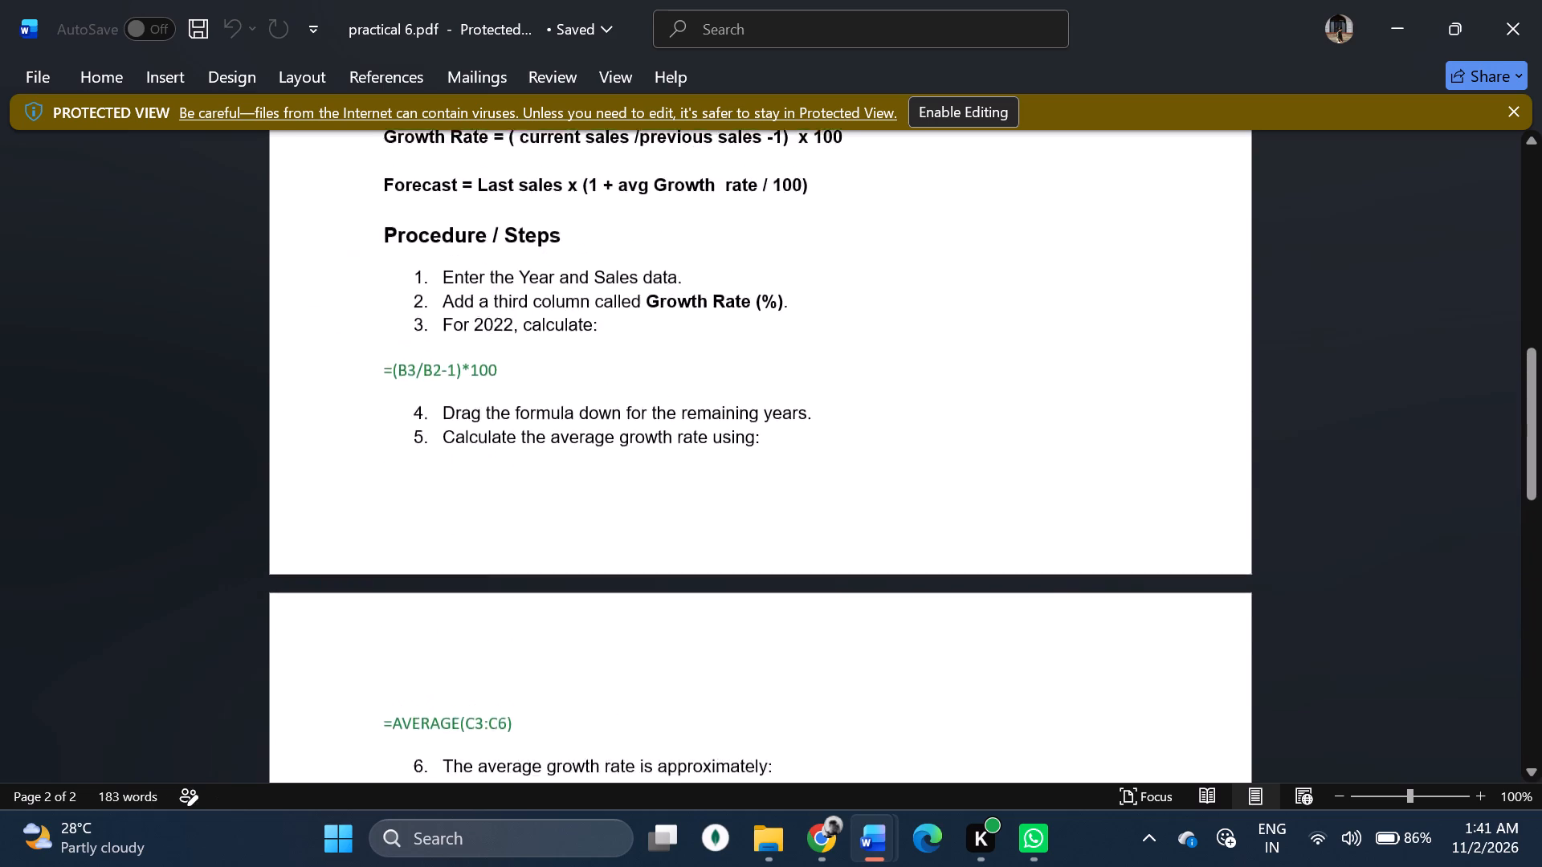
Reread the Growth Rate and Forecast definitions below the dataset in the practical 6 document.
scroll(556, 621, up, 1)
scroll(627, 632, down, 1)
drag(475, 623, 561, 627)
click(726, 637)
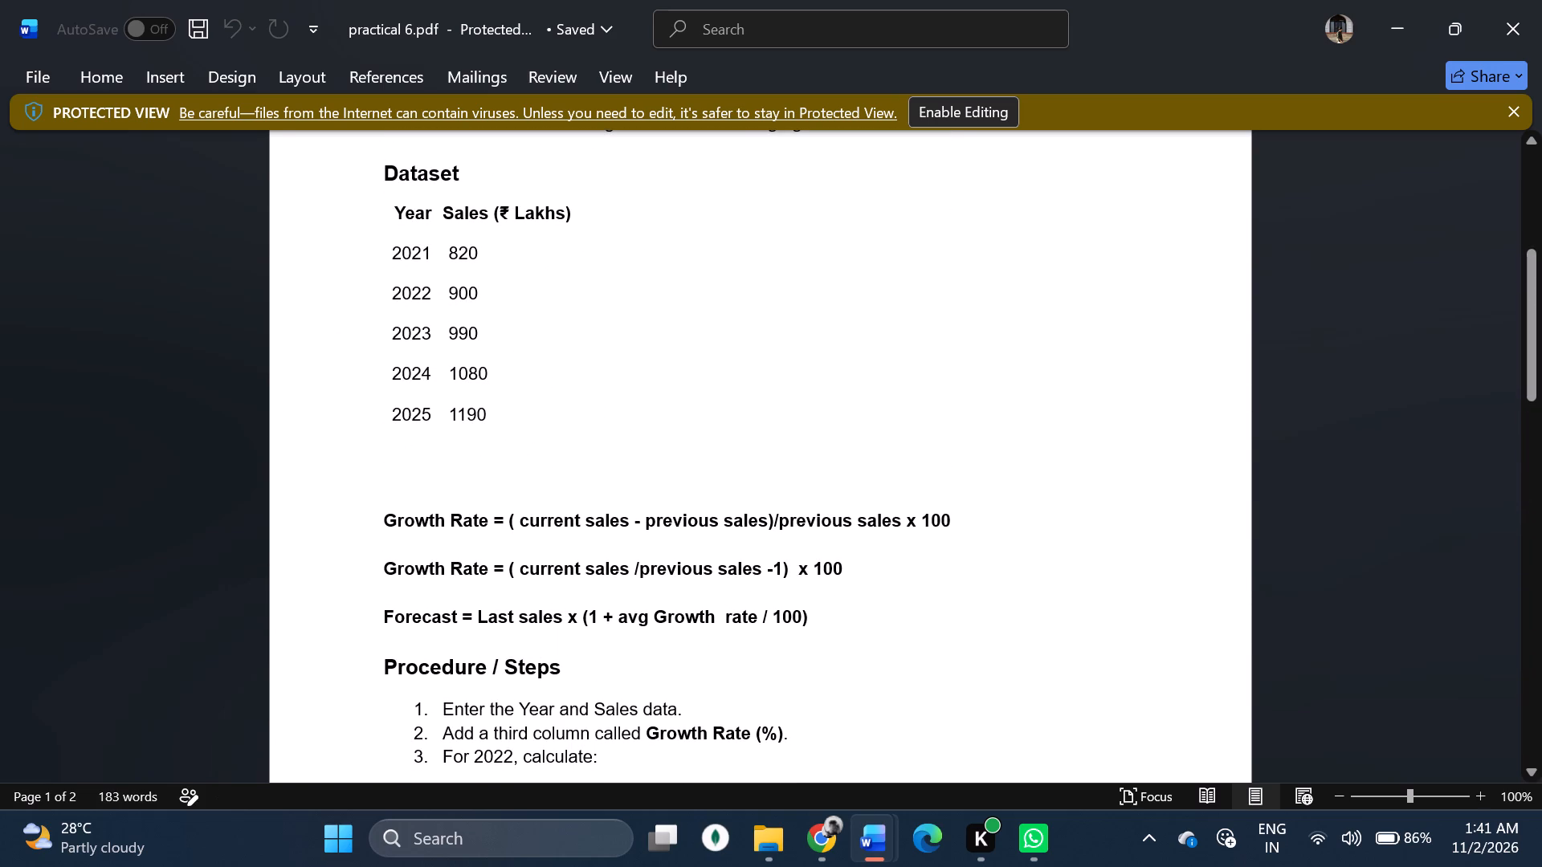
scroll(726, 637, down, 1)
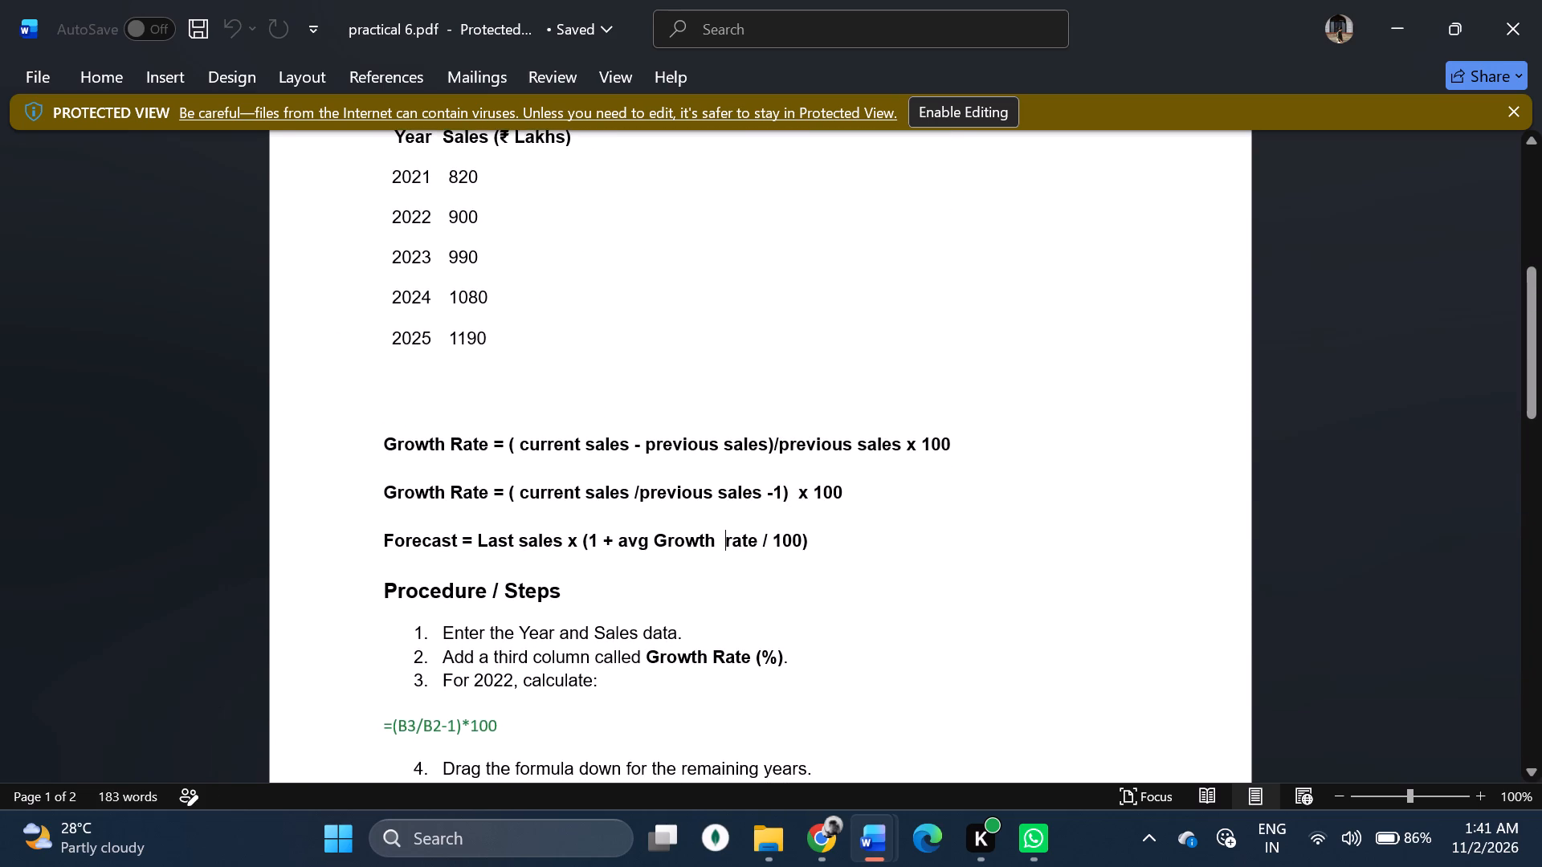
scroll(687, 554, down, 2)
scroll(687, 554, up, 3)
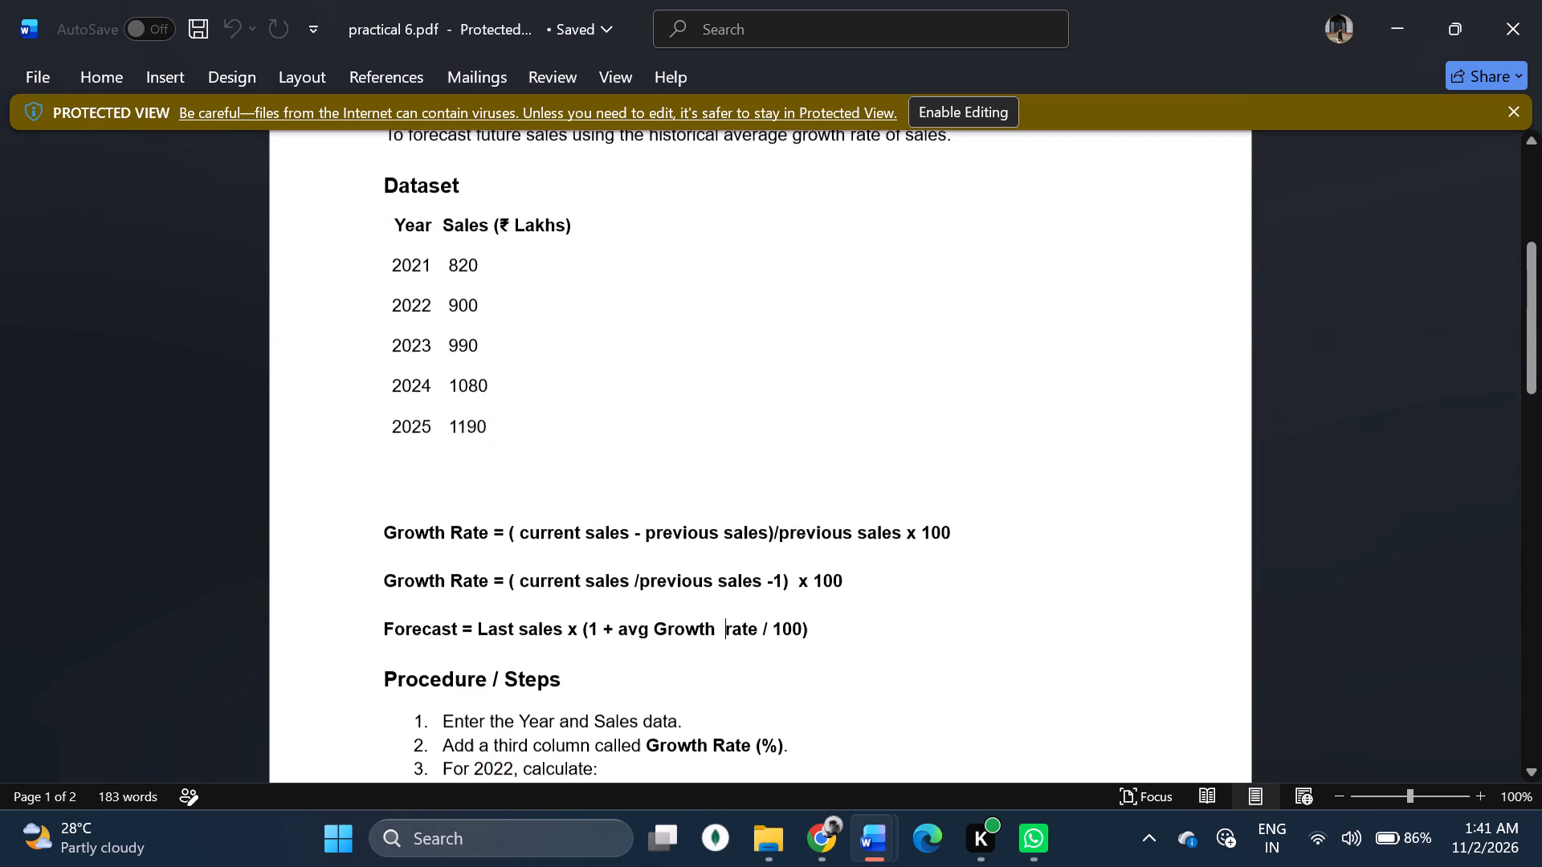
right_click(687, 554)
click(535, 627)
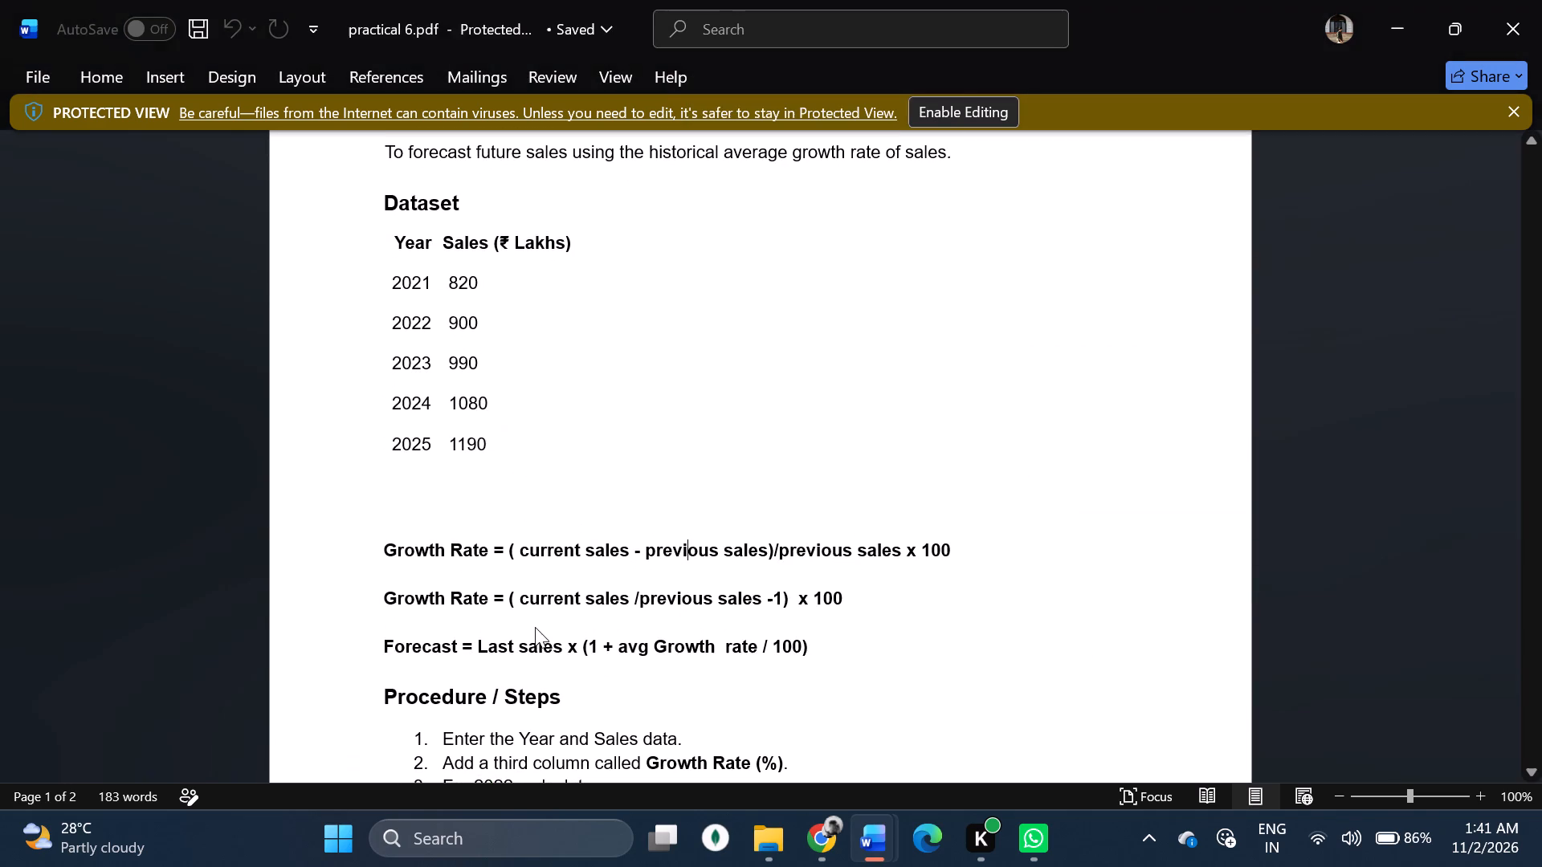
drag(384, 593, 800, 645)
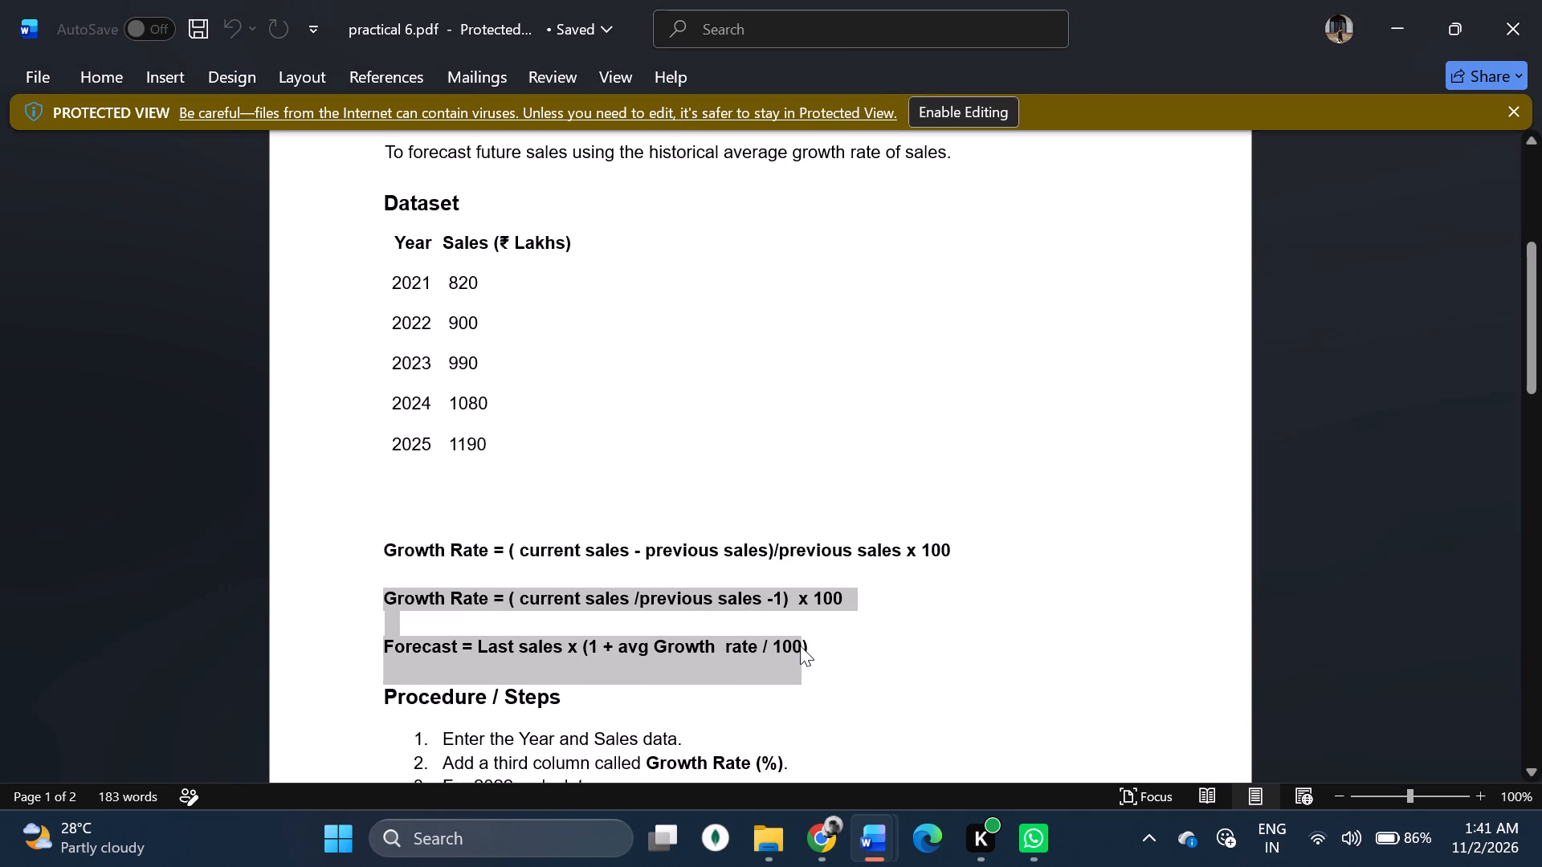
click(973, 678)
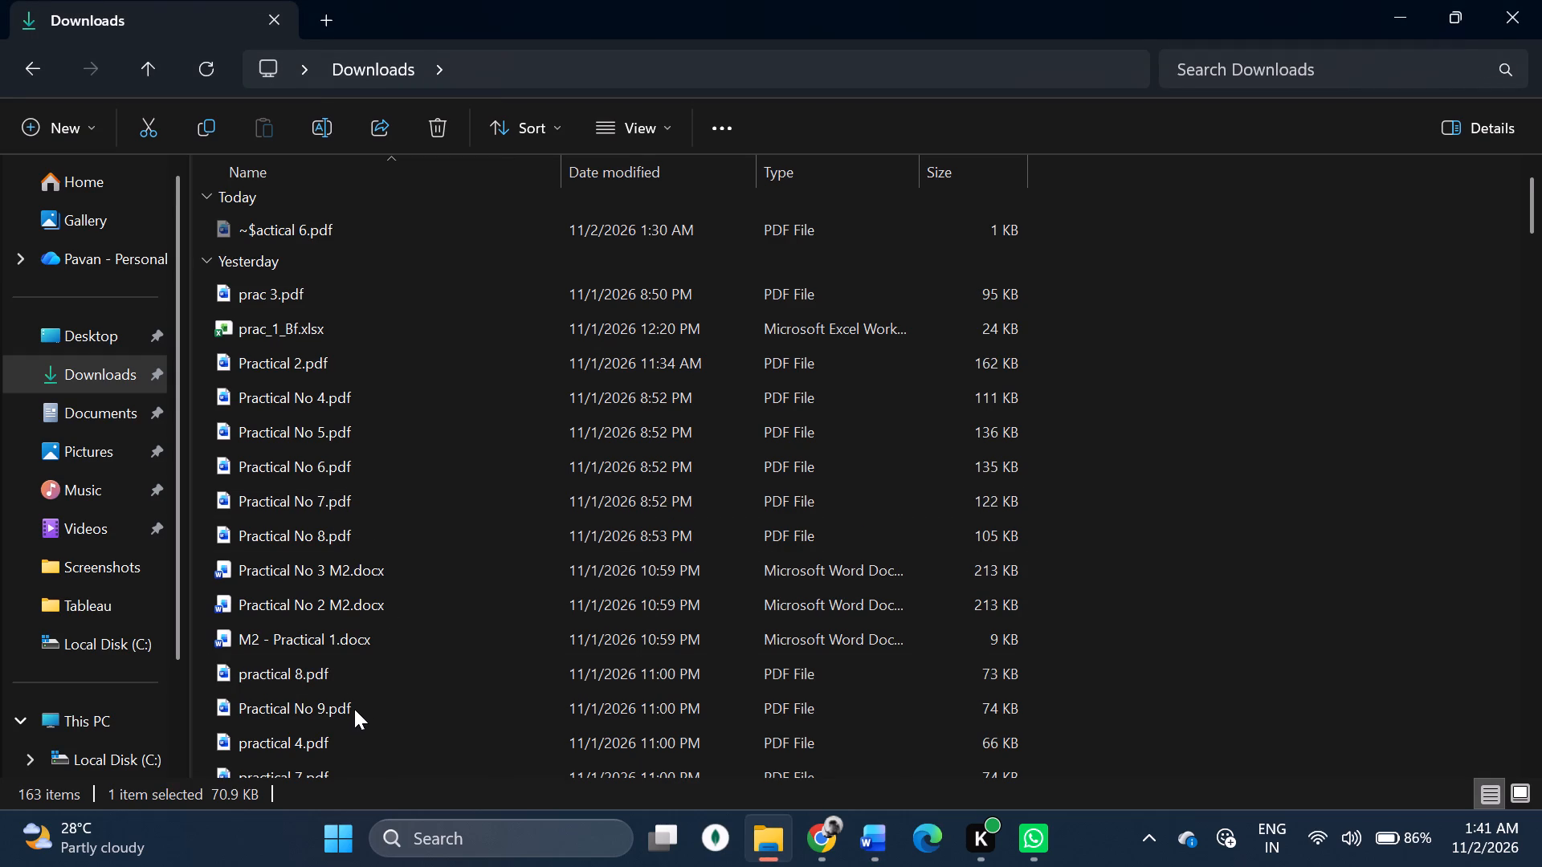
Open practical 7.pdf from the Downloads folder and copy its heading "Index Numbers – Basics and Applications".
click(300, 743)
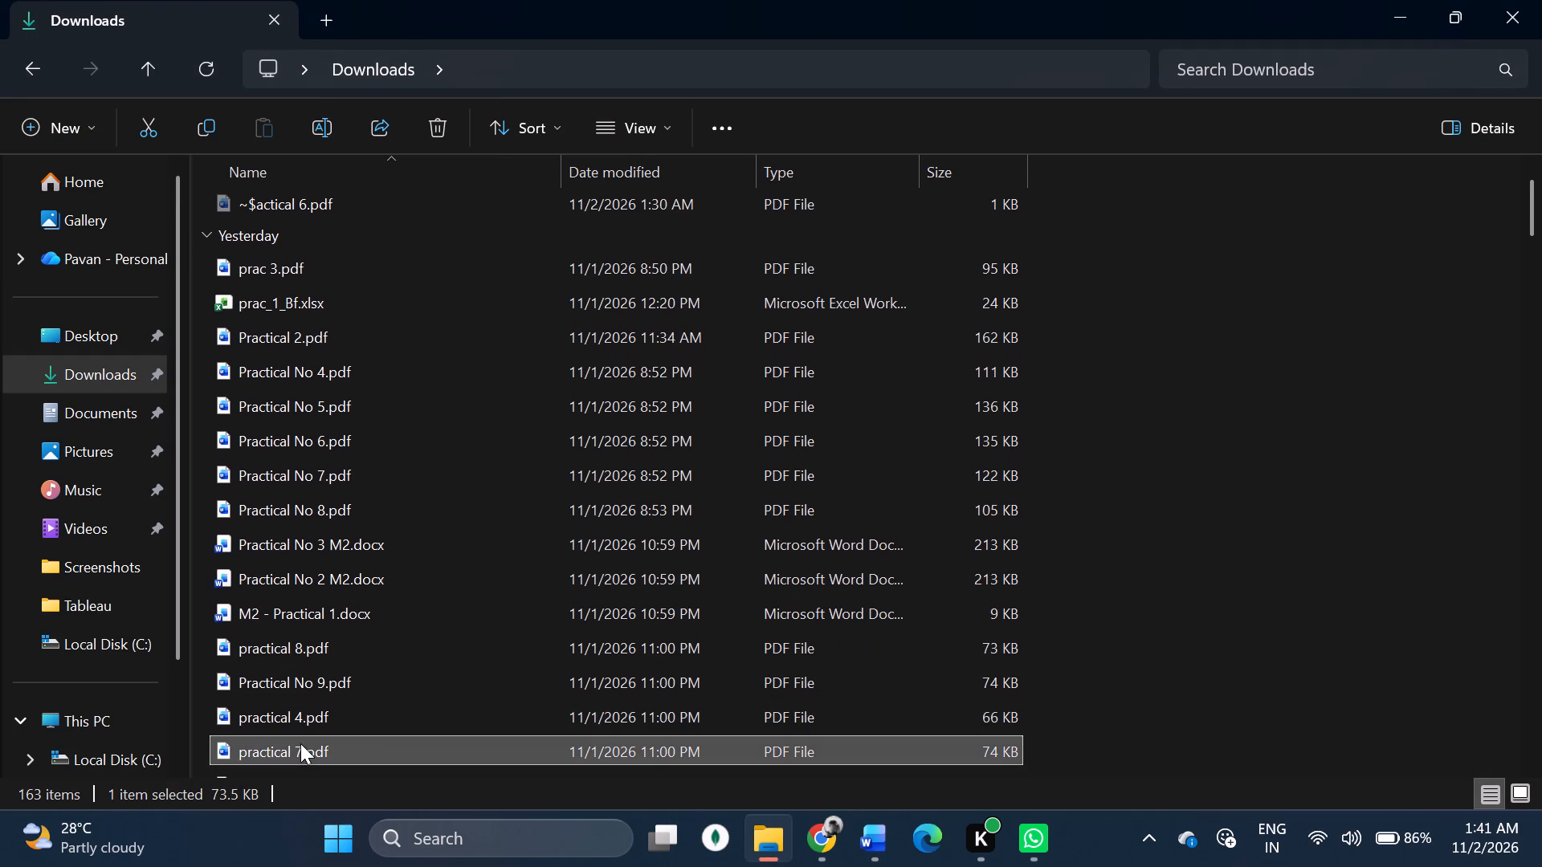
right_click(300, 743)
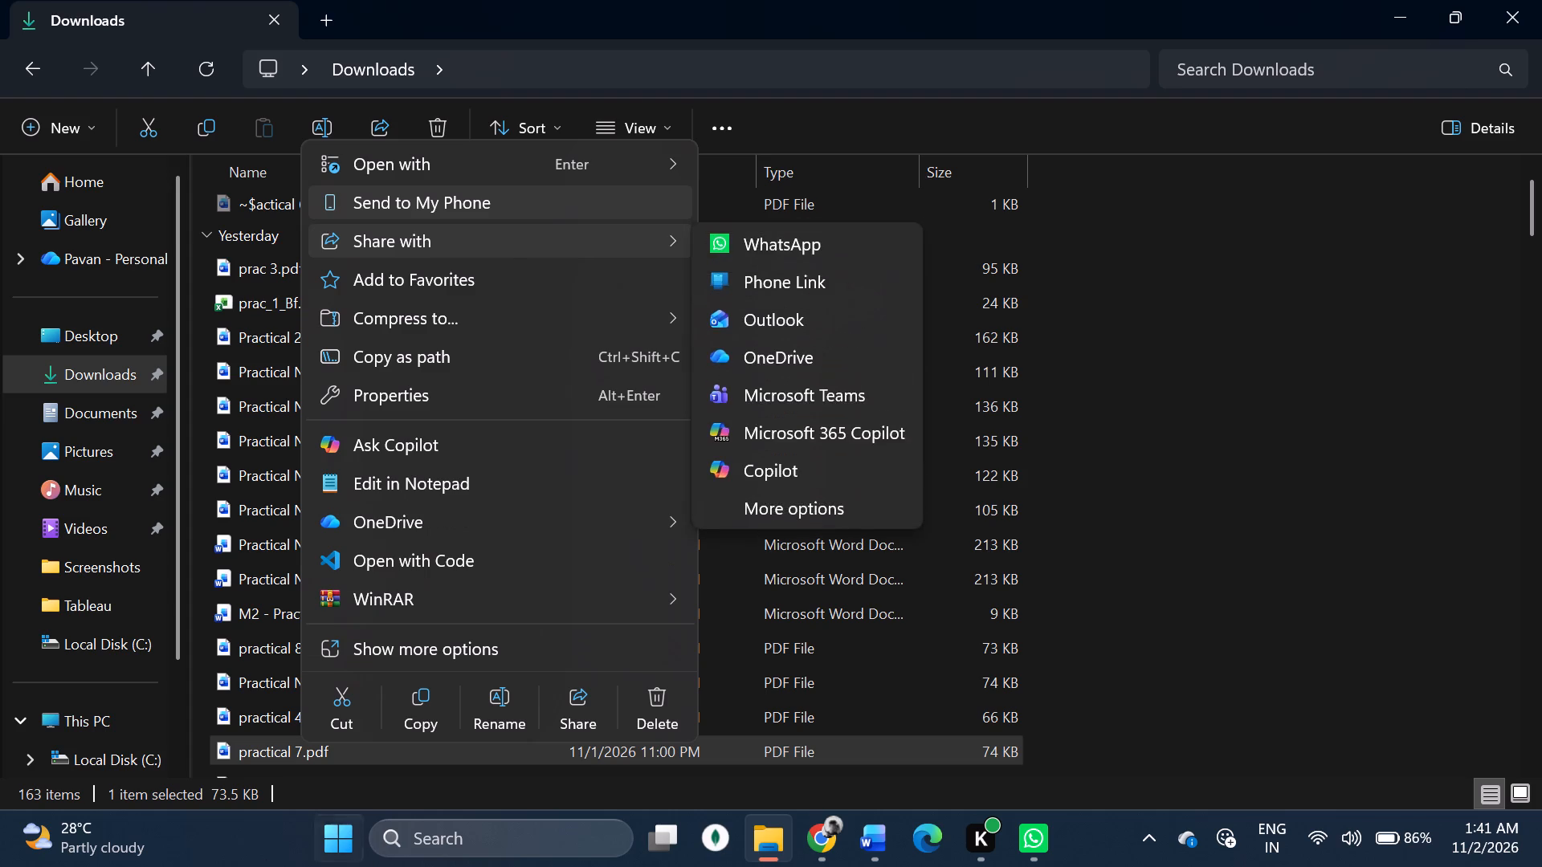
double_click(286, 756)
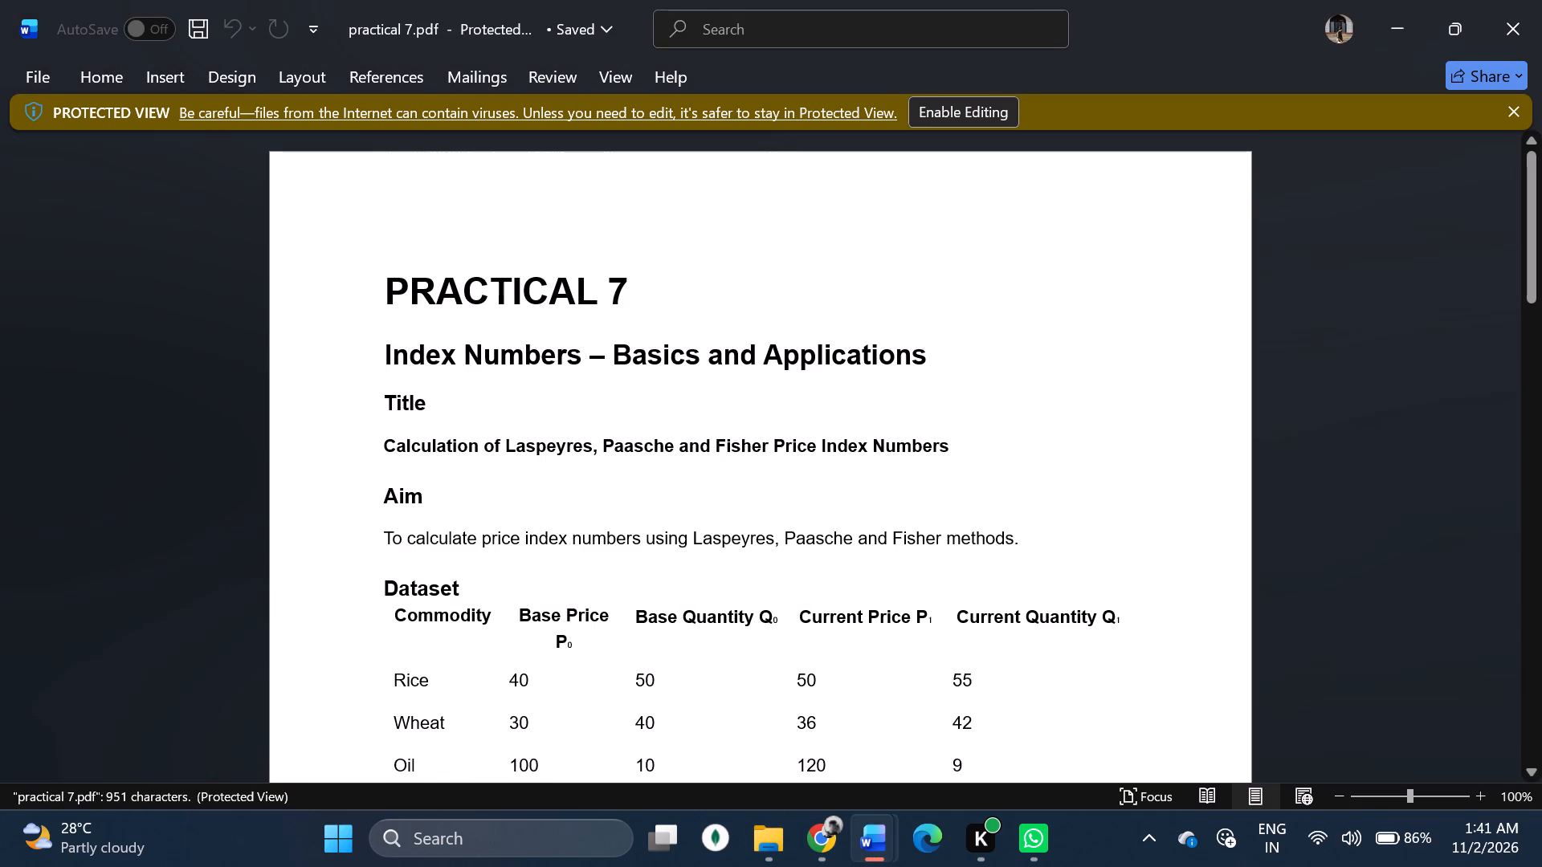
drag(381, 356, 937, 361)
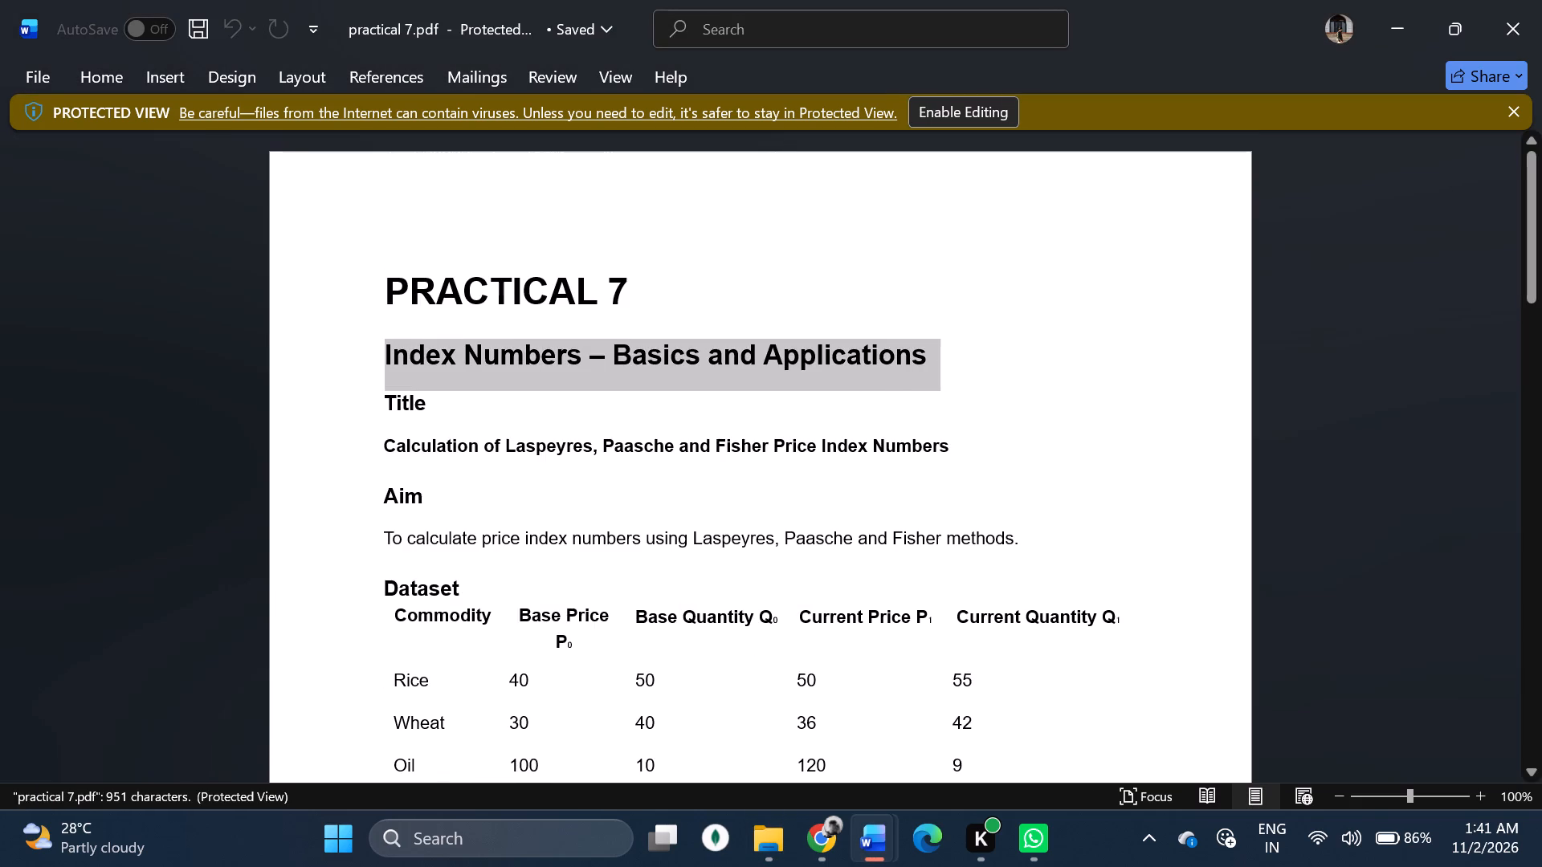
drag(937, 361, 938, 362)
key(ctrl+c)
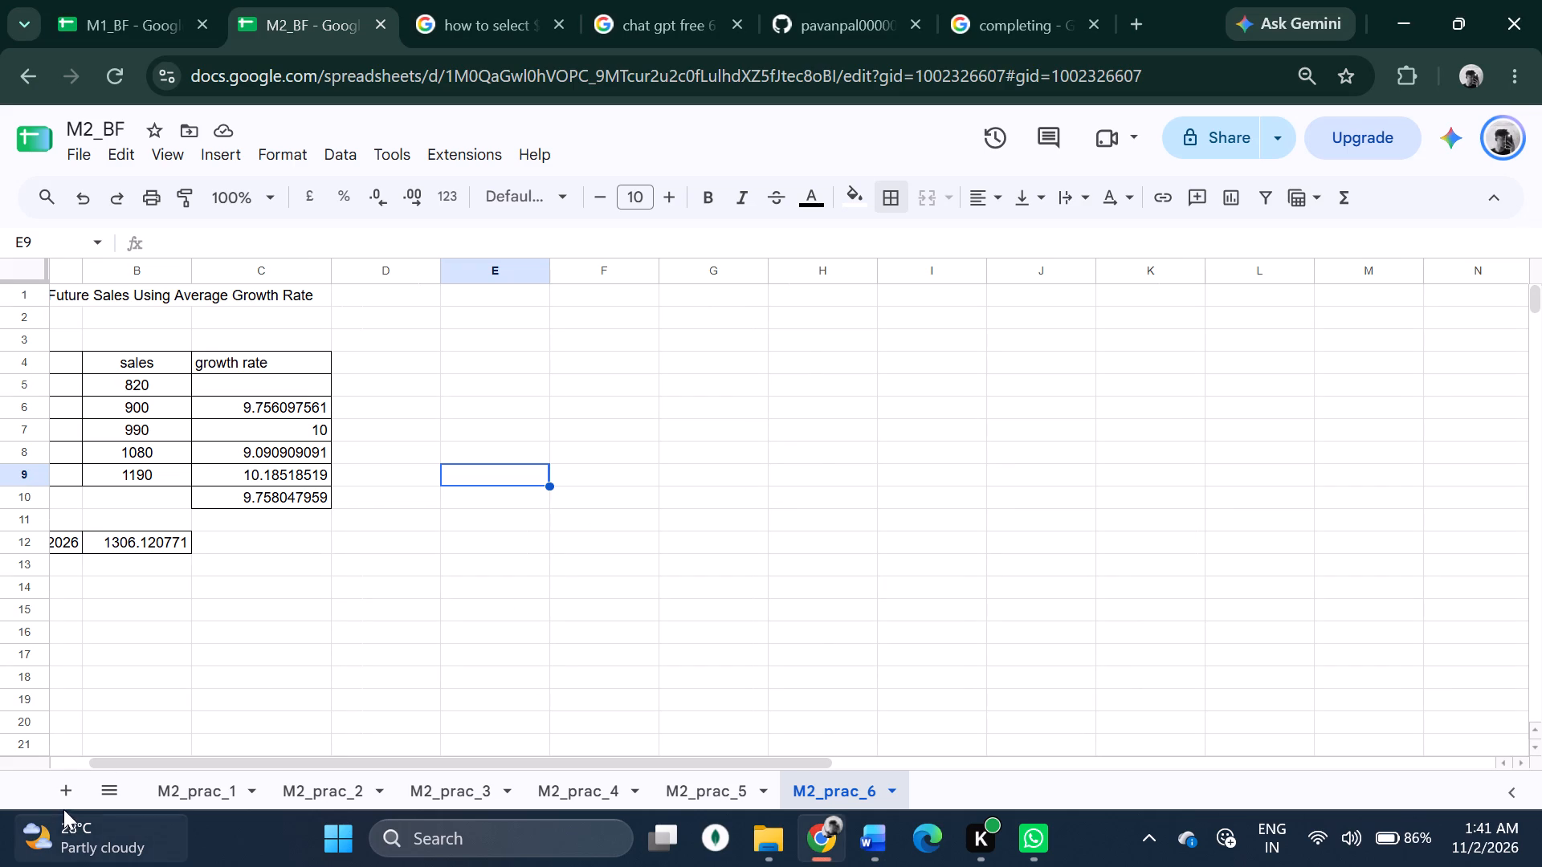
Add a new sheet to the M2_BF spreadsheet in Chrome and name it M2_prac_7.
click(67, 796)
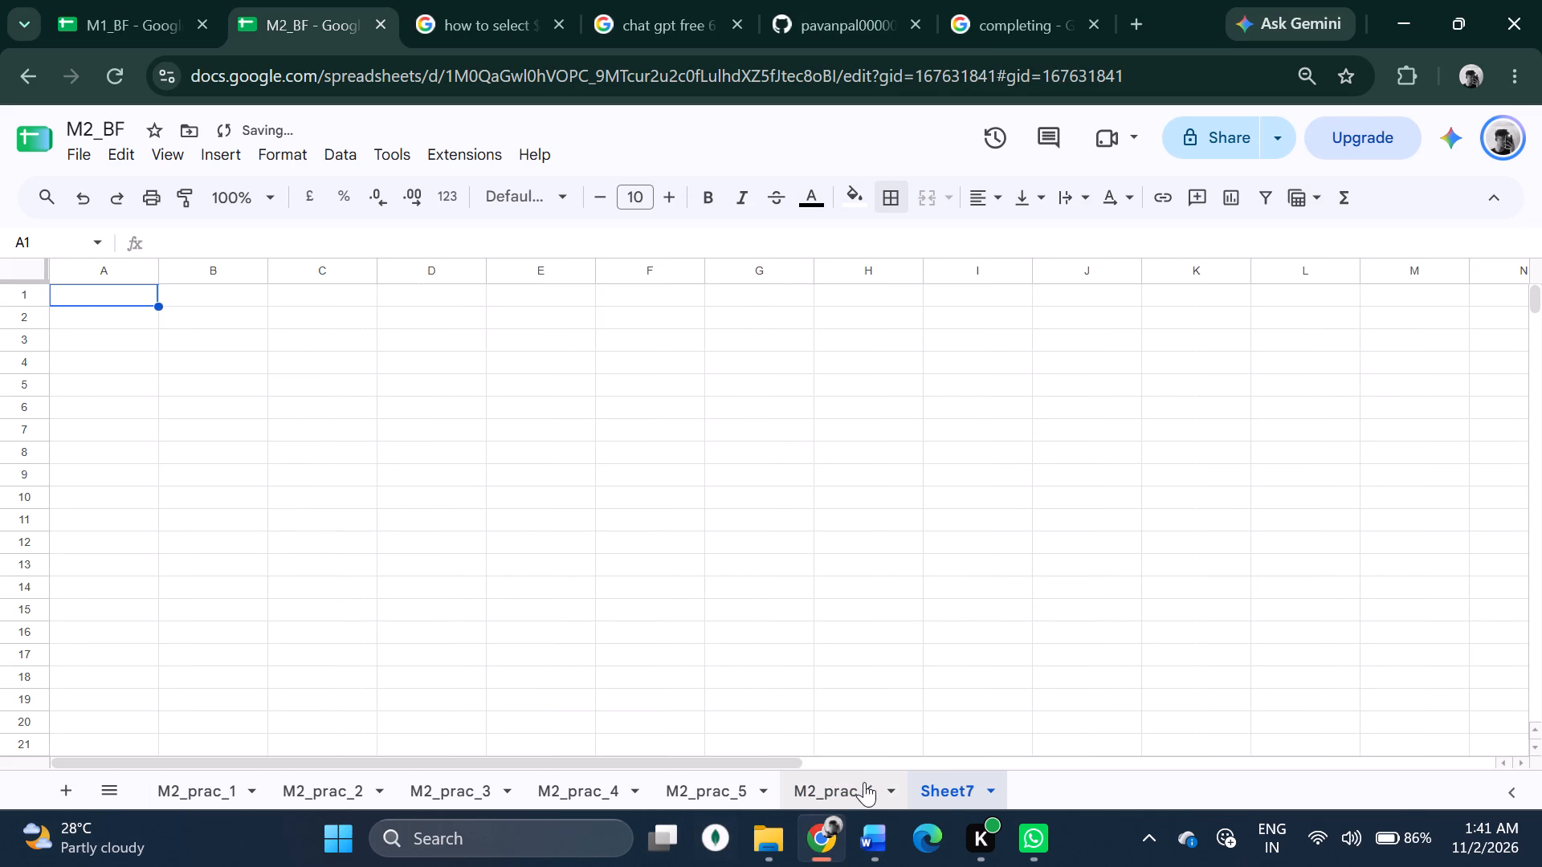
double_click(941, 791)
key(shift+m)
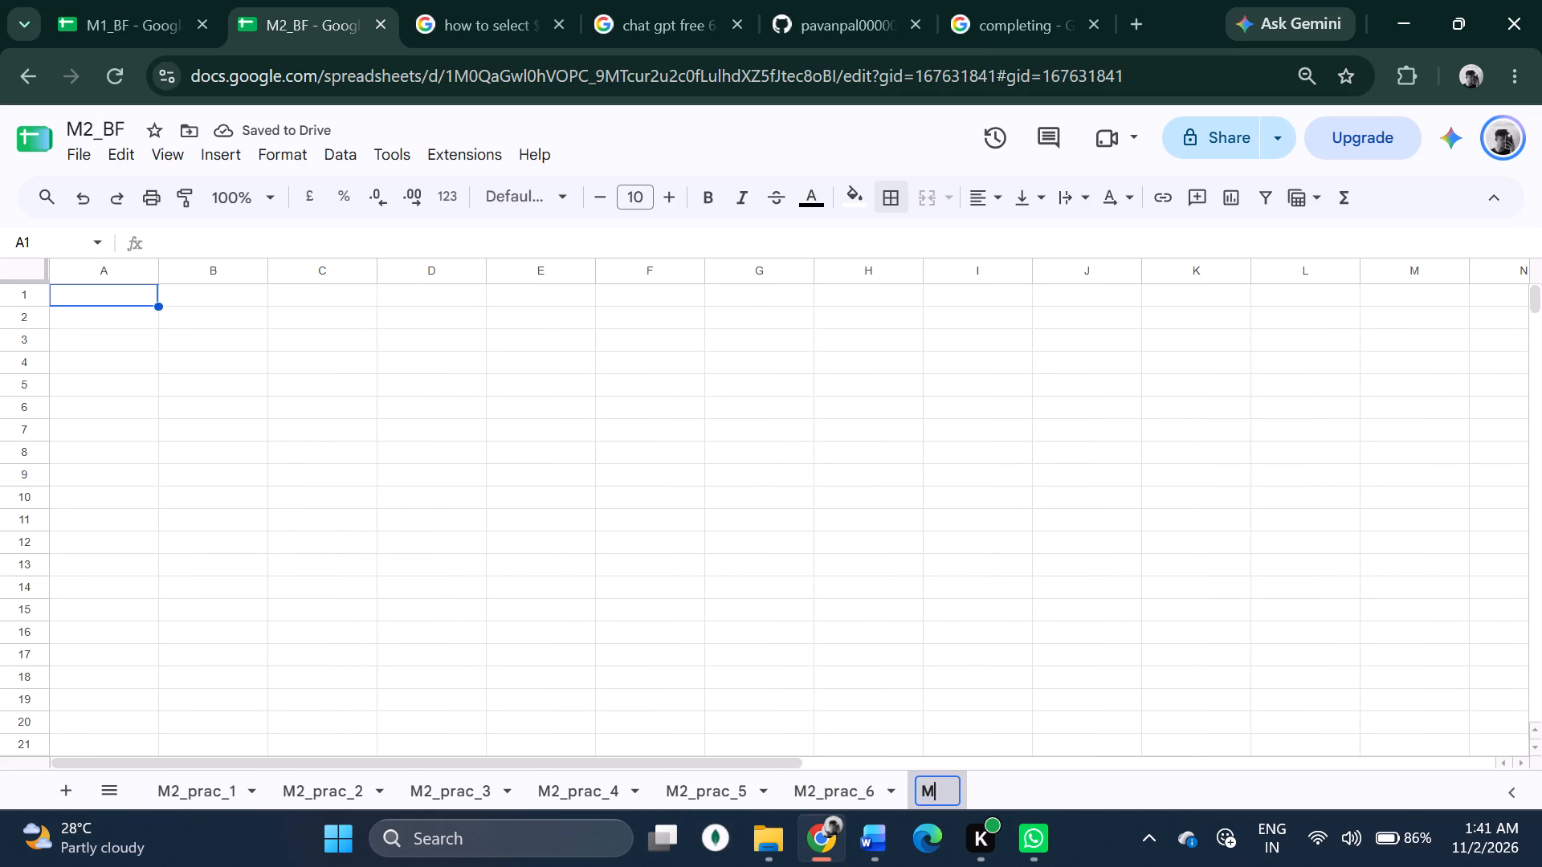
key(2)
key(shift+underscore)
text(prac)
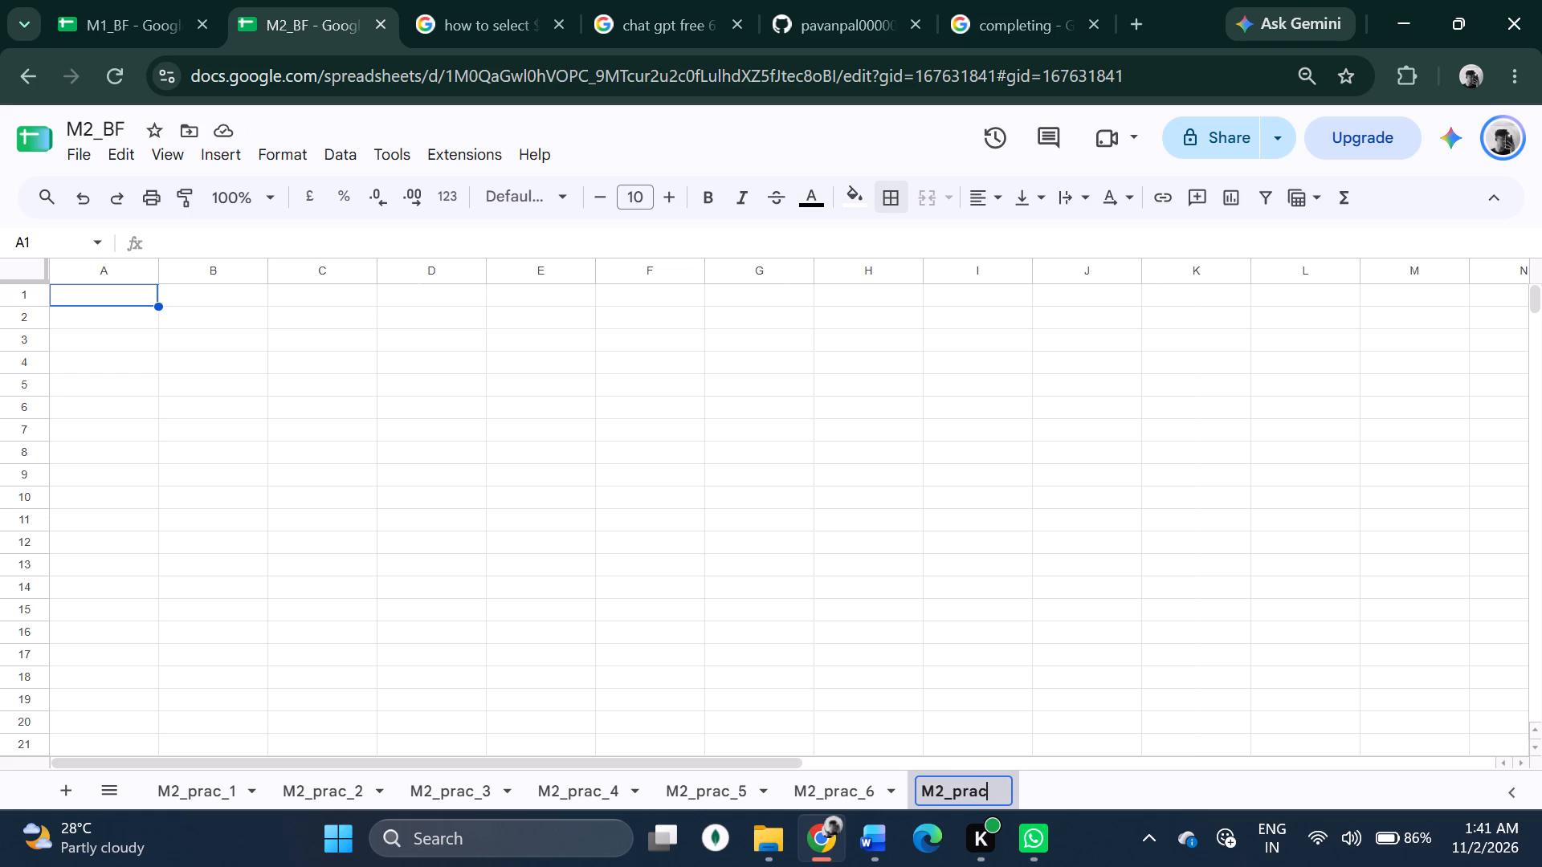
key(shift+underscore)
key(7)
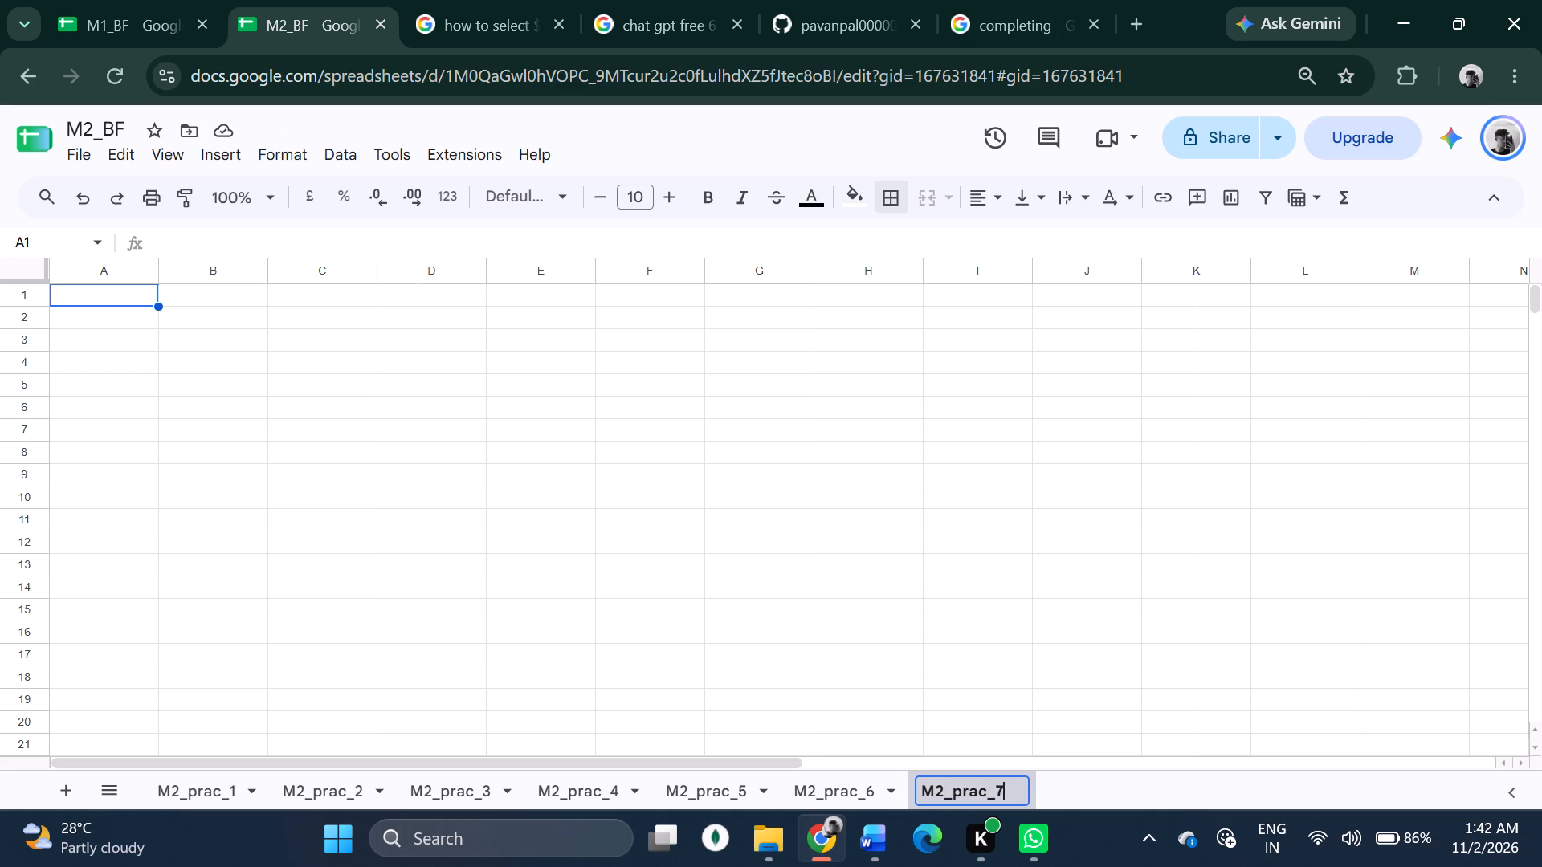
key(Return)
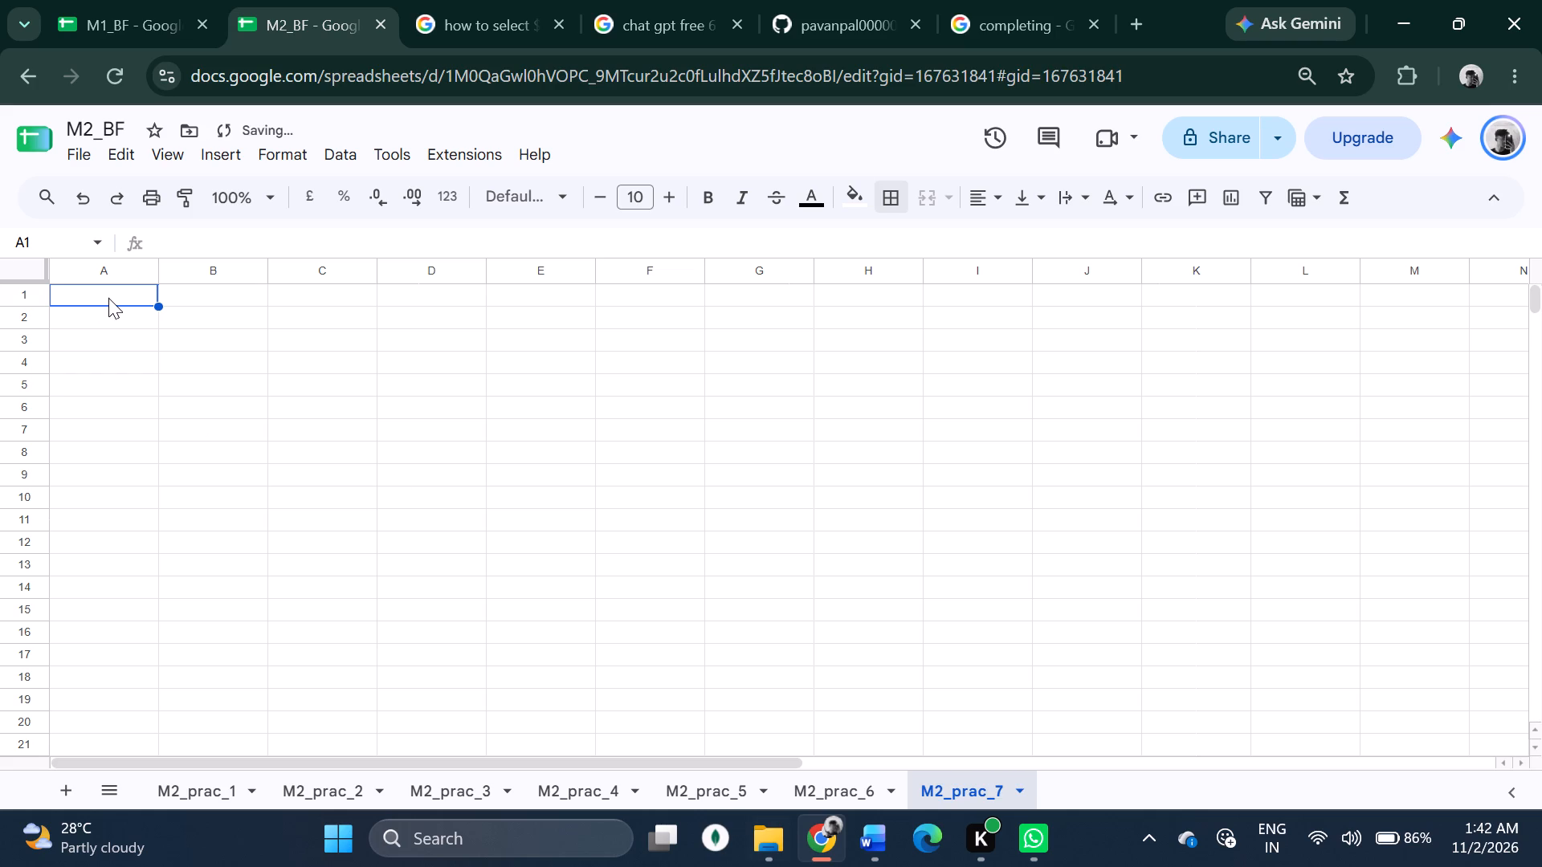
Merge cells A1:C1 on the M2_prac_7 sheet and paste the copied practical 7 heading into the merged cell.
drag(110, 297, 335, 299)
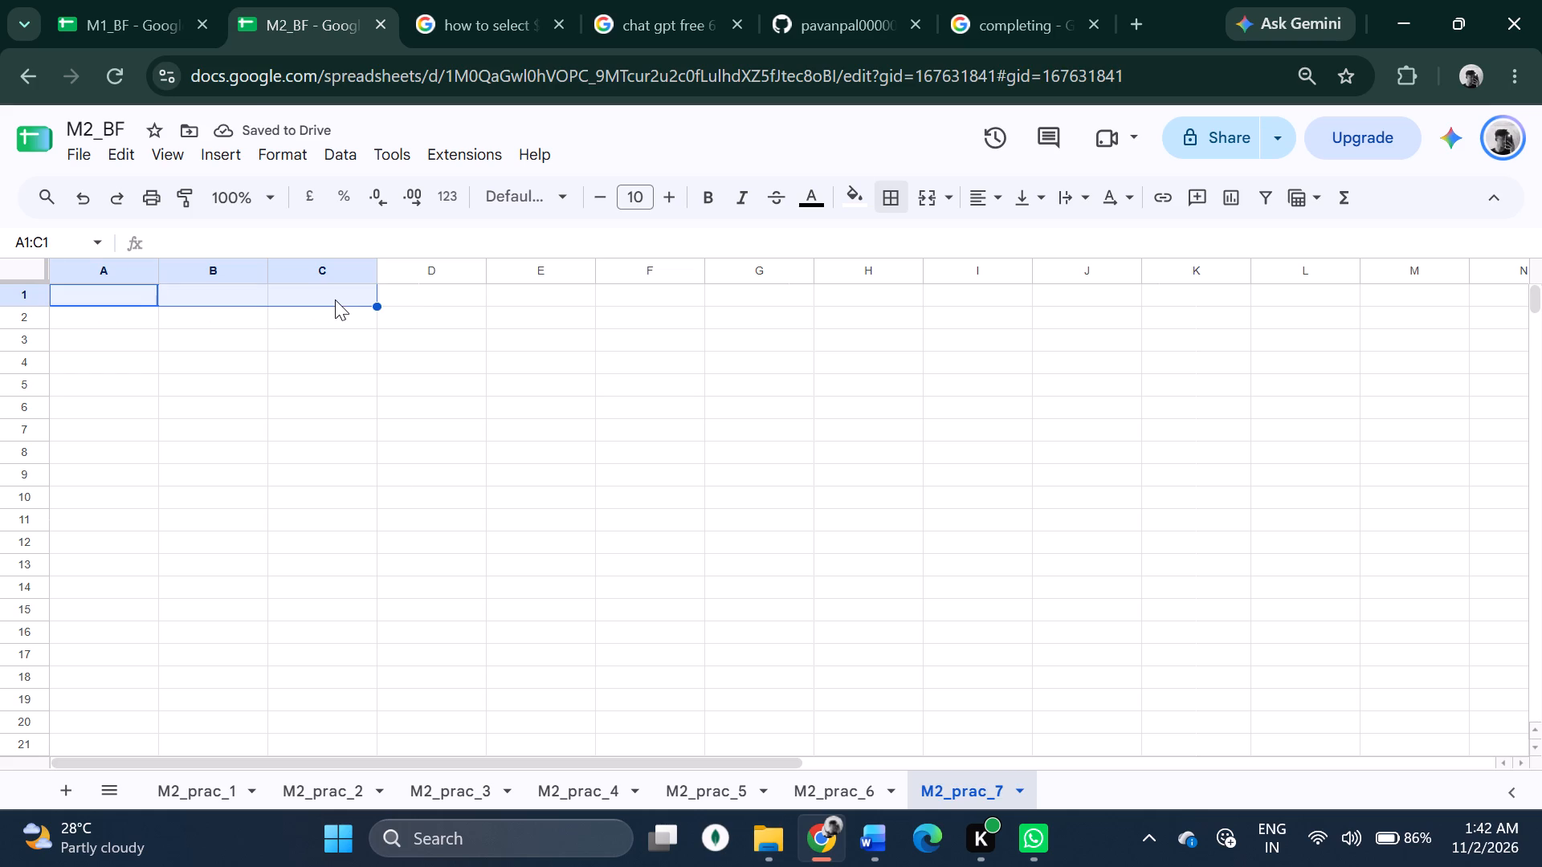
click(928, 197)
double_click(270, 292)
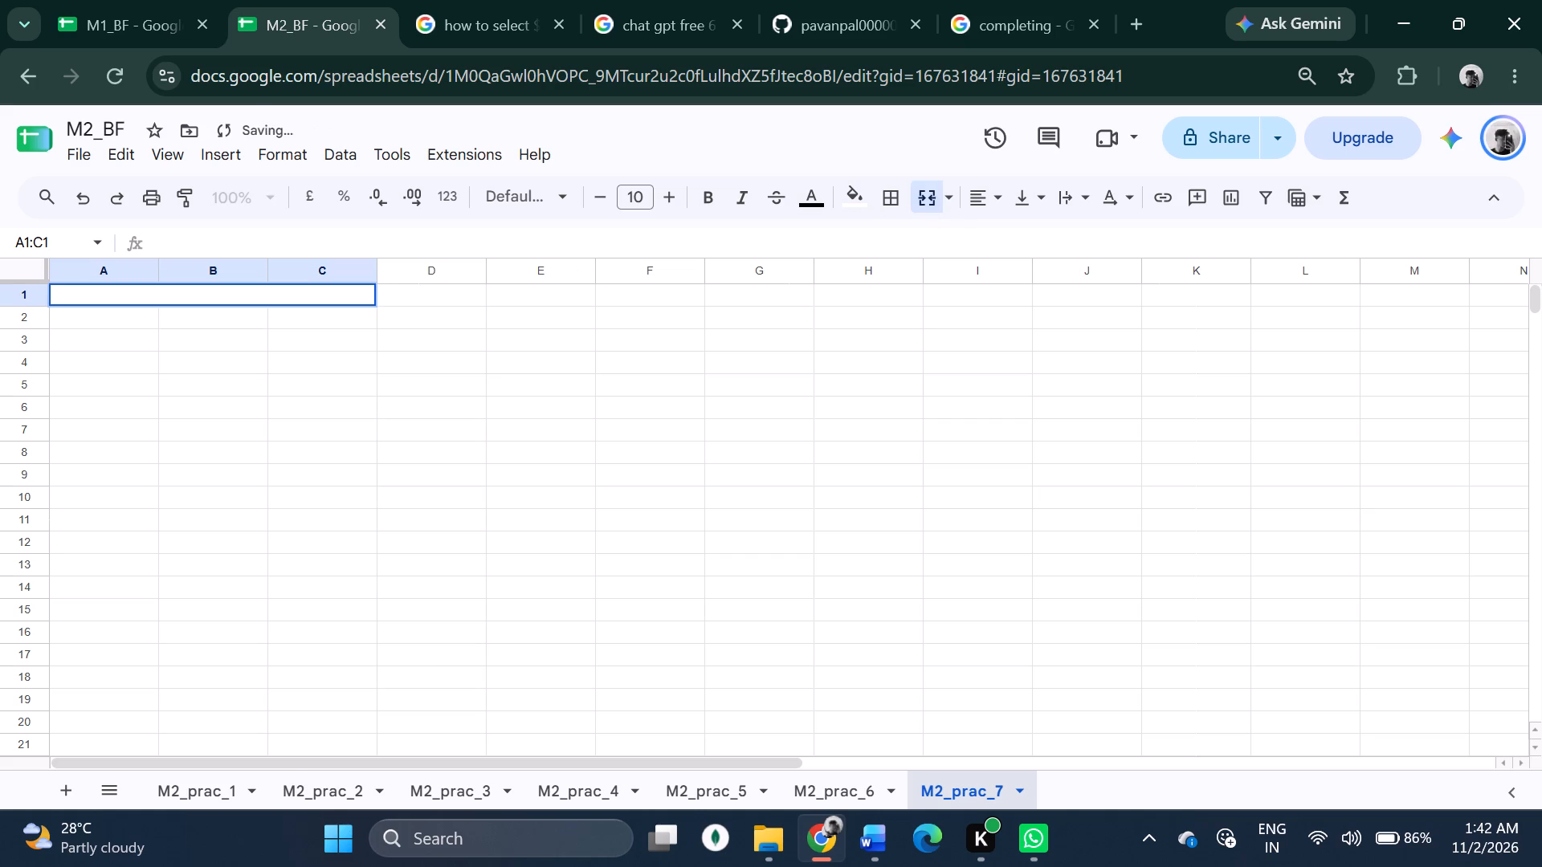
key(ctrl+v)
click(483, 312)
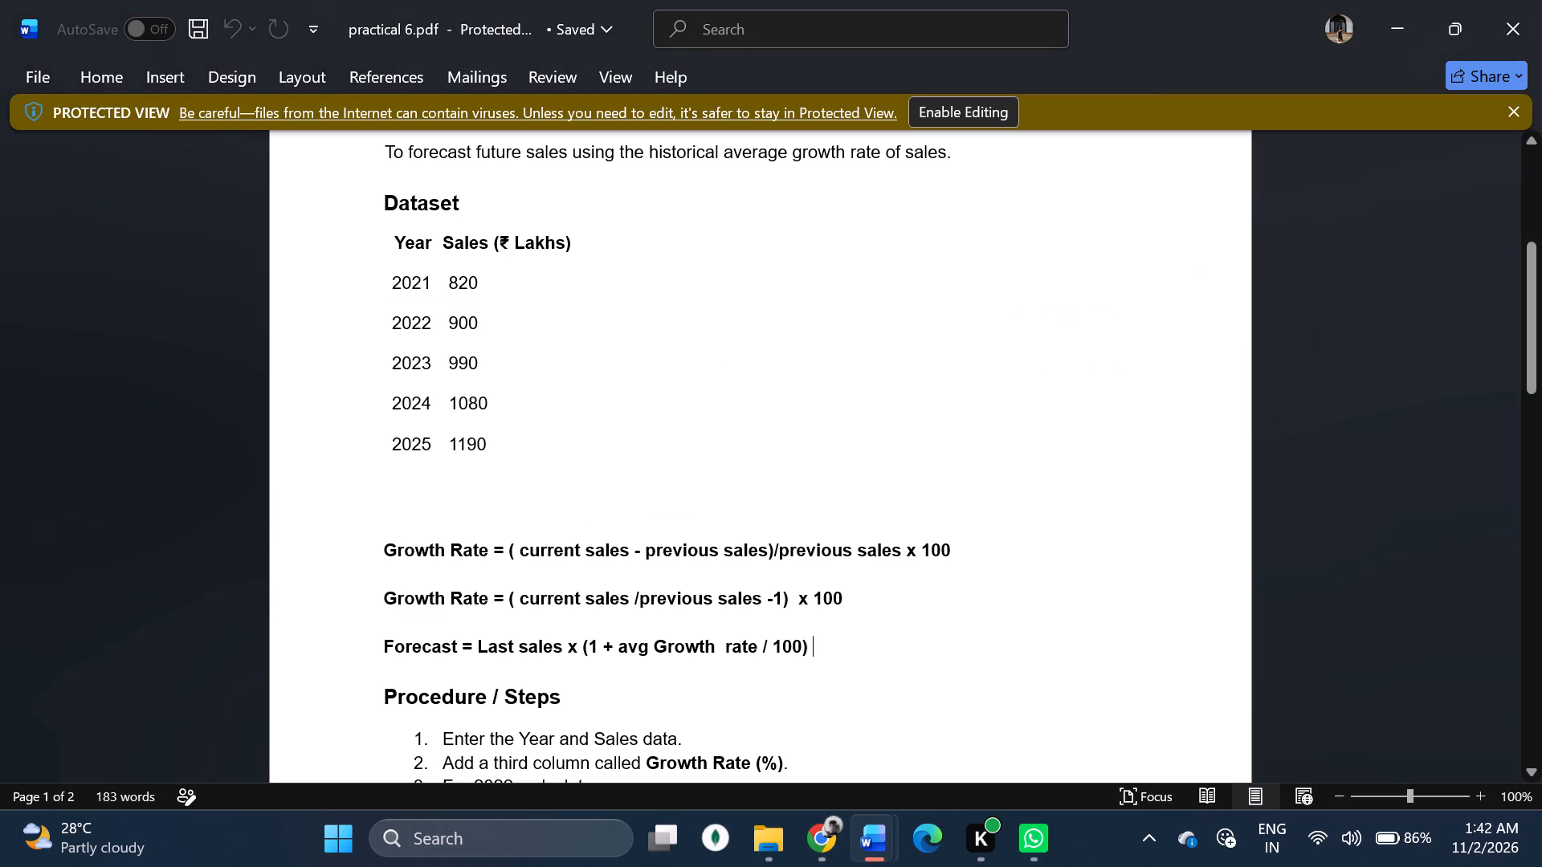
Read through the practical 7 document in Word, examining the commodity dataset, the Laspeyres, Paasche and Fisher index formulas, the Output and the Interpretation.
scroll(530, 348, up, 2)
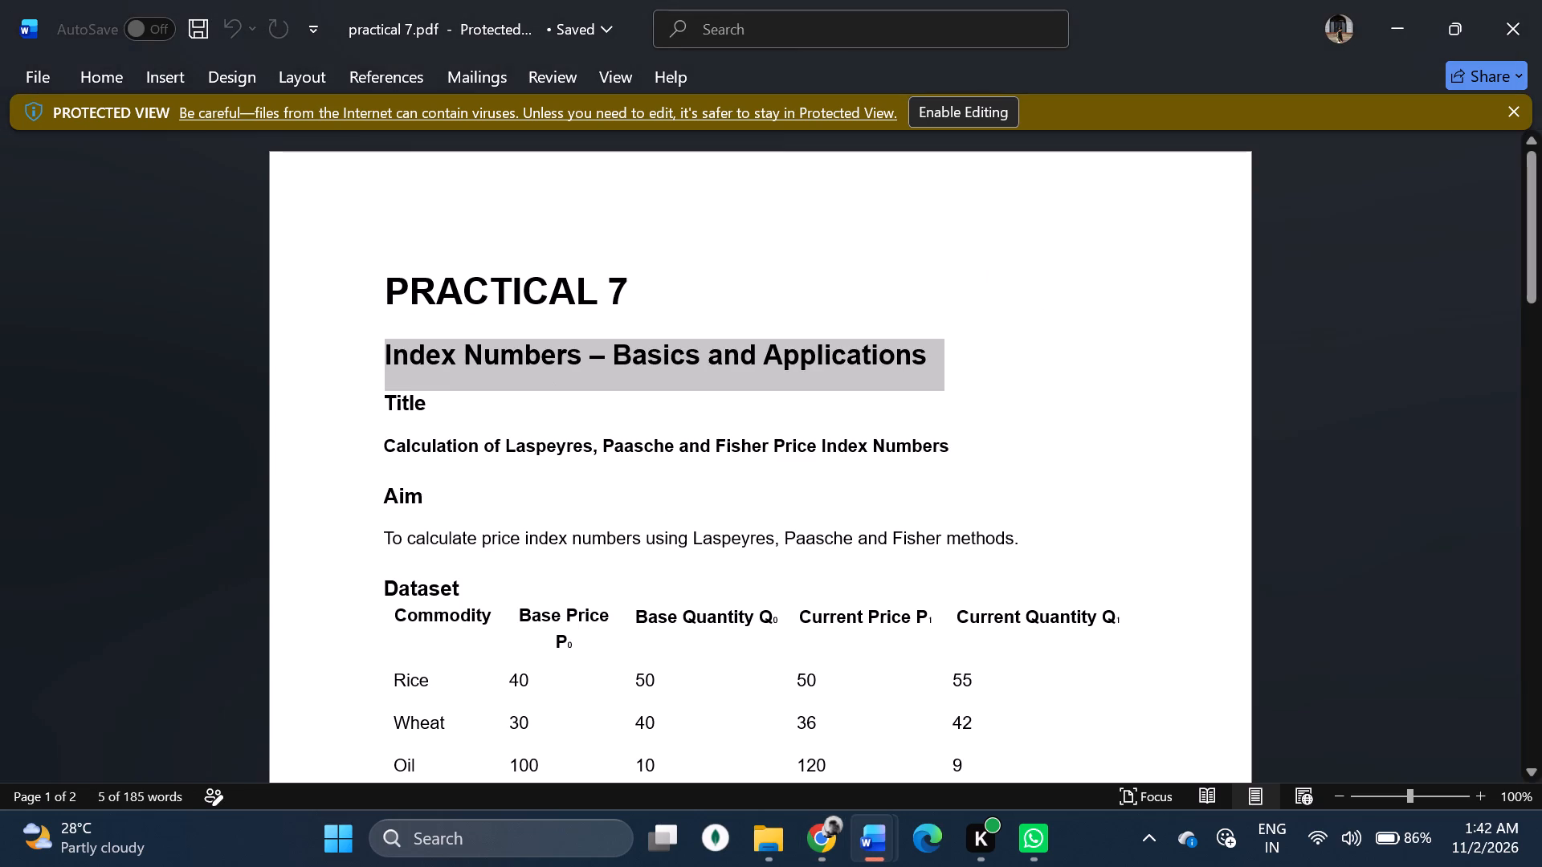
click(479, 501)
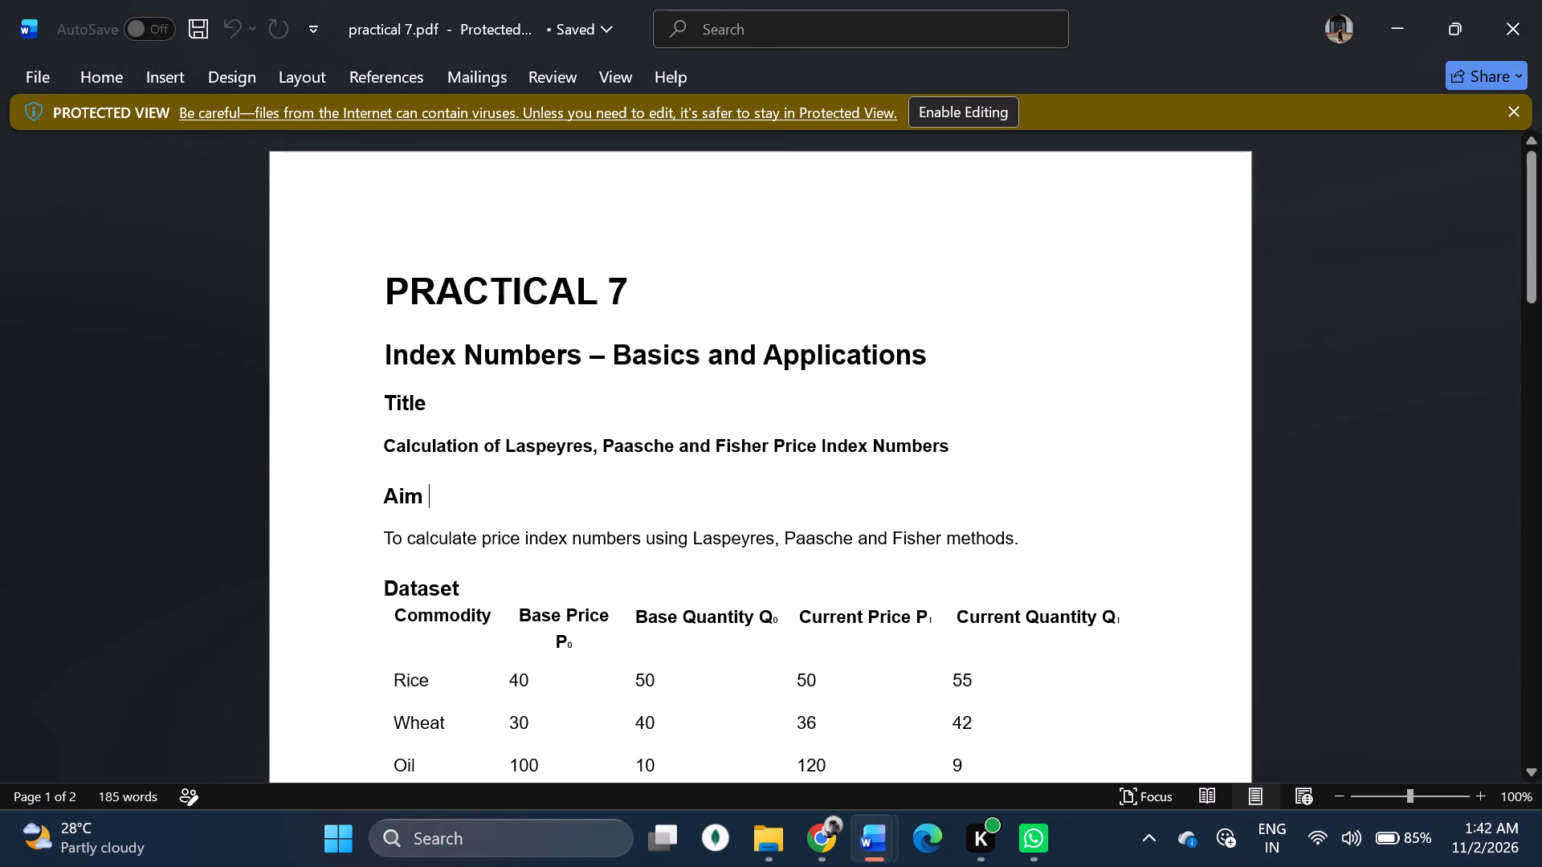
scroll(625, 462, down, 1)
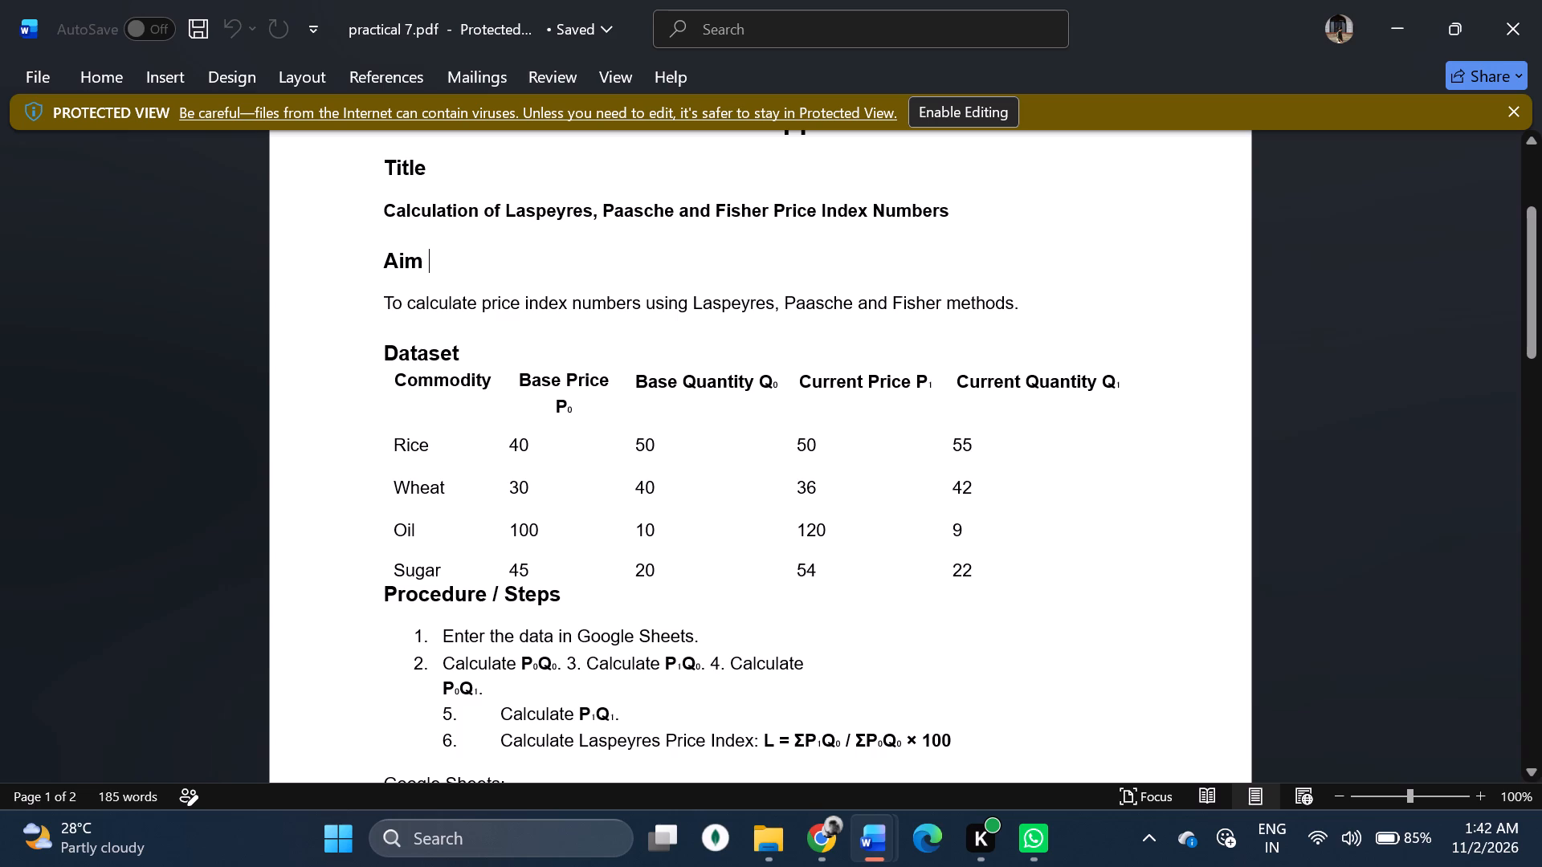
scroll(768, 544, down, 1)
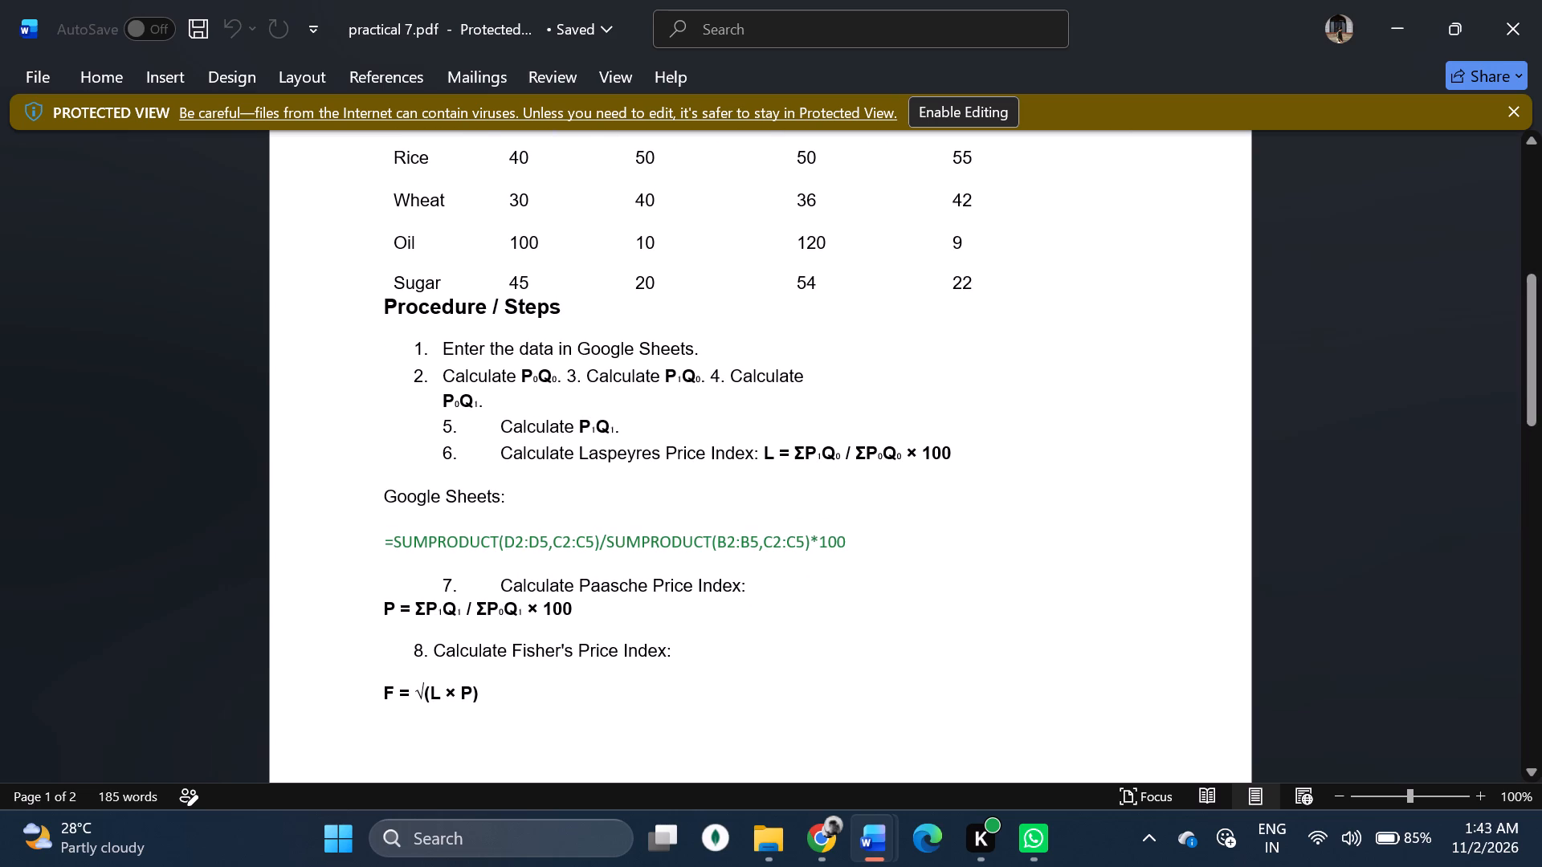
drag(755, 461, 946, 471)
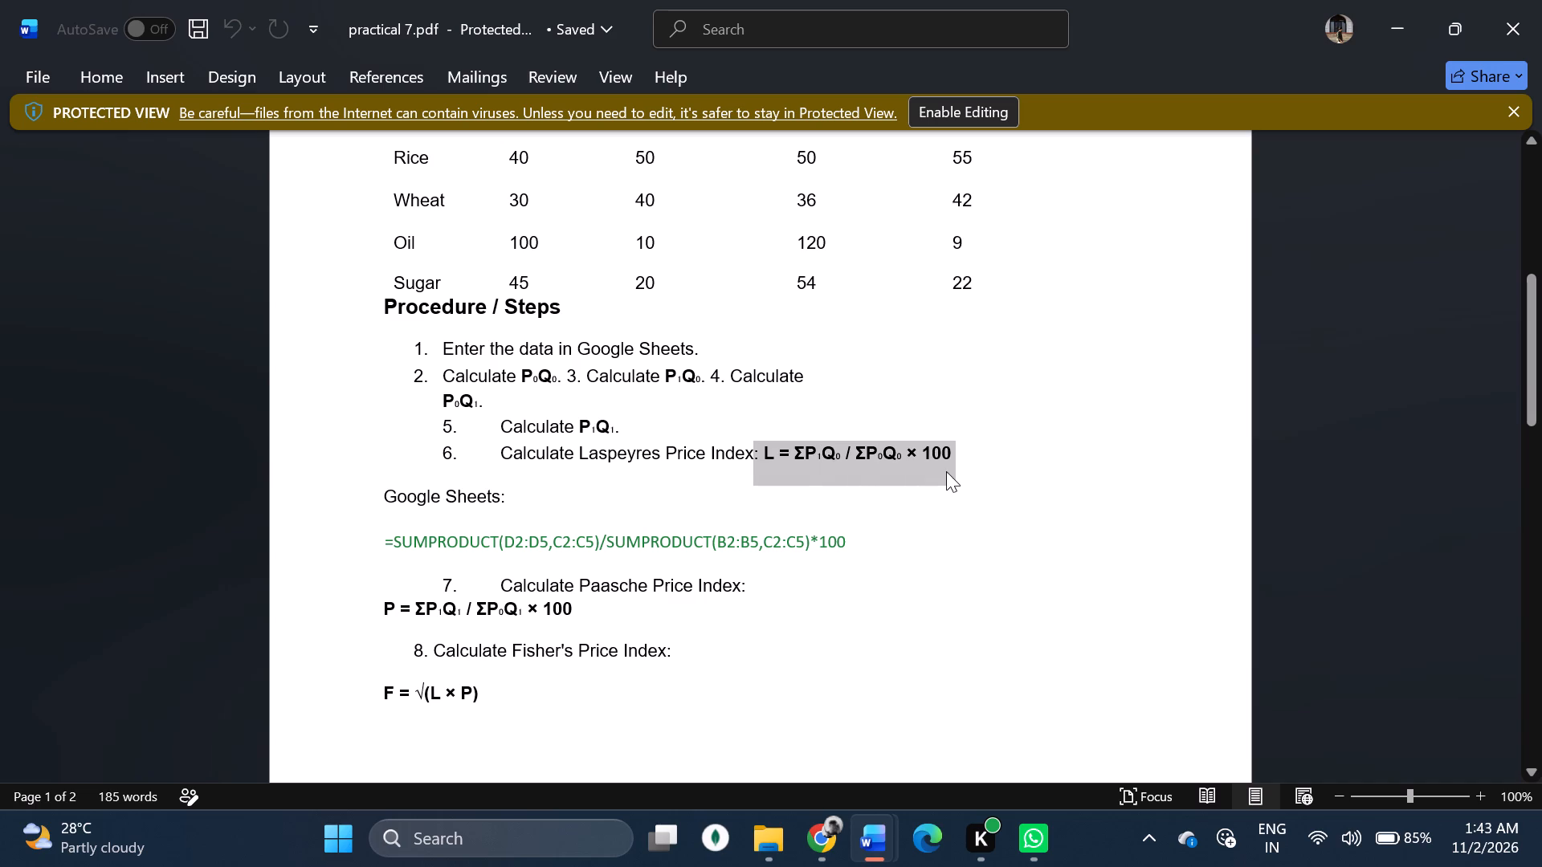
click(946, 471)
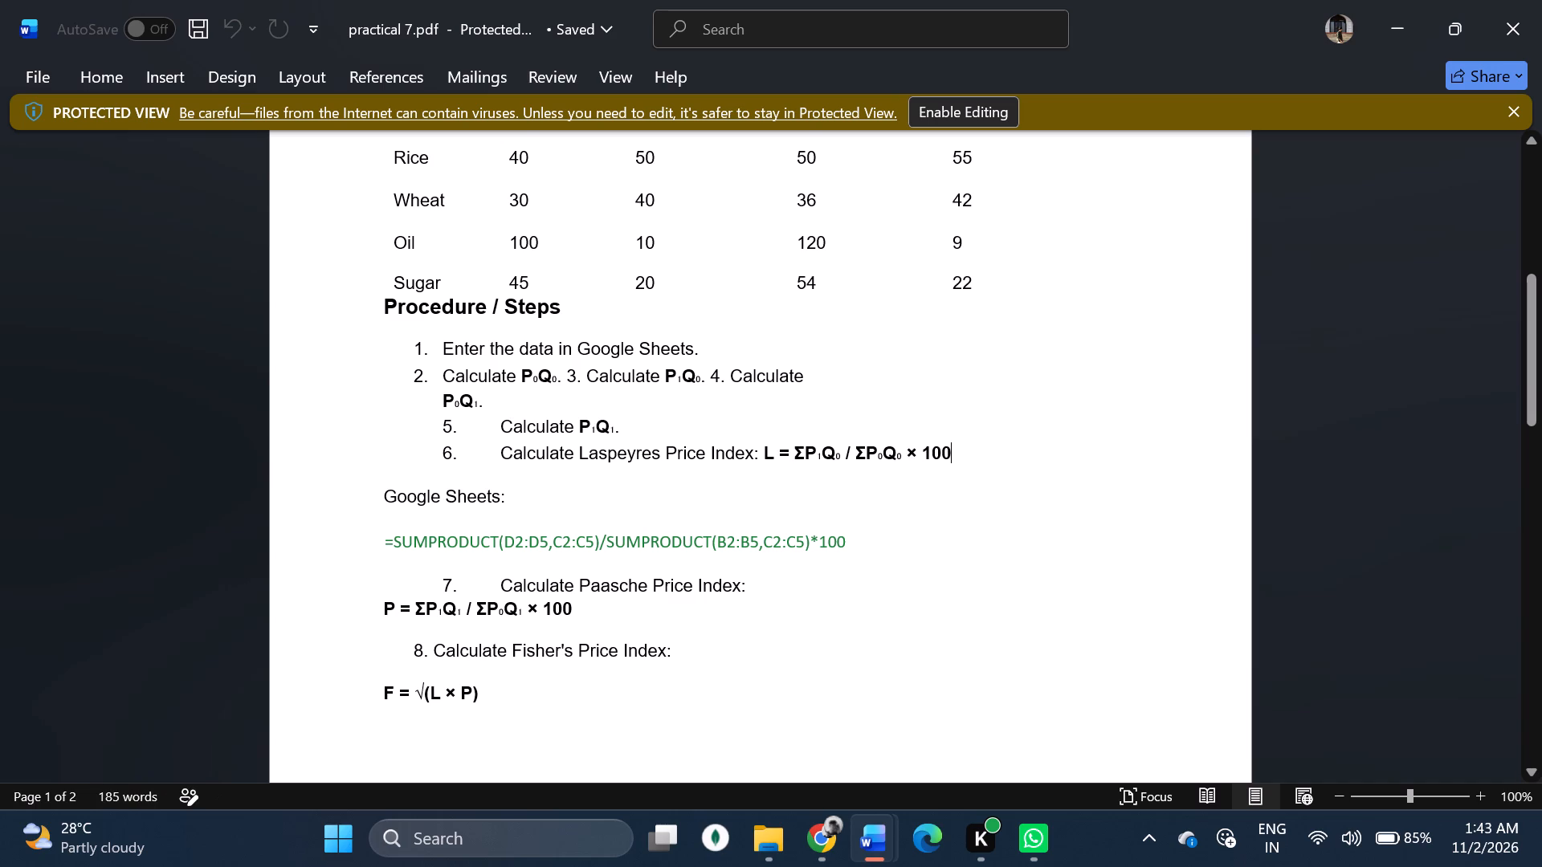
scroll(814, 510, down, 1)
drag(383, 417, 528, 421)
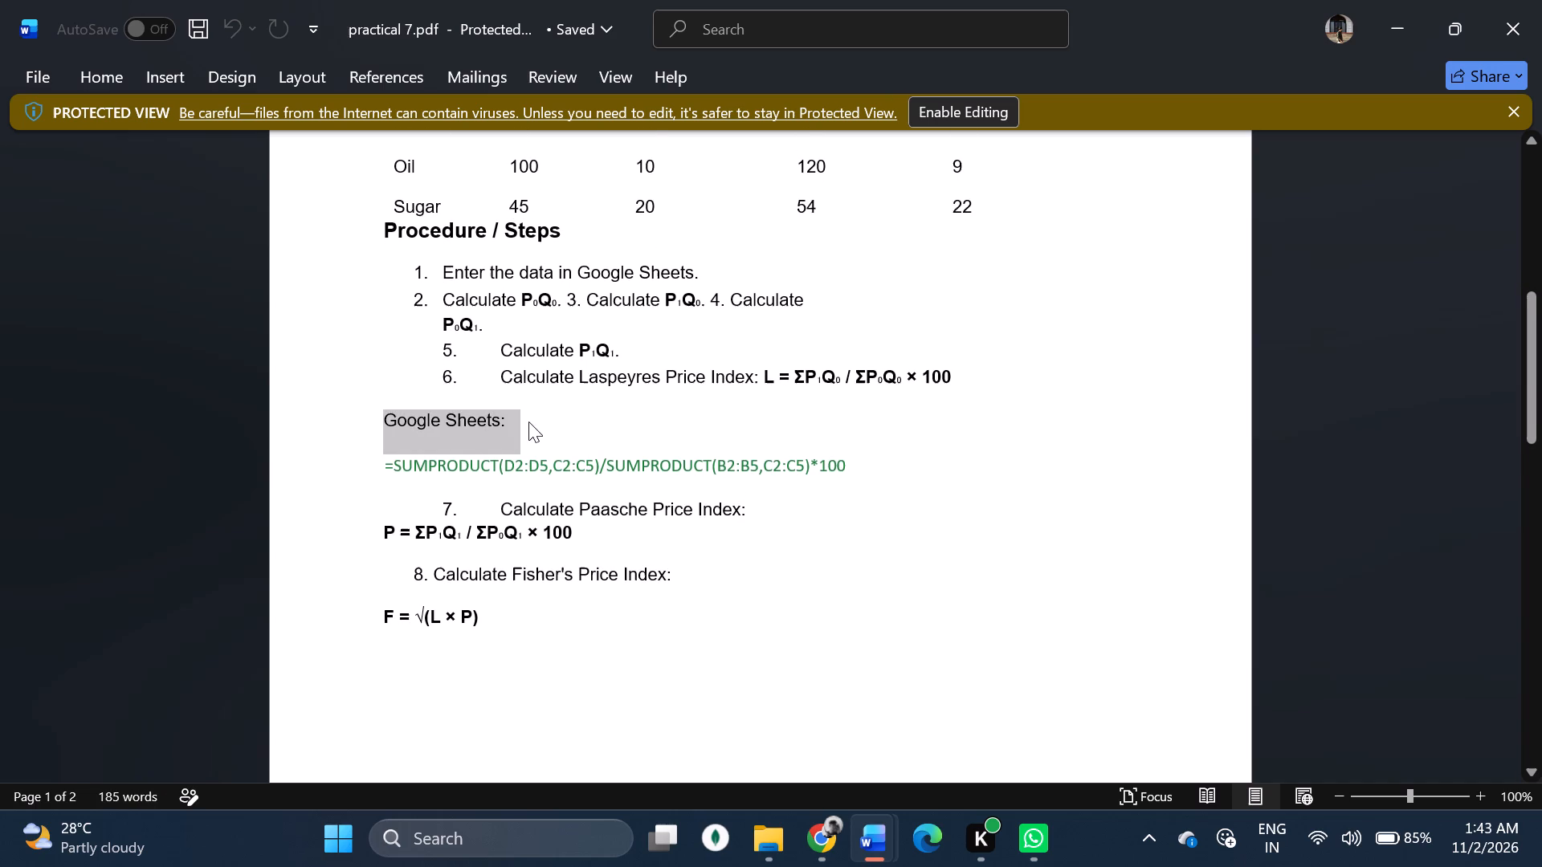
click(566, 427)
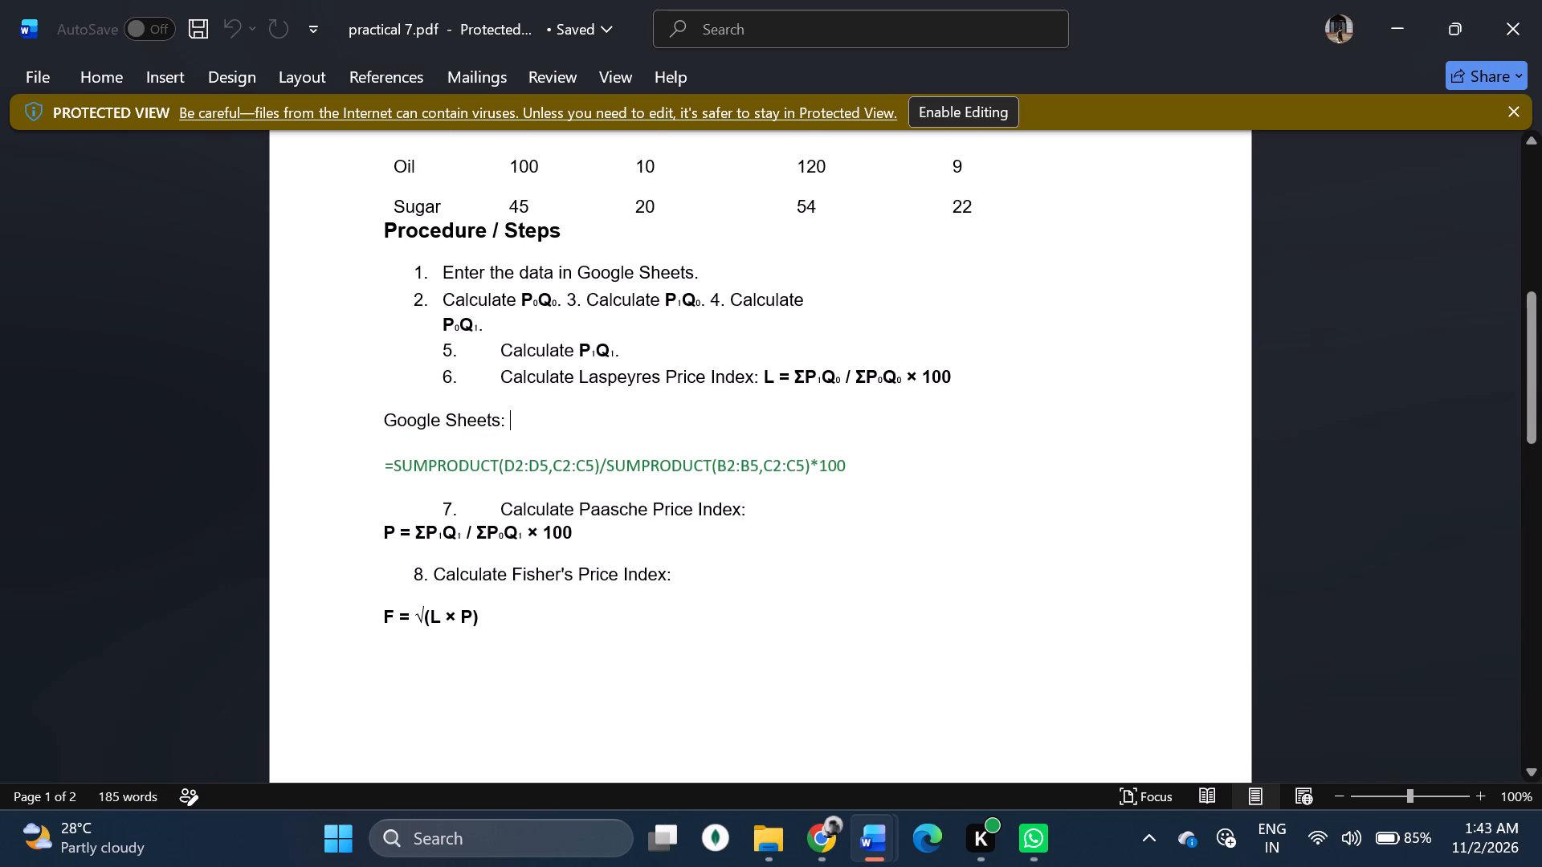
scroll(677, 490, down, 2)
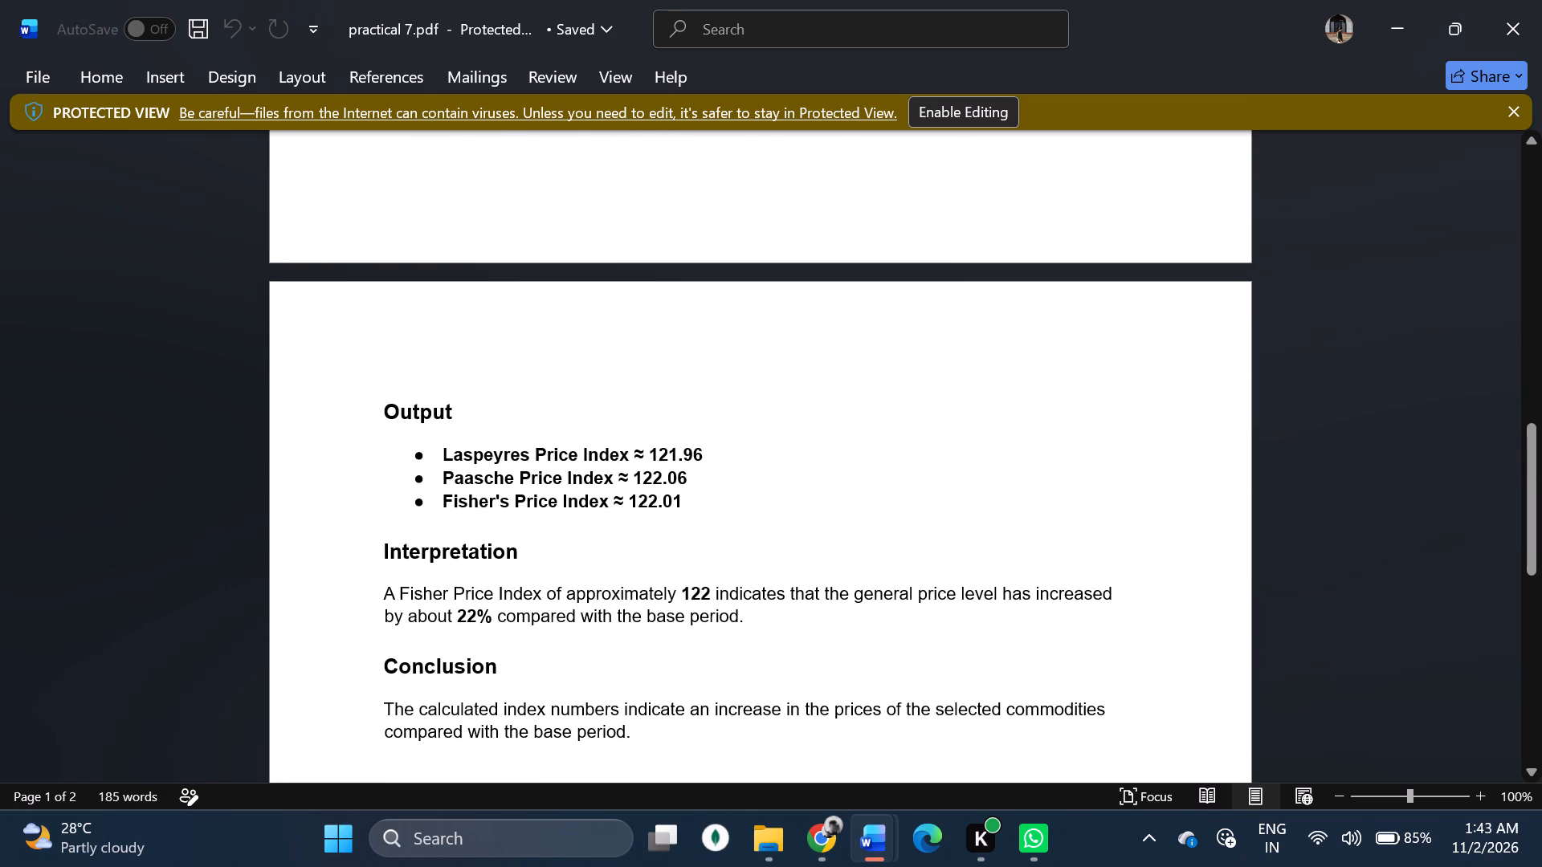
drag(708, 494, 377, 432)
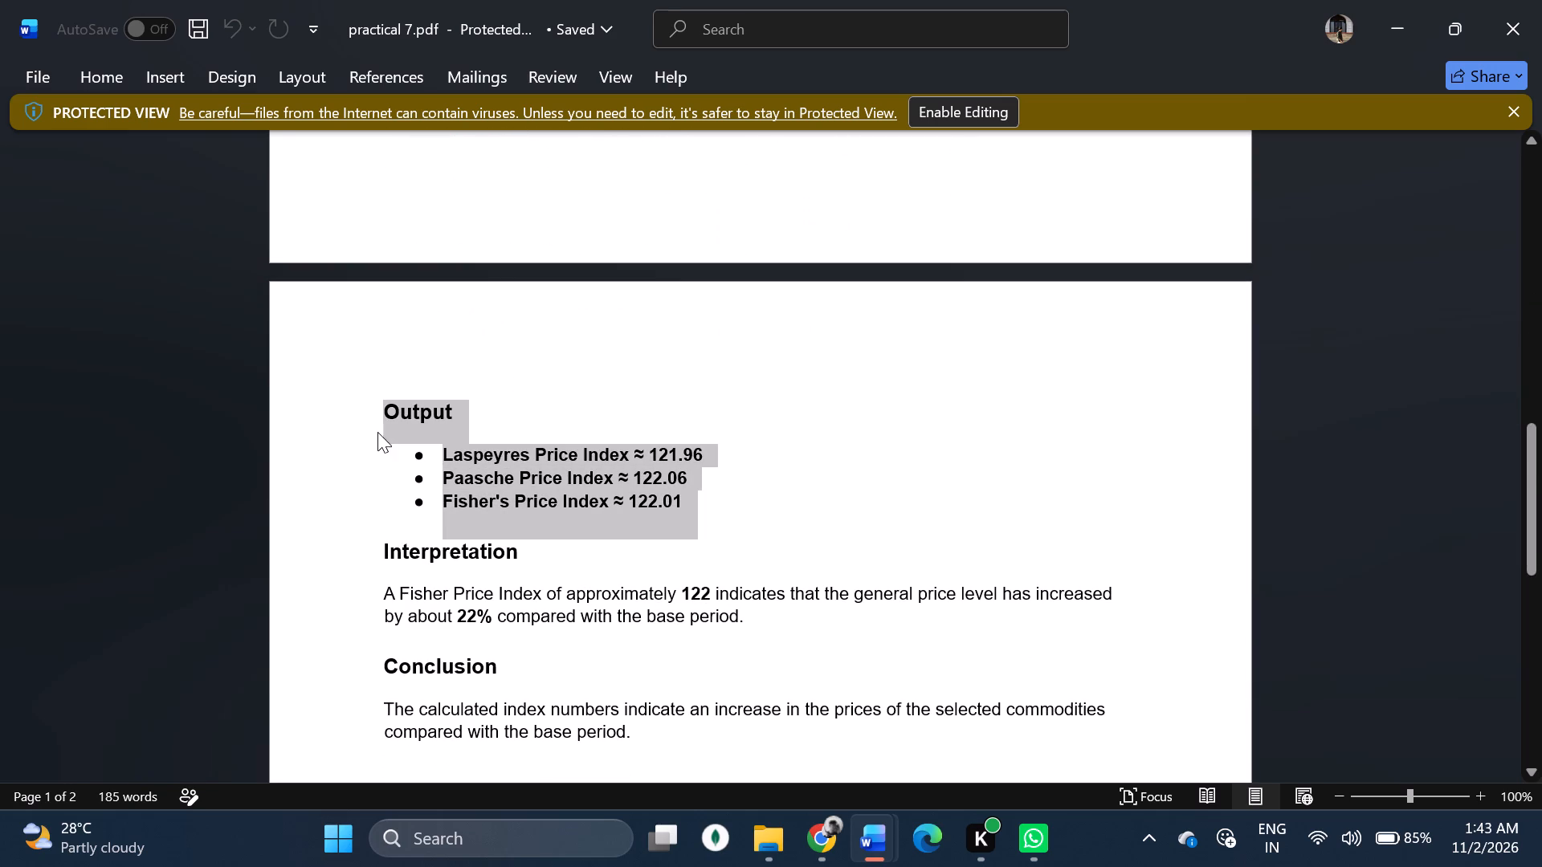
click(628, 395)
scroll(628, 395, down, 1)
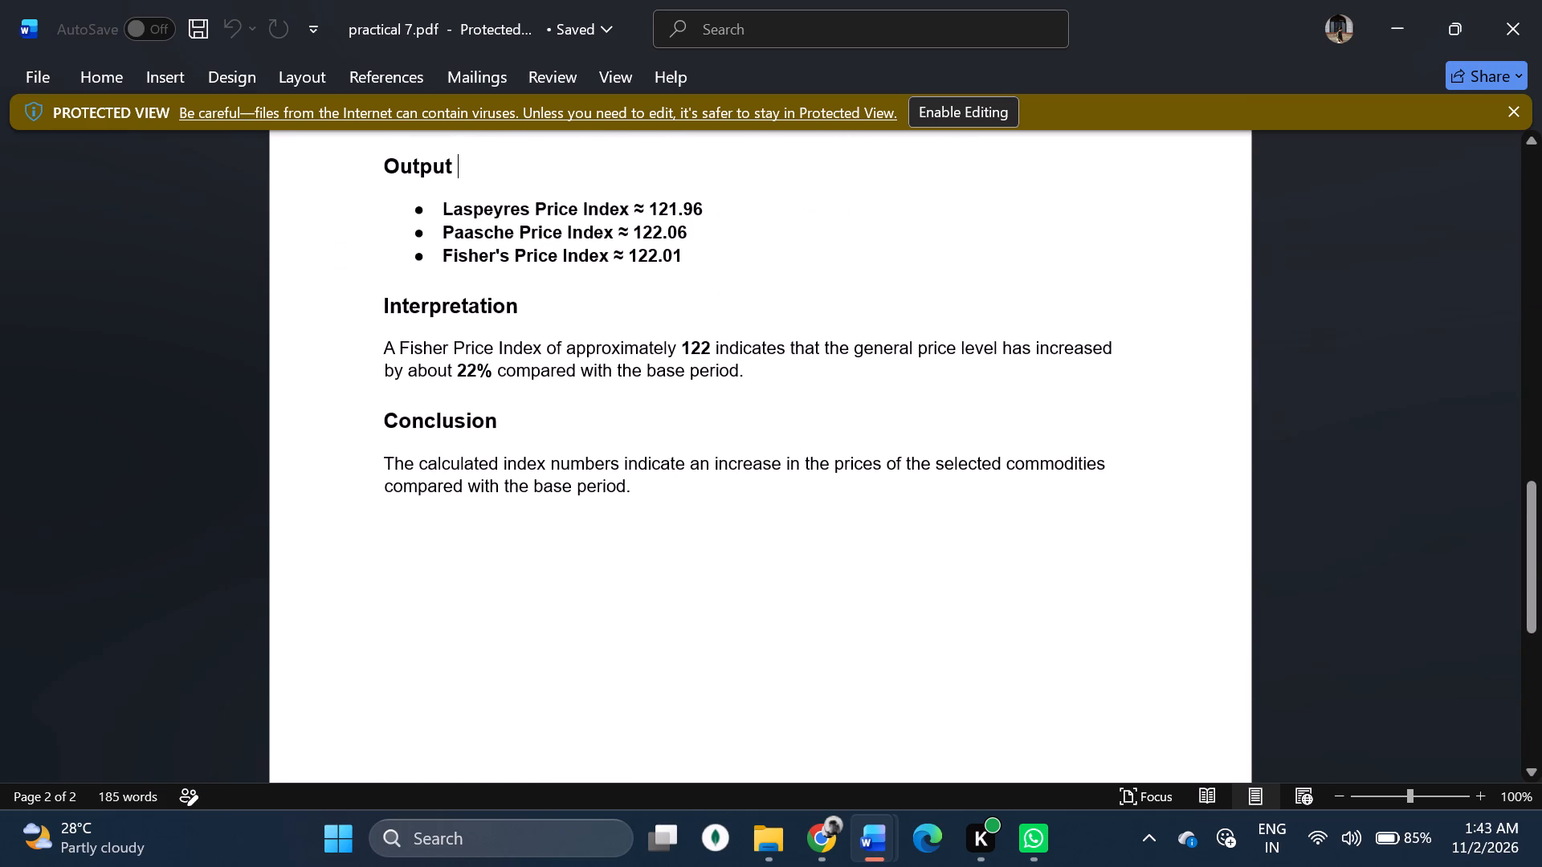
Review the Output, Interpretation and Conclusion of the practical 7 document, and look back over its commodity dataset.
drag(385, 415, 627, 494)
click(627, 494)
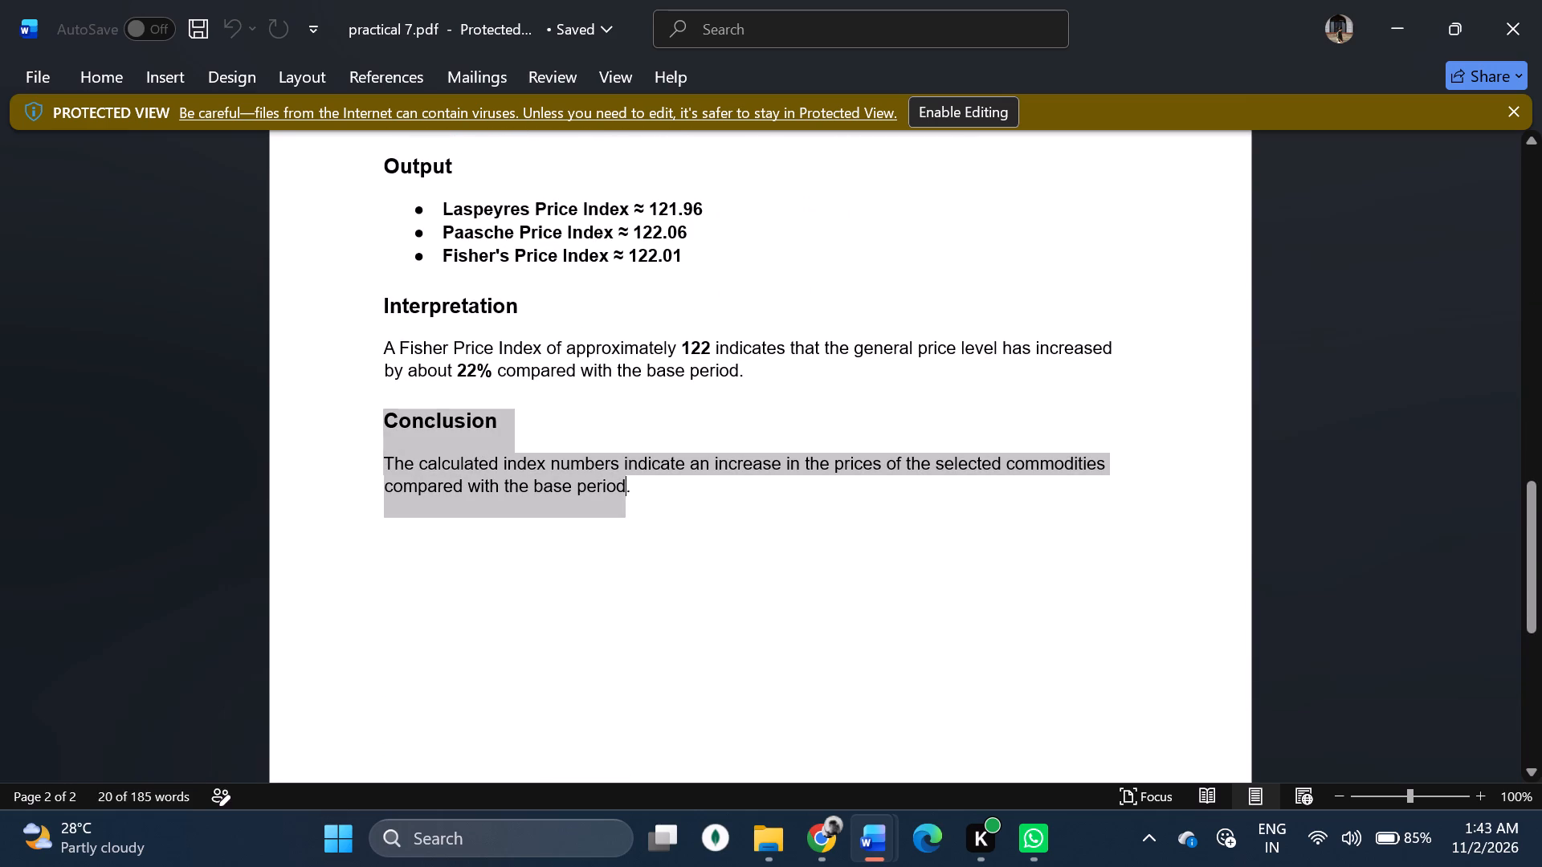
scroll(627, 494, down, 2)
scroll(627, 494, up, 5)
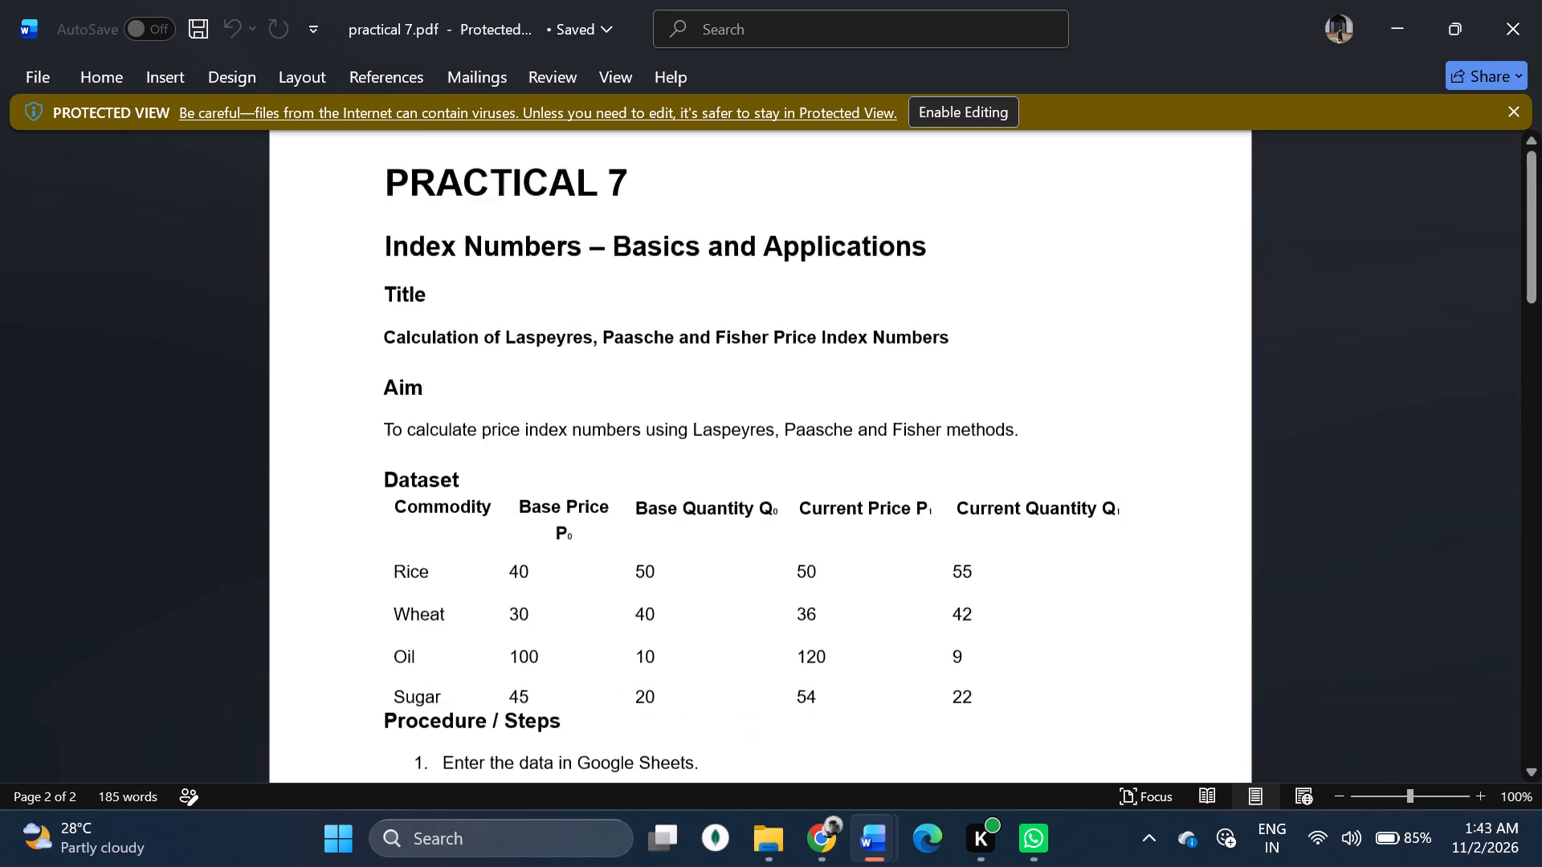
scroll(627, 494, up, 3)
scroll(627, 494, down, 4)
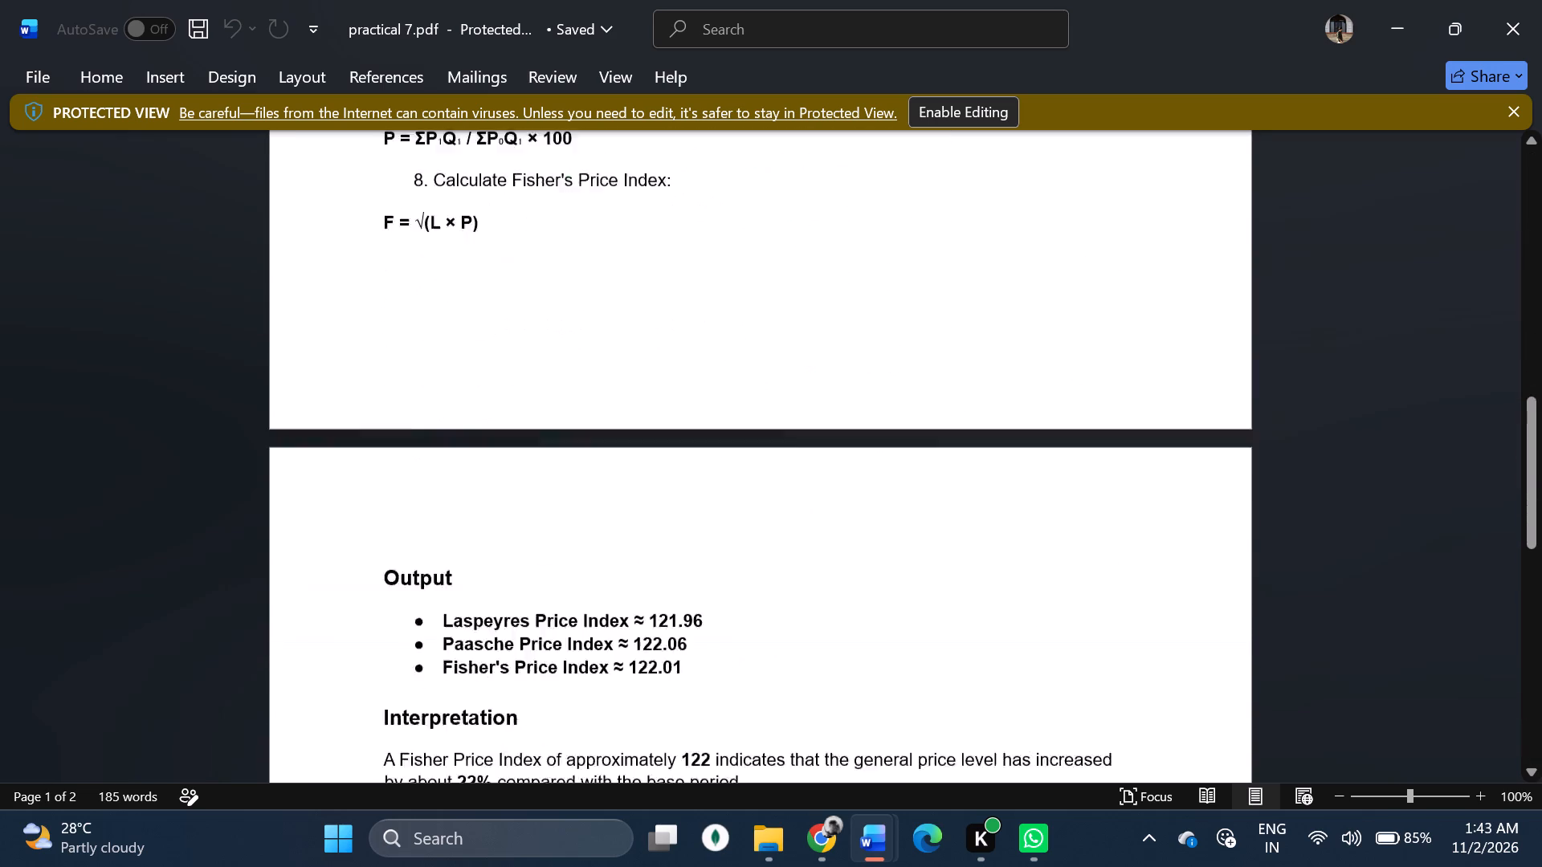
scroll(627, 494, down, 1)
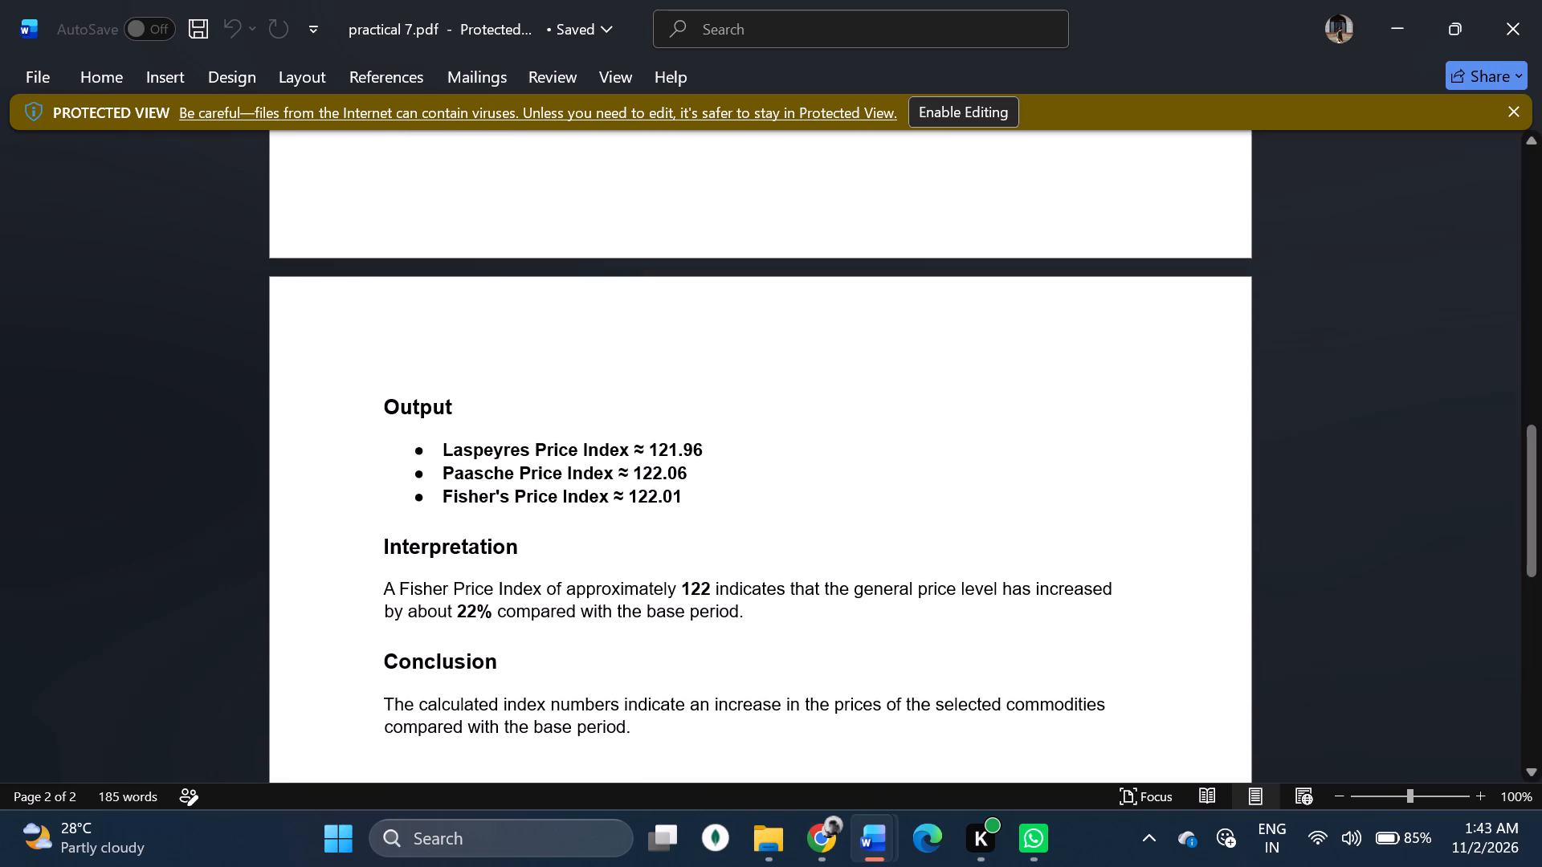
scroll(712, 504, up, 5)
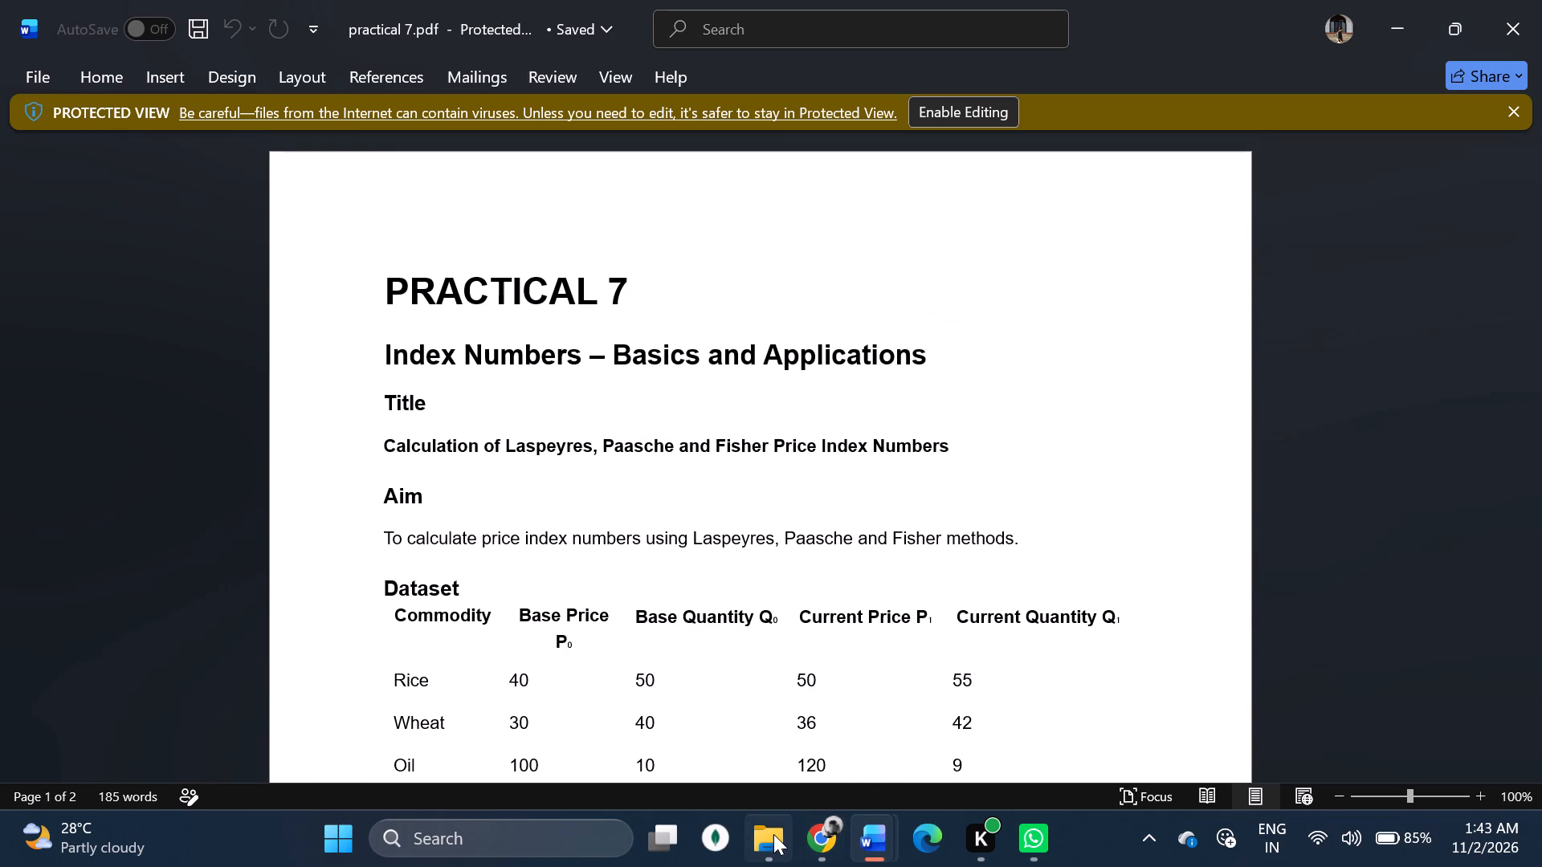
Open practical 8.pdf from the Downloads folder in Microsoft Edge.
click(773, 834)
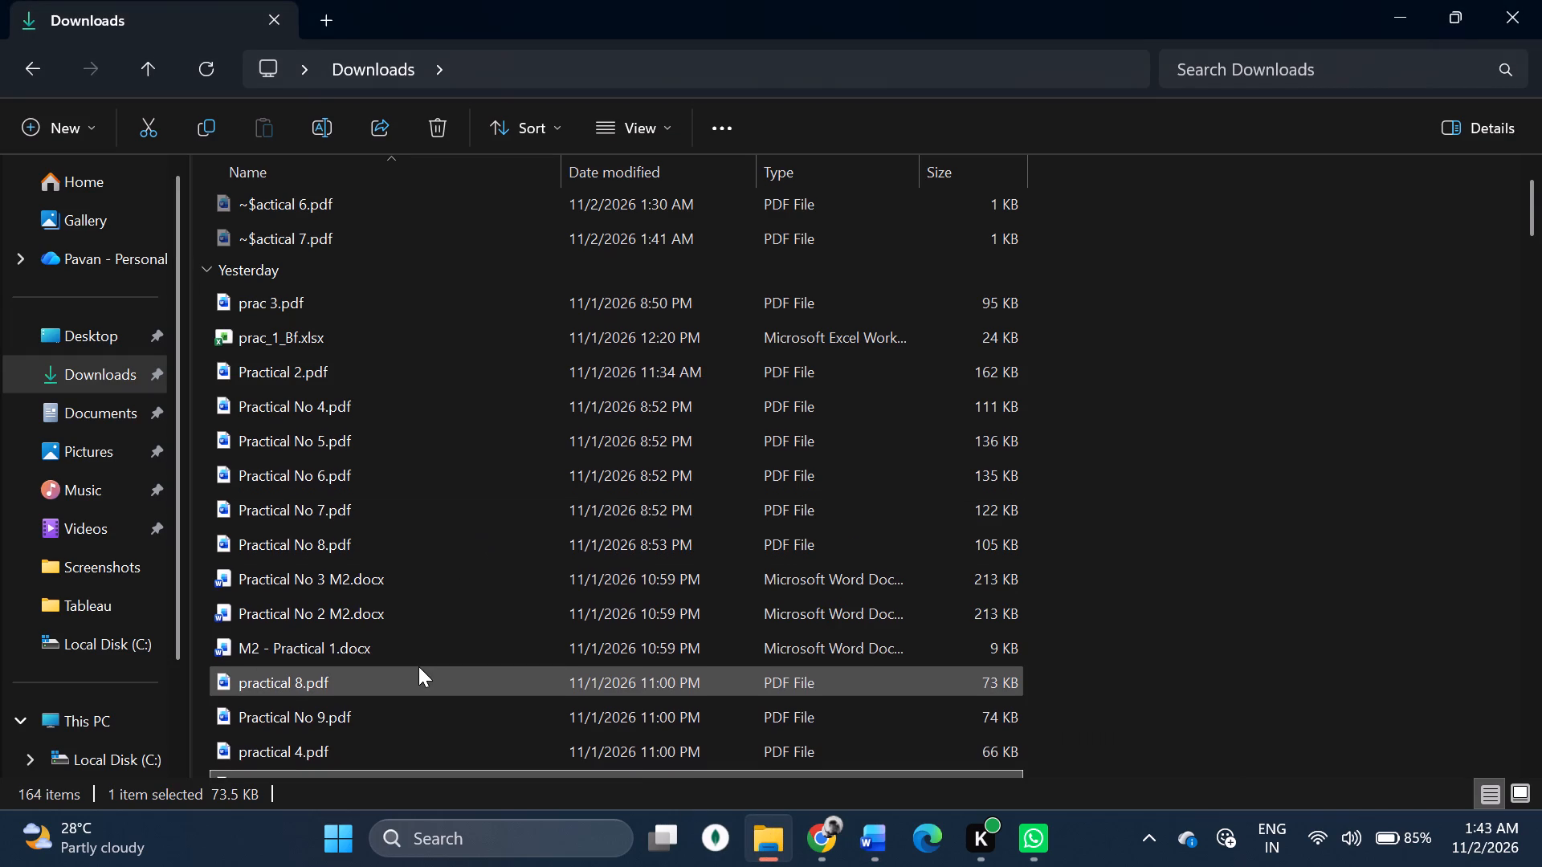
scroll(418, 666, down, 1)
scroll(434, 584, down, 1)
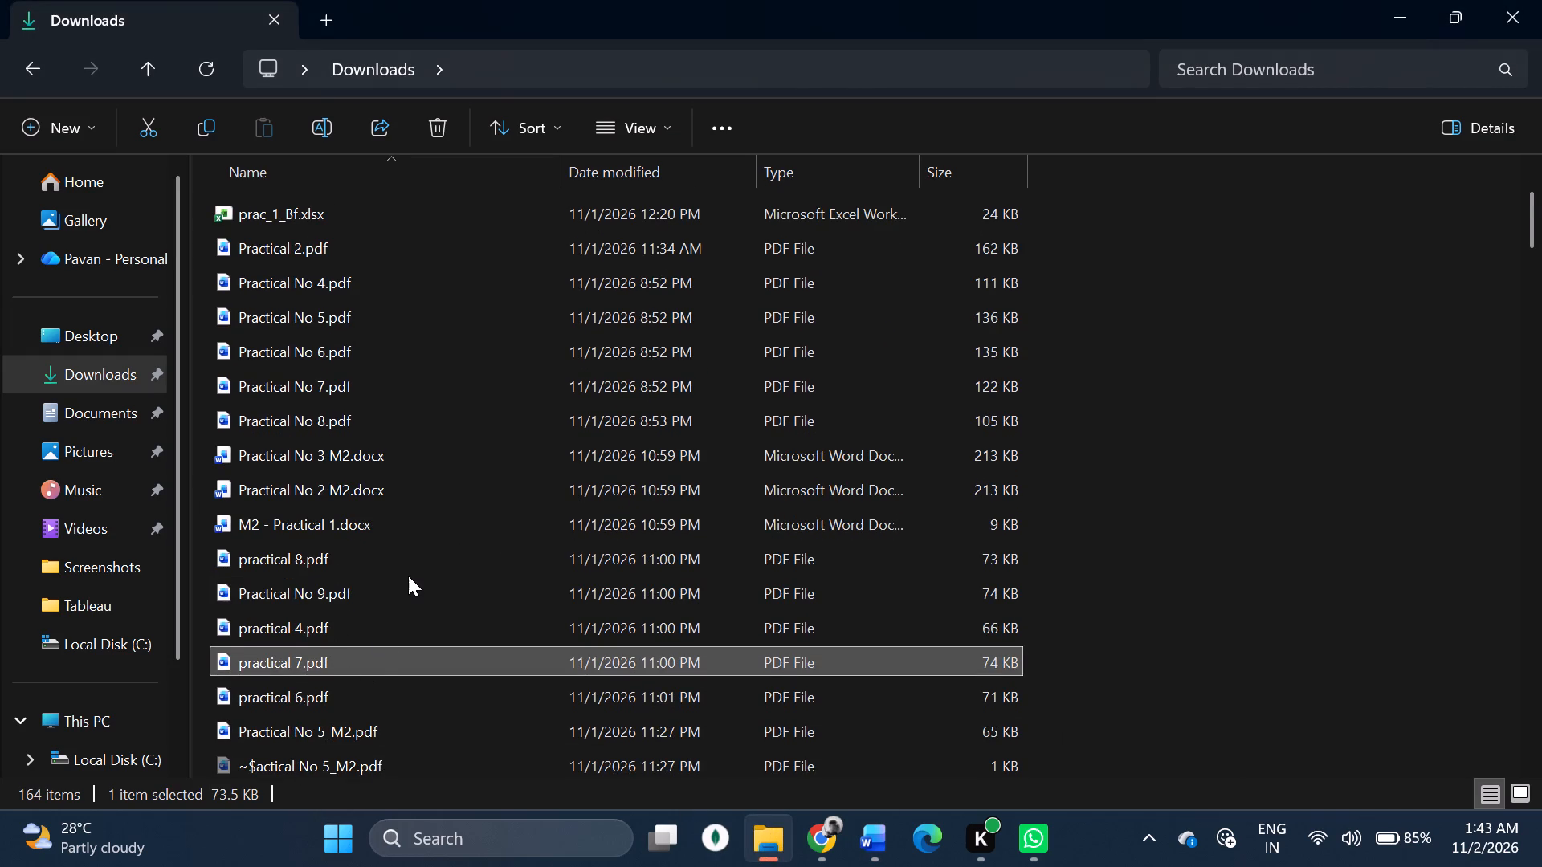
click(459, 537)
click(413, 553)
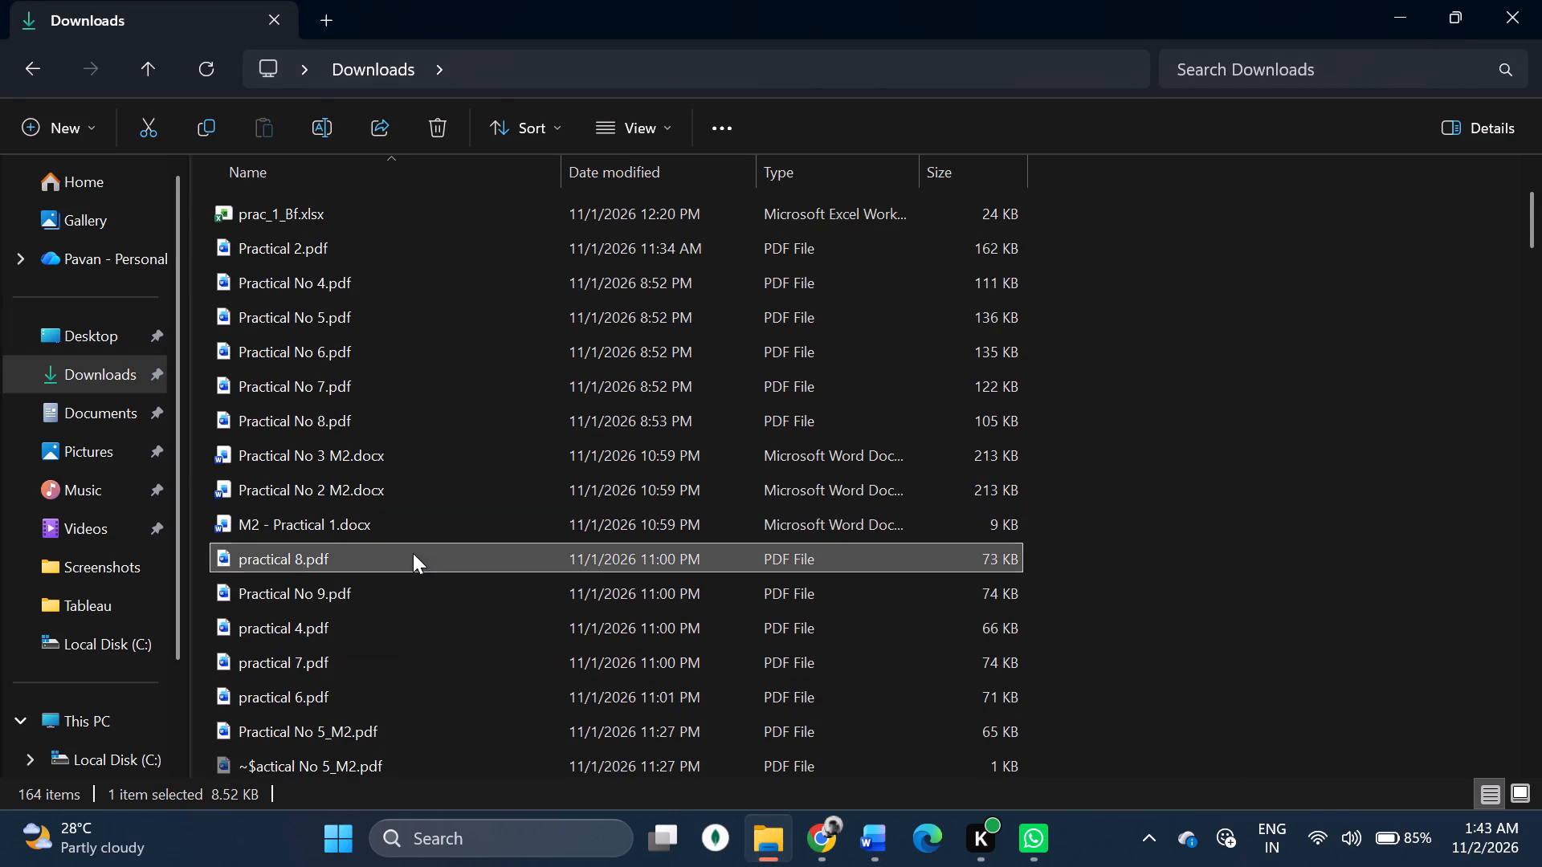
right_click(413, 553)
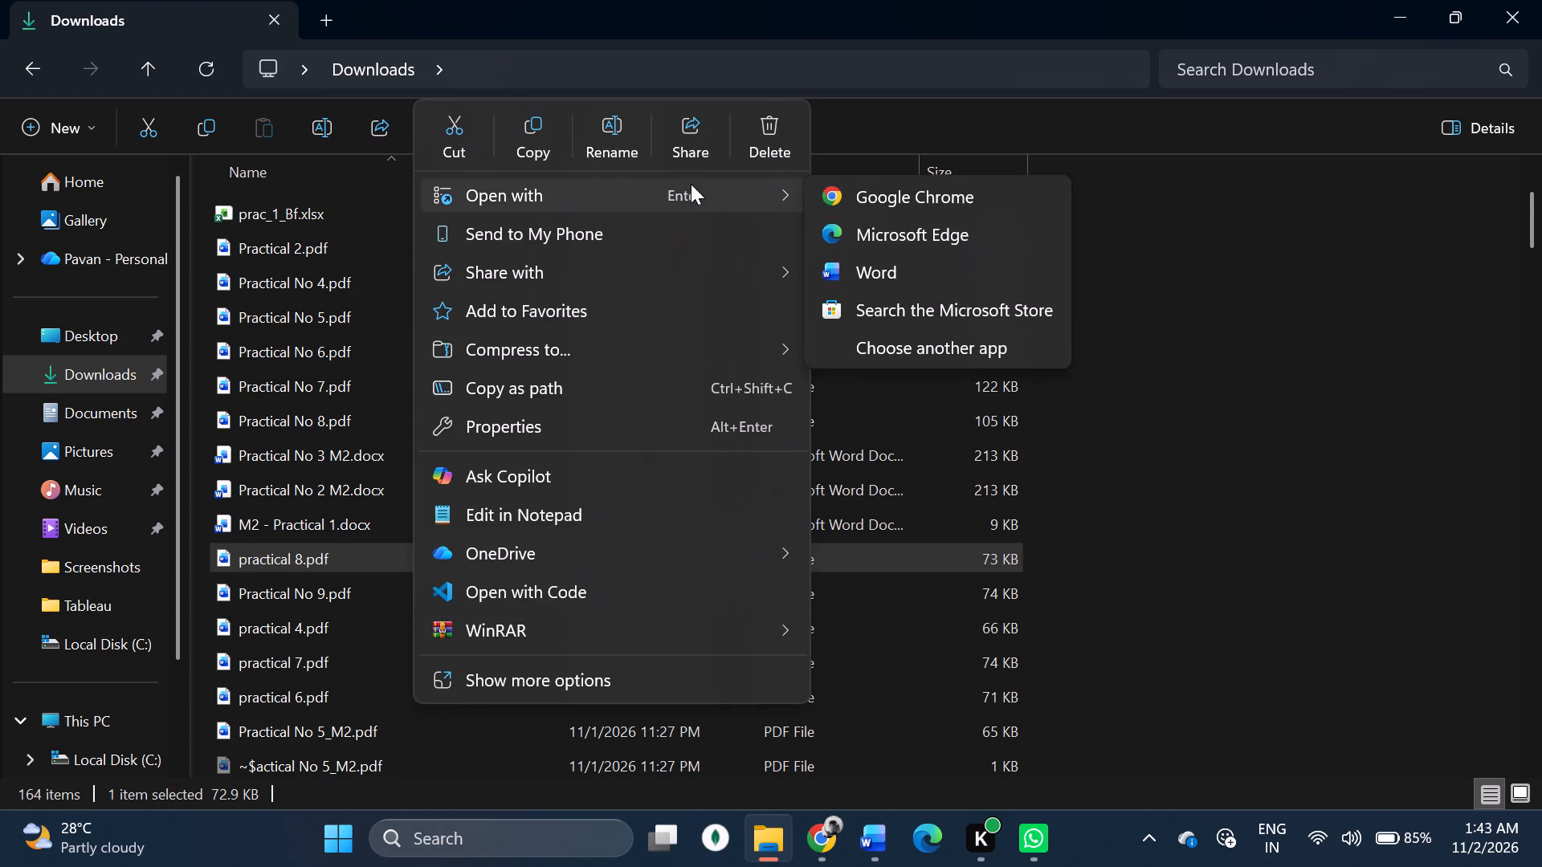
click(832, 230)
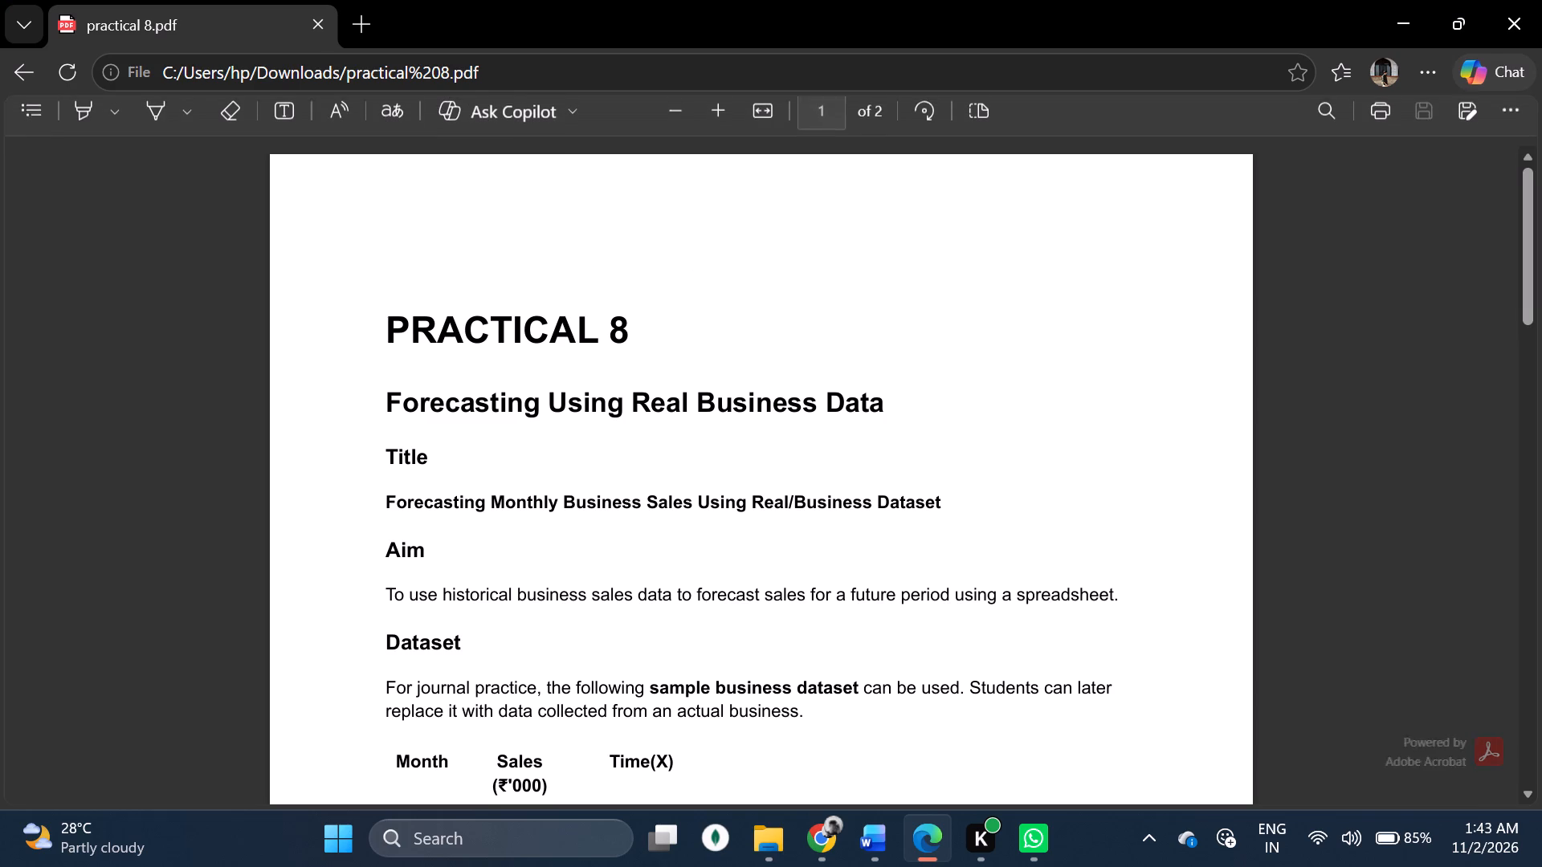
Read the title, aim and monthly sales dataset of Practical 8, Forecasting Using Real Business Data.
scroll(646, 354, down, 1)
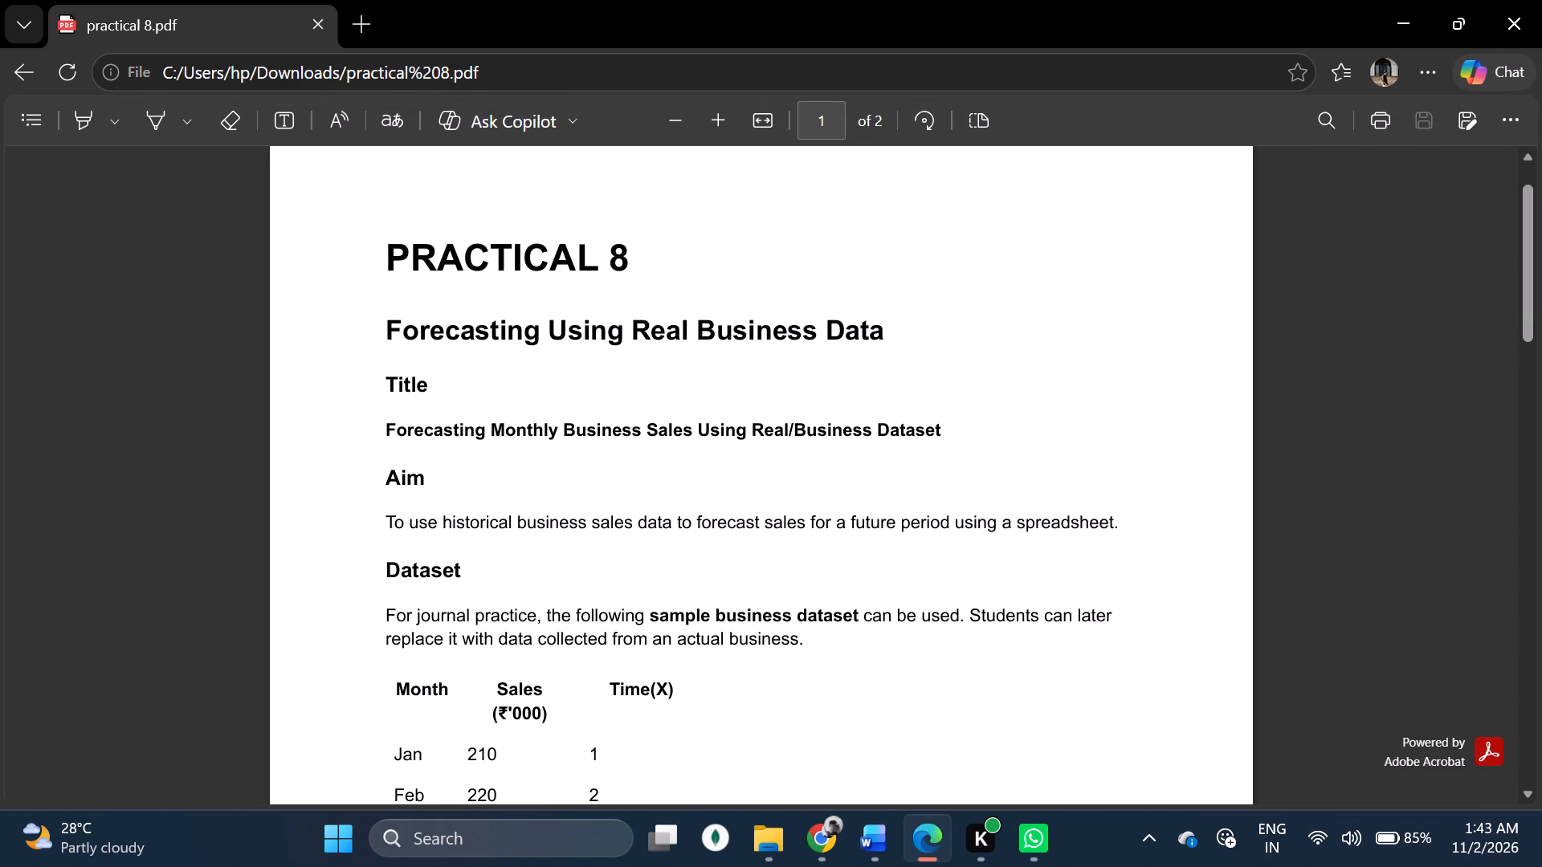
drag(381, 453, 626, 454)
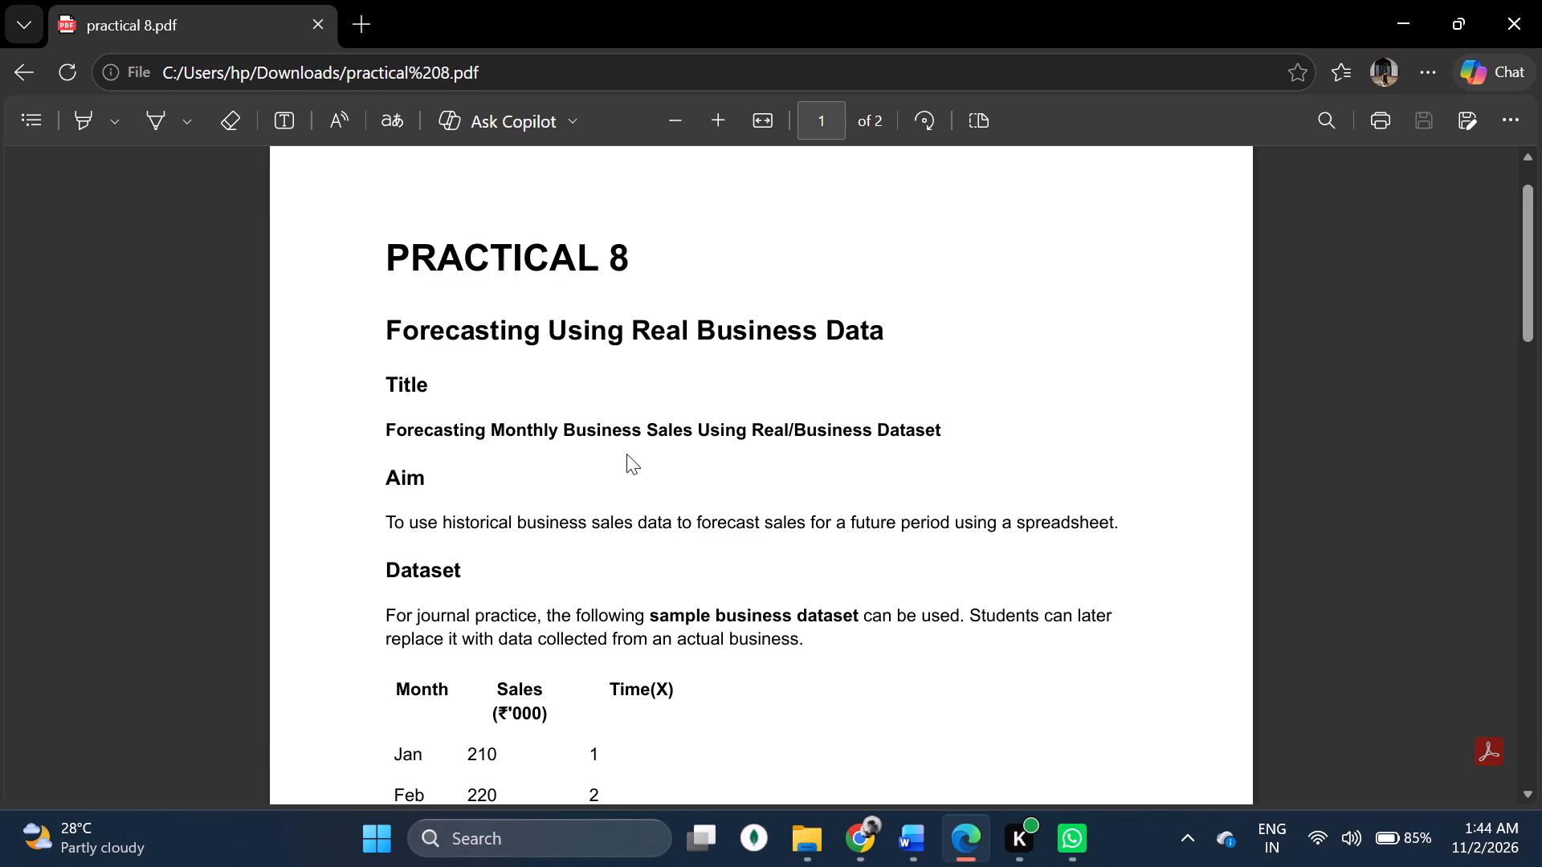
scroll(626, 454, down, 1)
scroll(755, 543, down, 2)
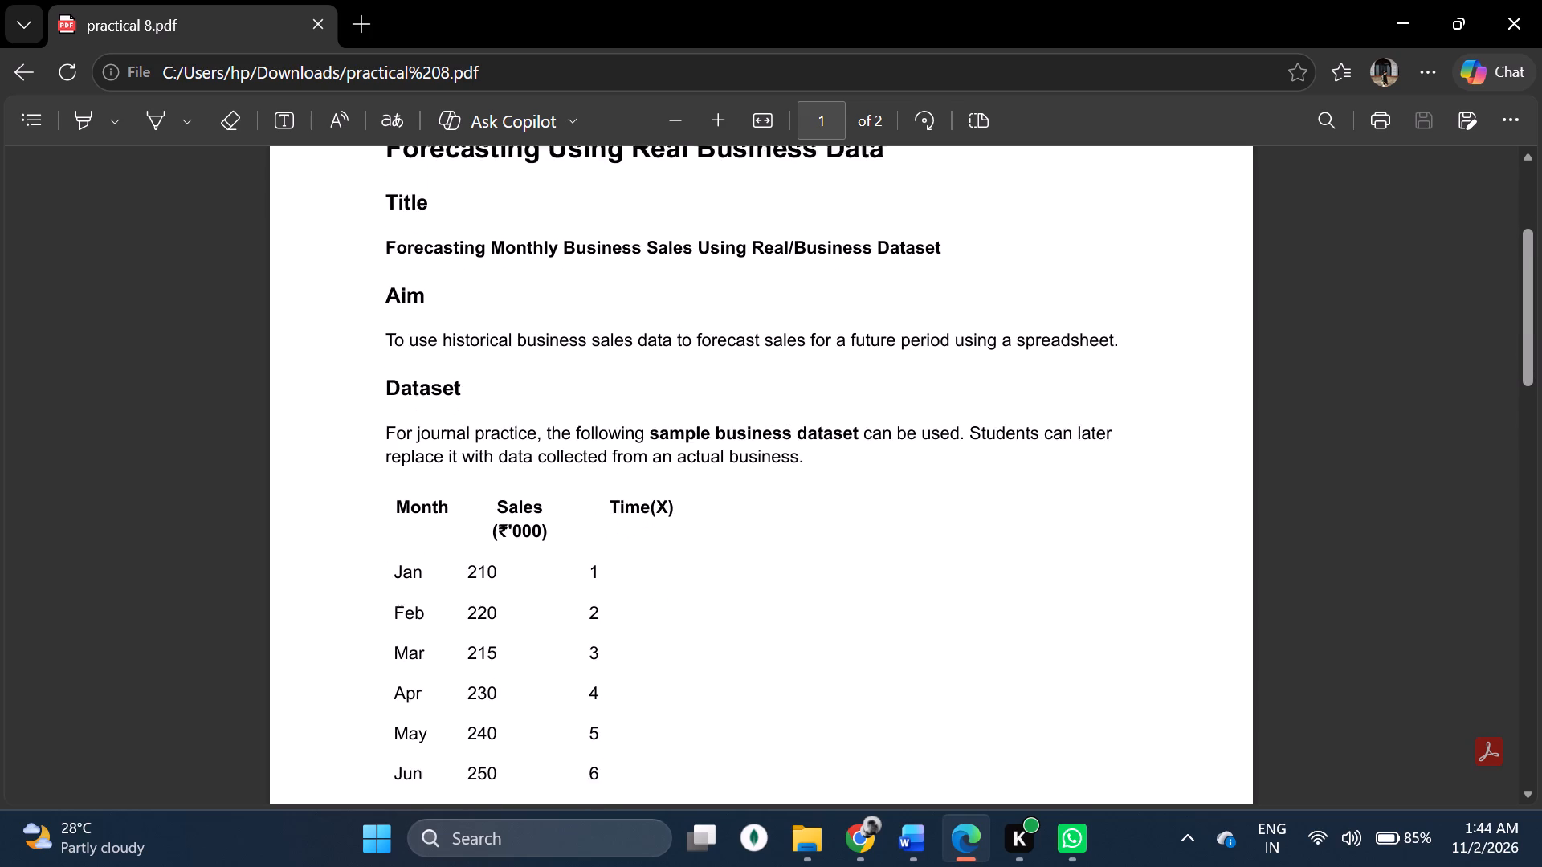
scroll(755, 543, down, 3)
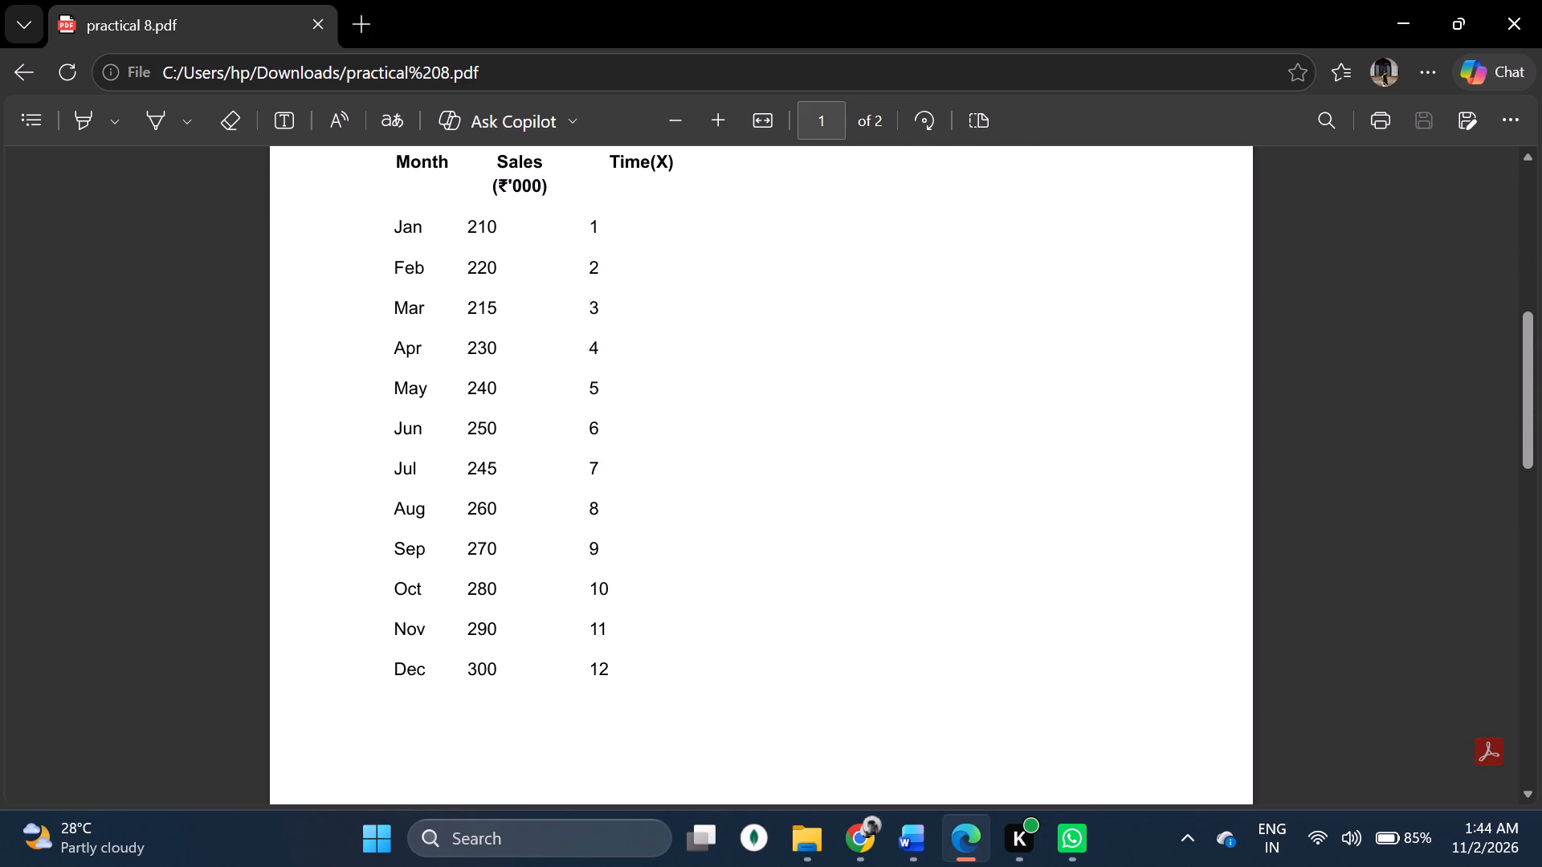
Examine Practical 8's procedure, including the line chart instructions and the SLOPE, INTERCEPT and FORECAST.LINEAR formulas, plus its Output and Conclusion.
scroll(755, 543, down, 2)
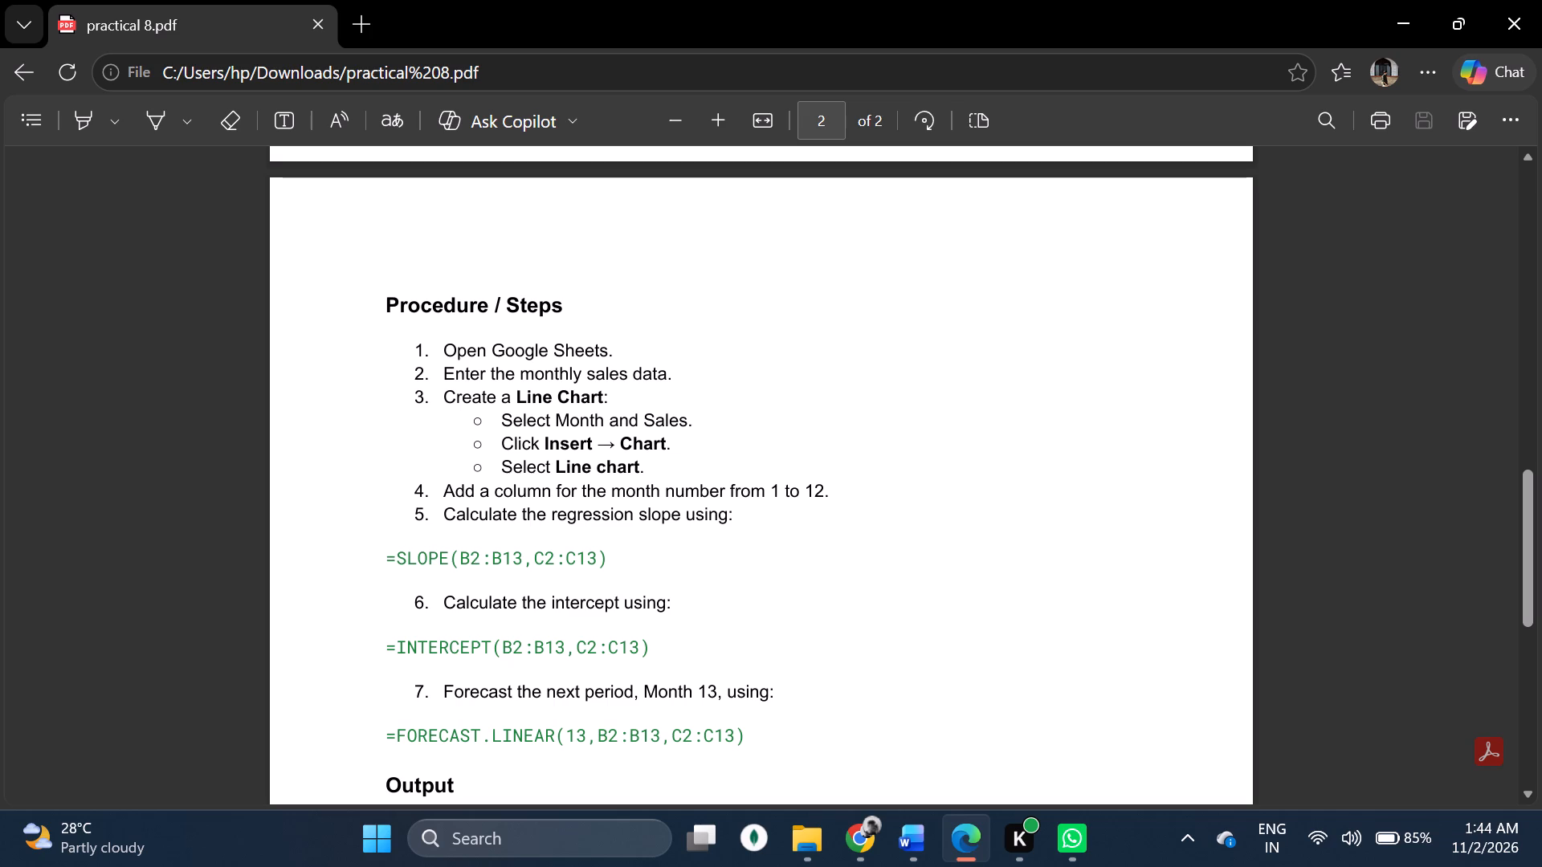
drag(681, 423, 510, 422)
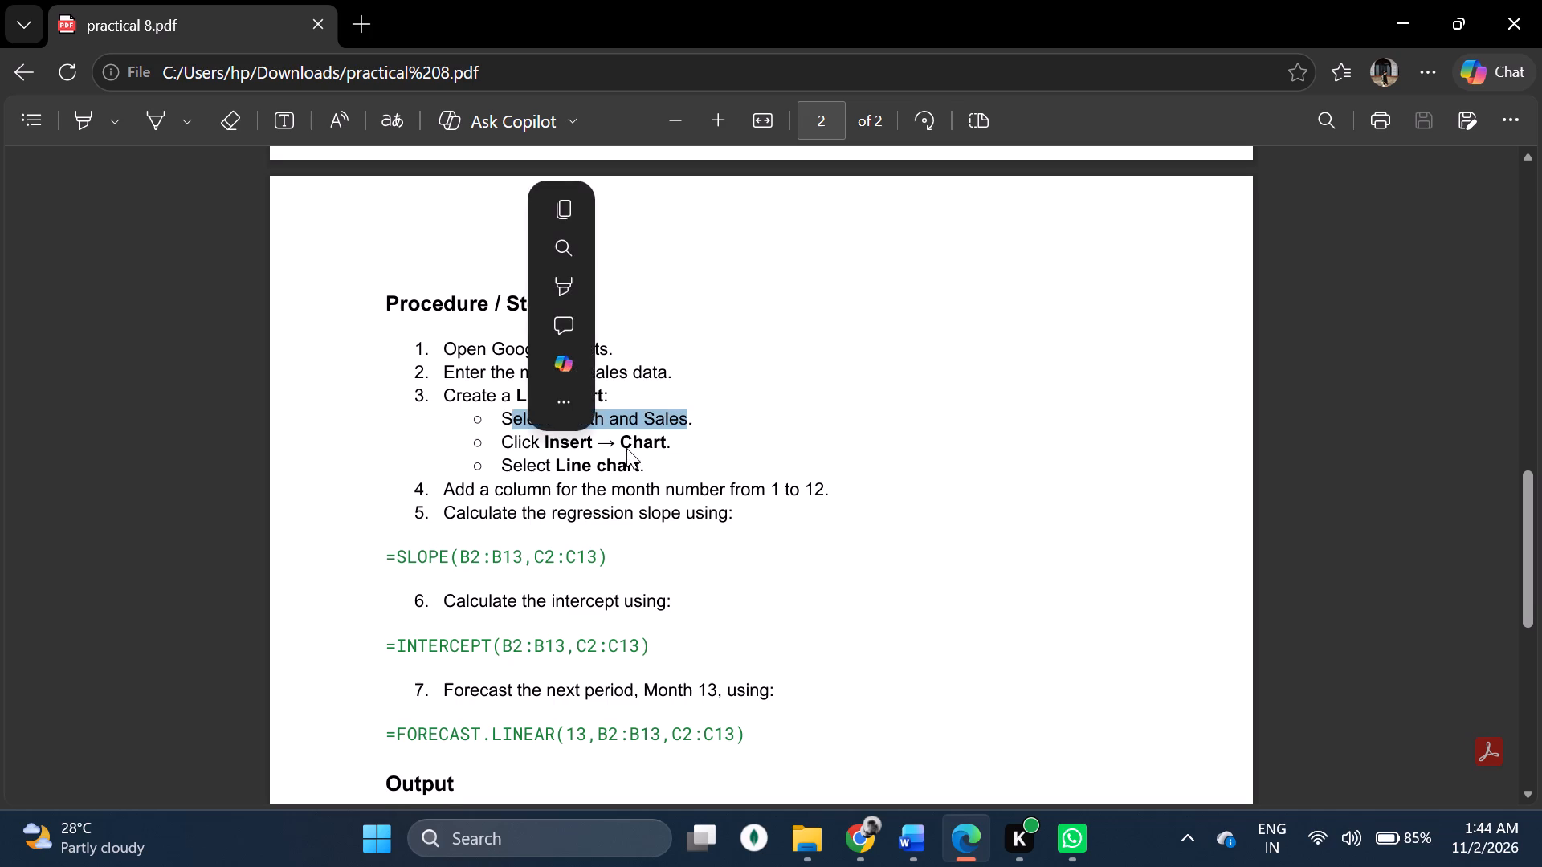
click(626, 448)
drag(656, 467, 514, 462)
click(654, 486)
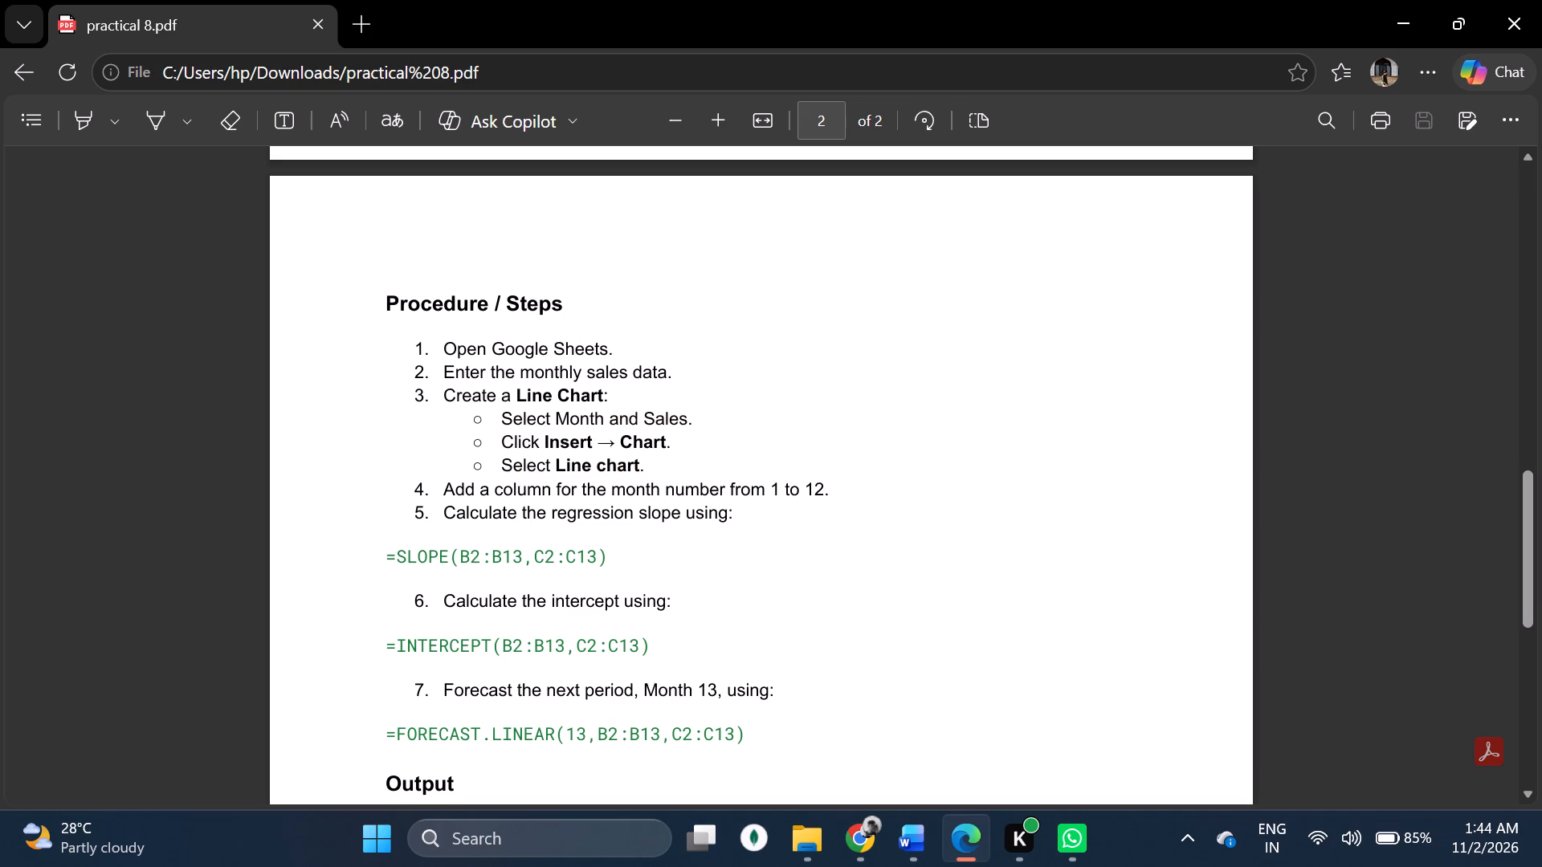
drag(431, 494, 940, 509)
click(940, 509)
drag(451, 519, 734, 517)
click(679, 552)
scroll(677, 805, down, 1)
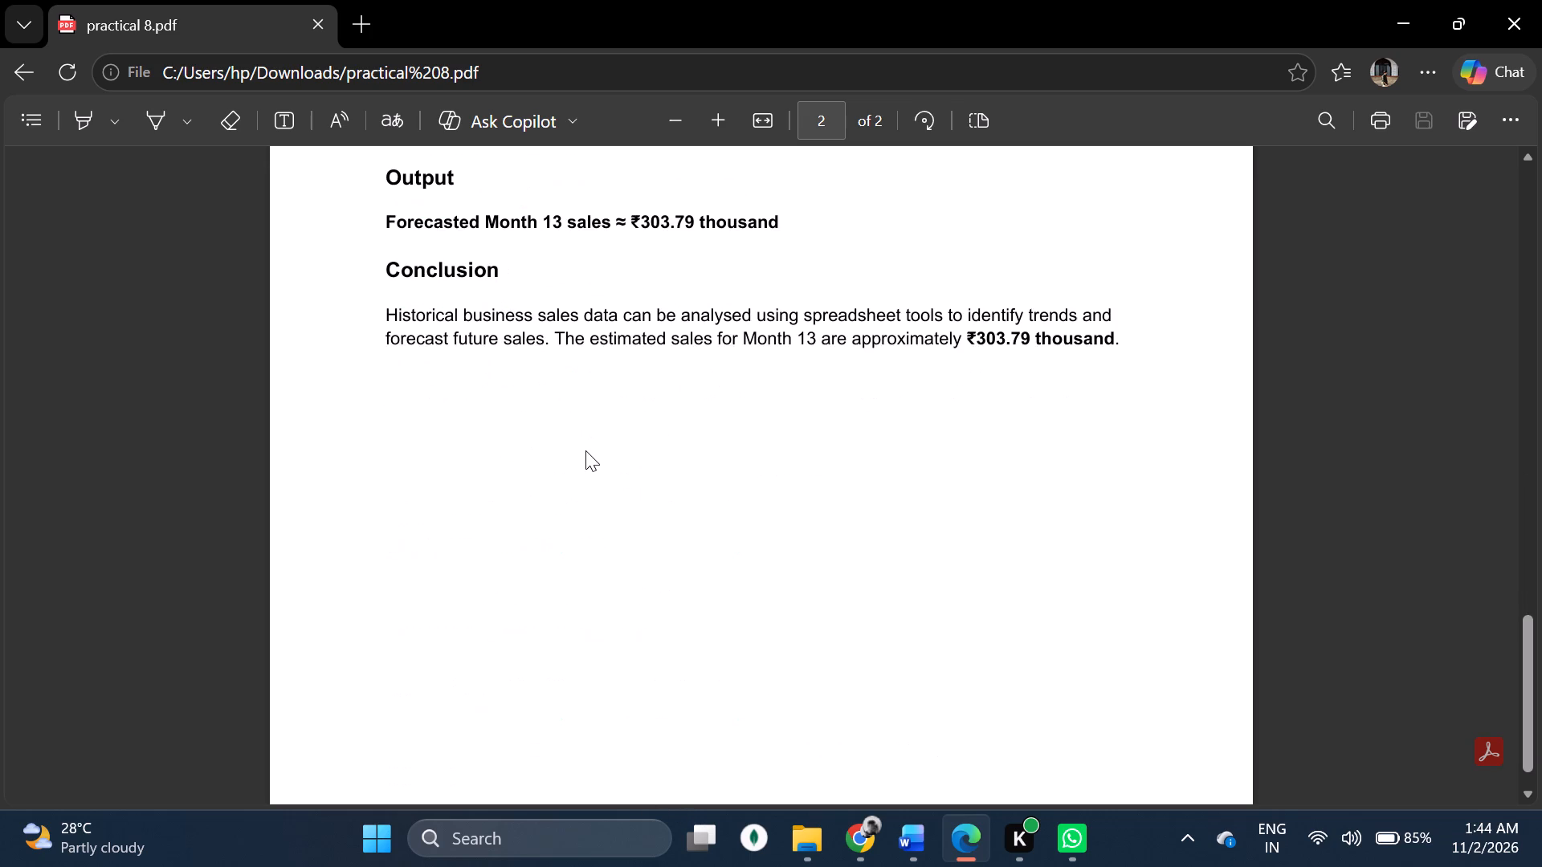
scroll(585, 450, up, 1)
scroll(577, 222, up, 1)
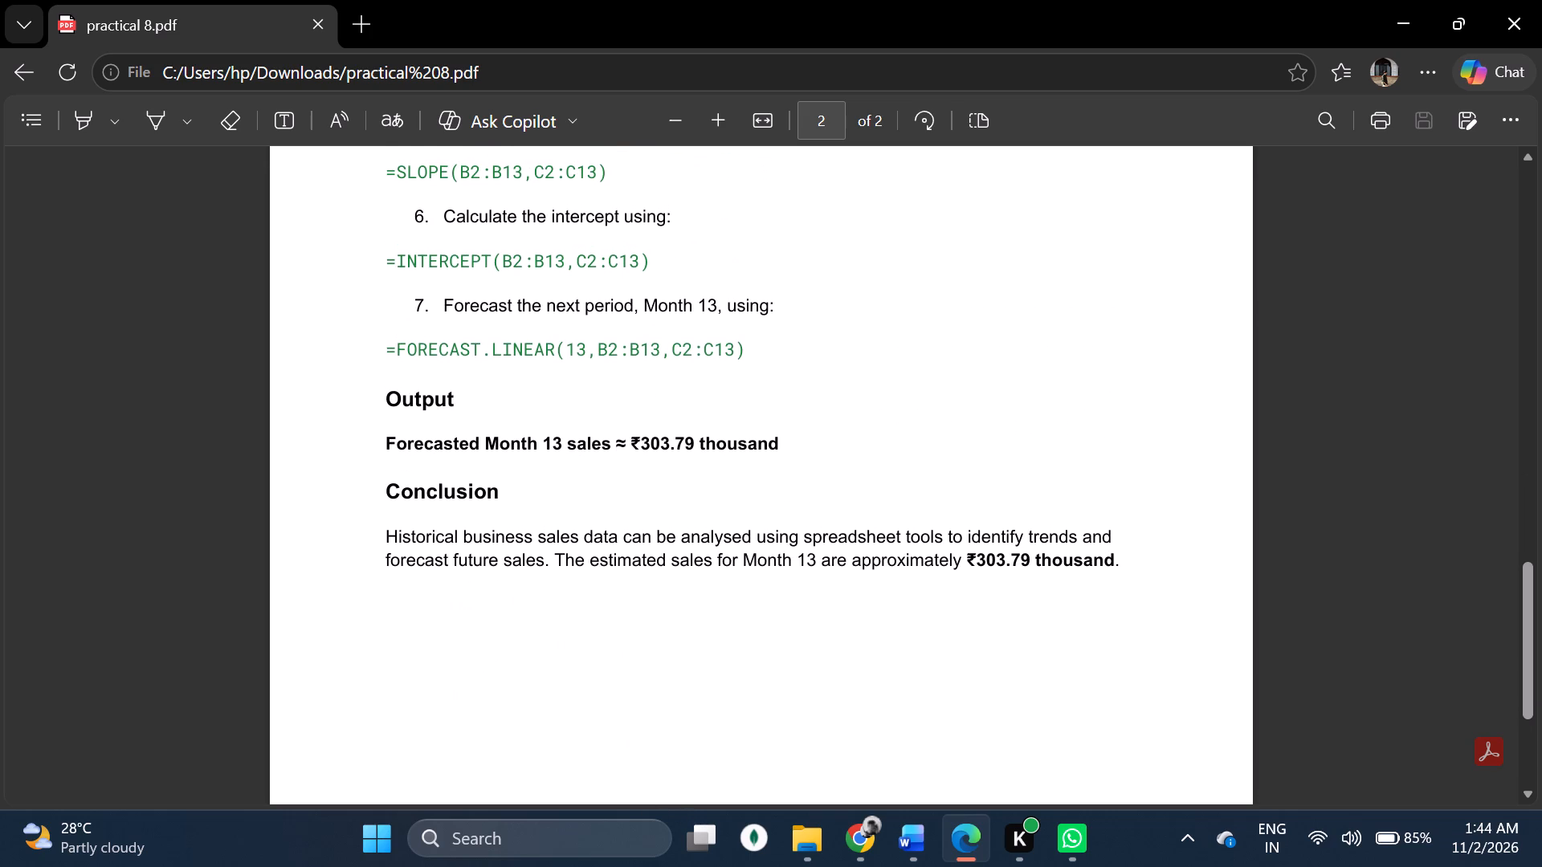
drag(752, 346, 357, 348)
click(569, 432)
drag(406, 435, 765, 456)
click(648, 466)
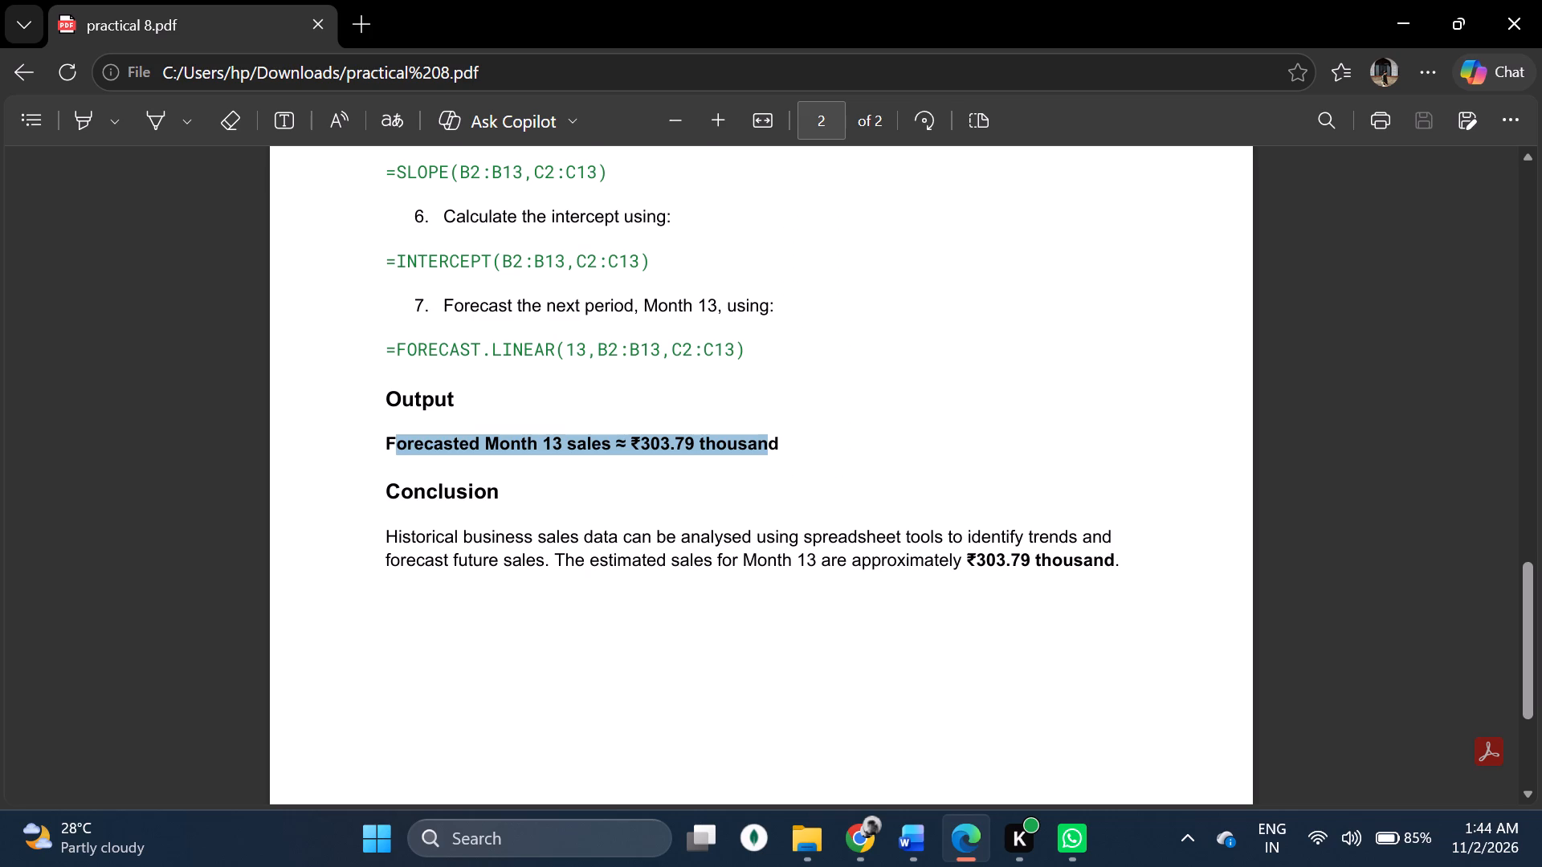
scroll(644, 452, up, 1)
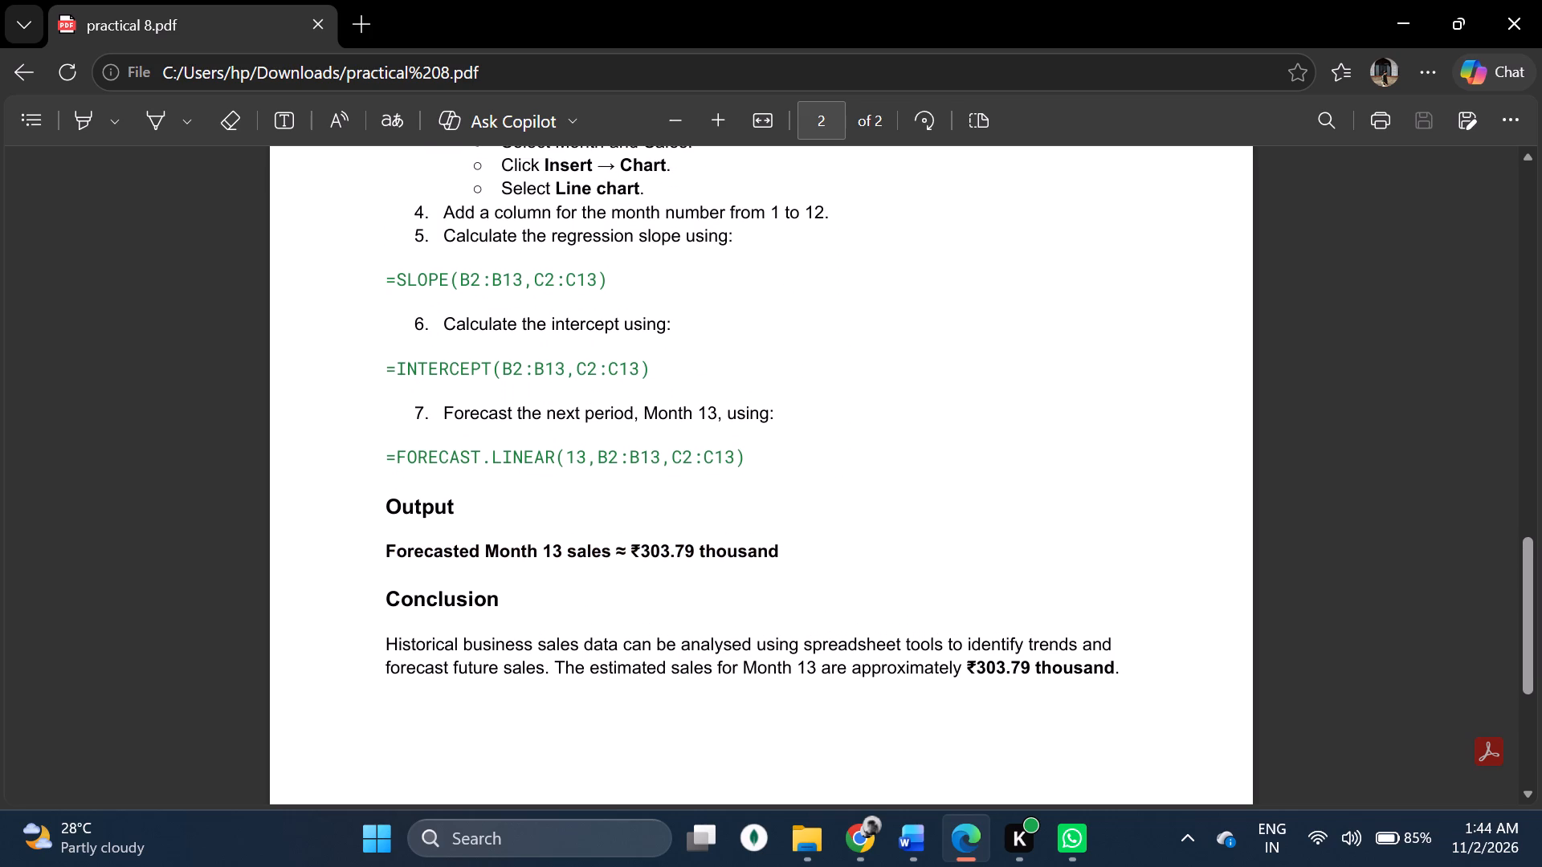
Open Practical No 9.pdf from the Downloads folder in Word.
click(798, 849)
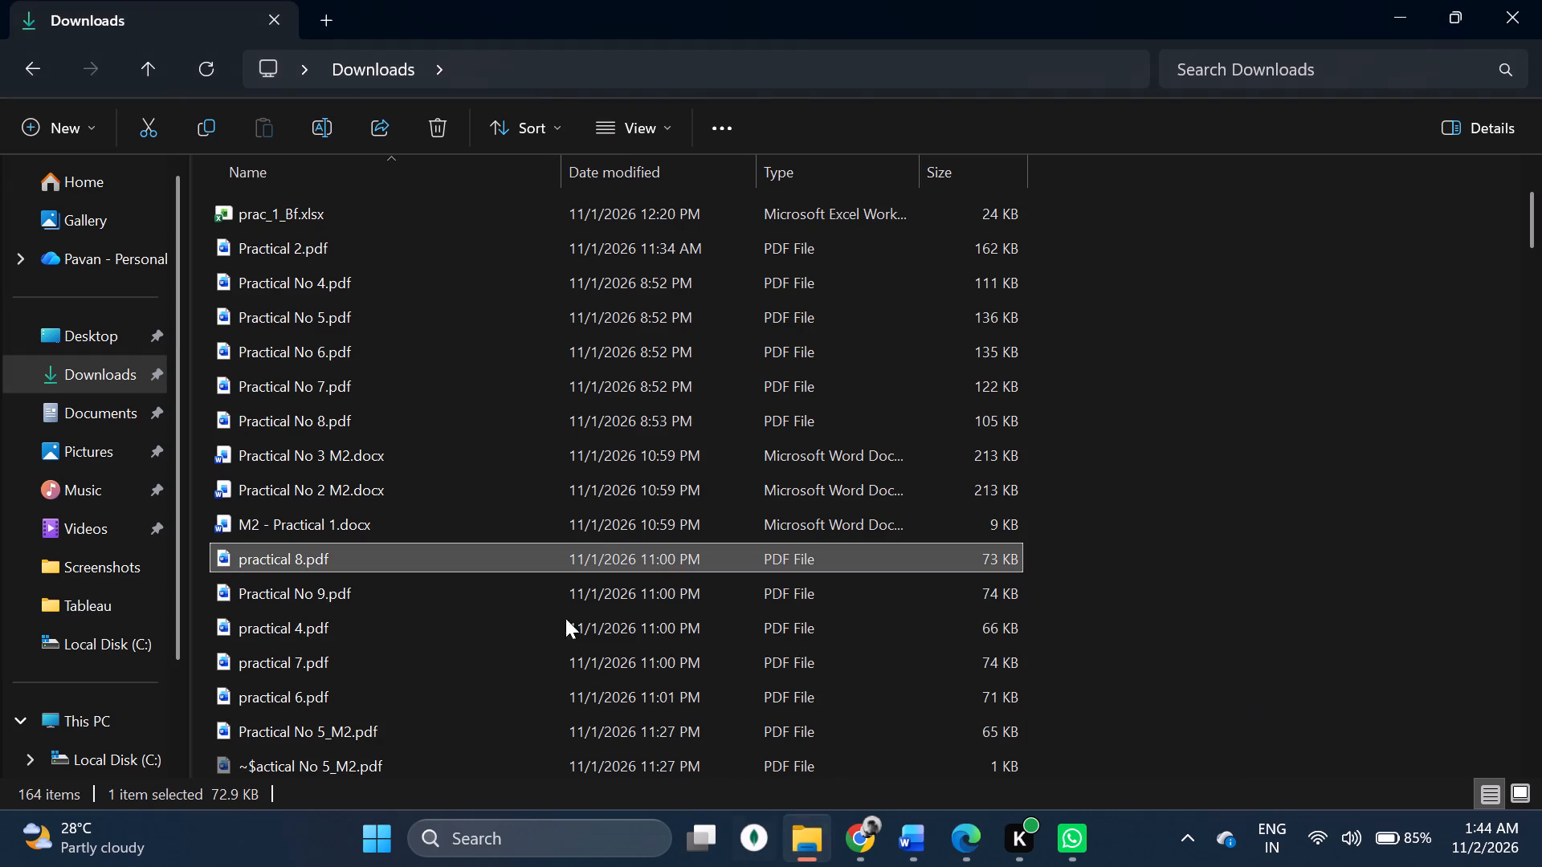
click(403, 595)
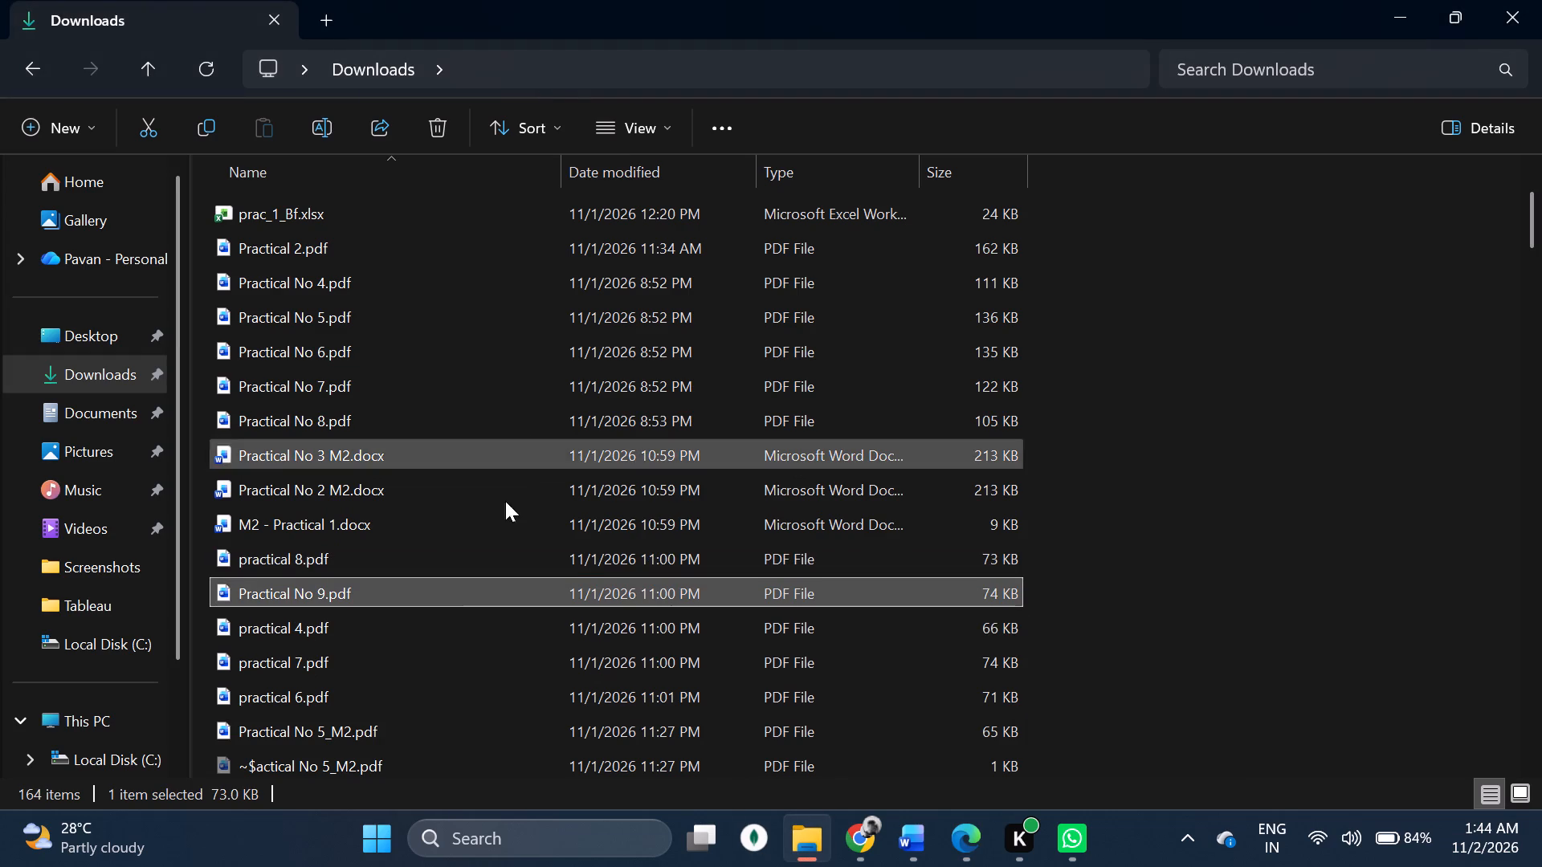
right_click(451, 588)
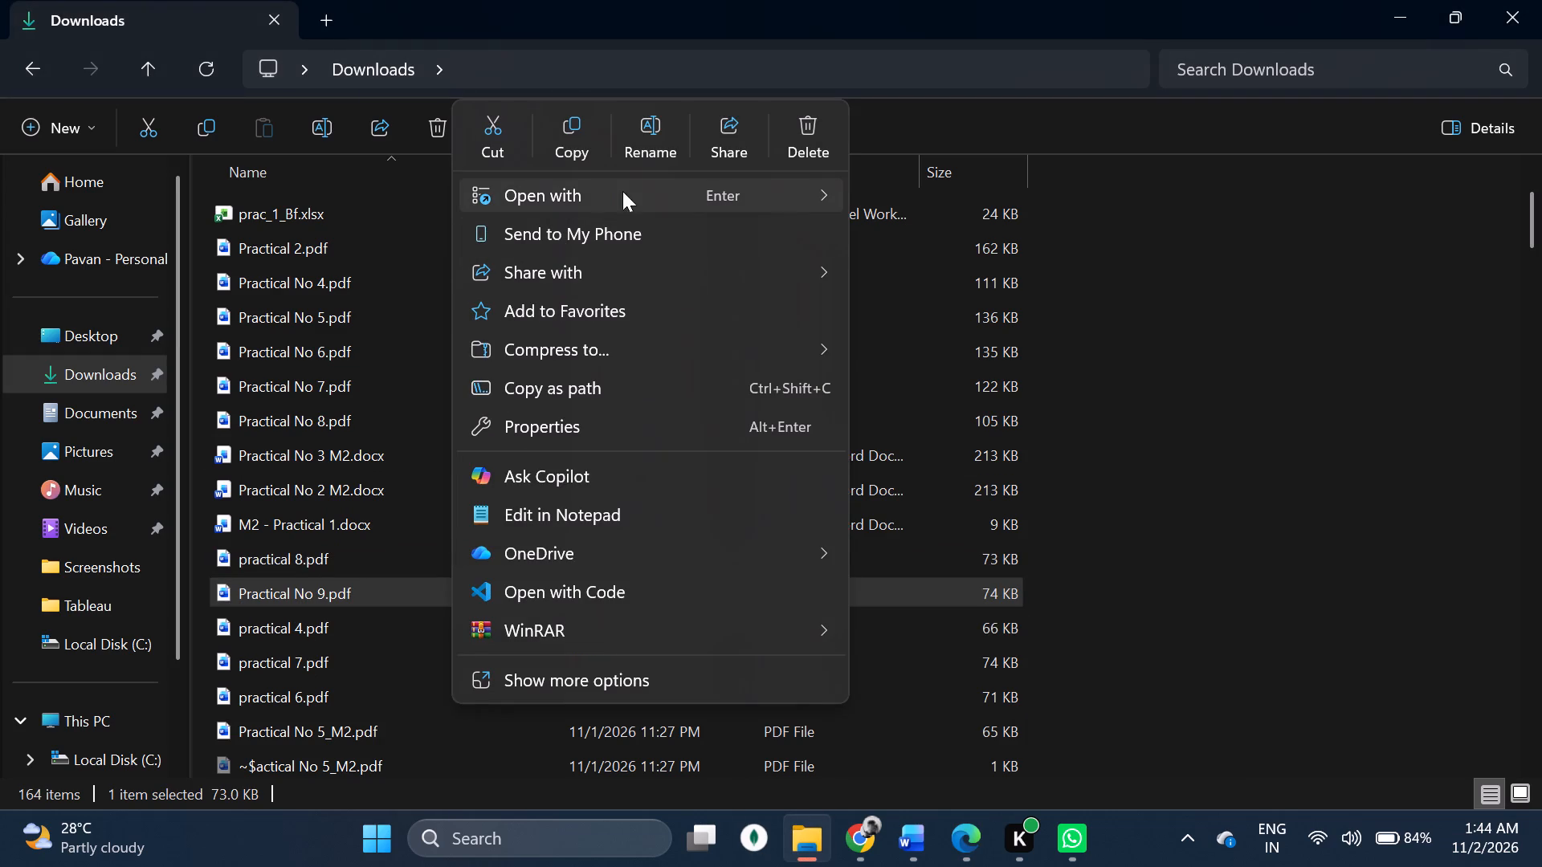
click(943, 266)
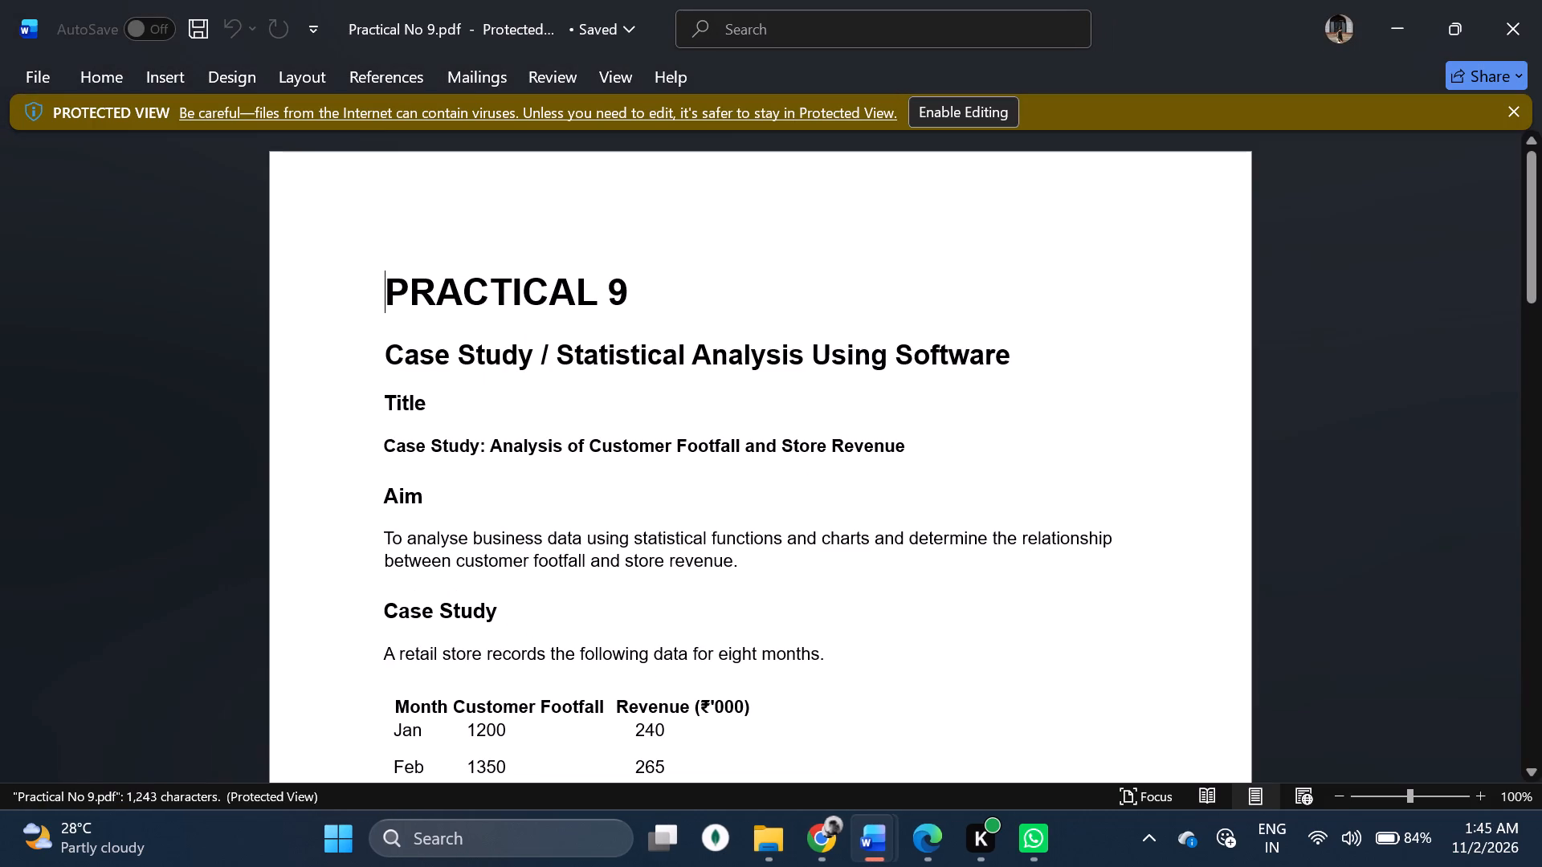
Read Practical 9's heading, title, aim and the case-study table of monthly customer footfall and revenue.
drag(402, 356, 861, 365)
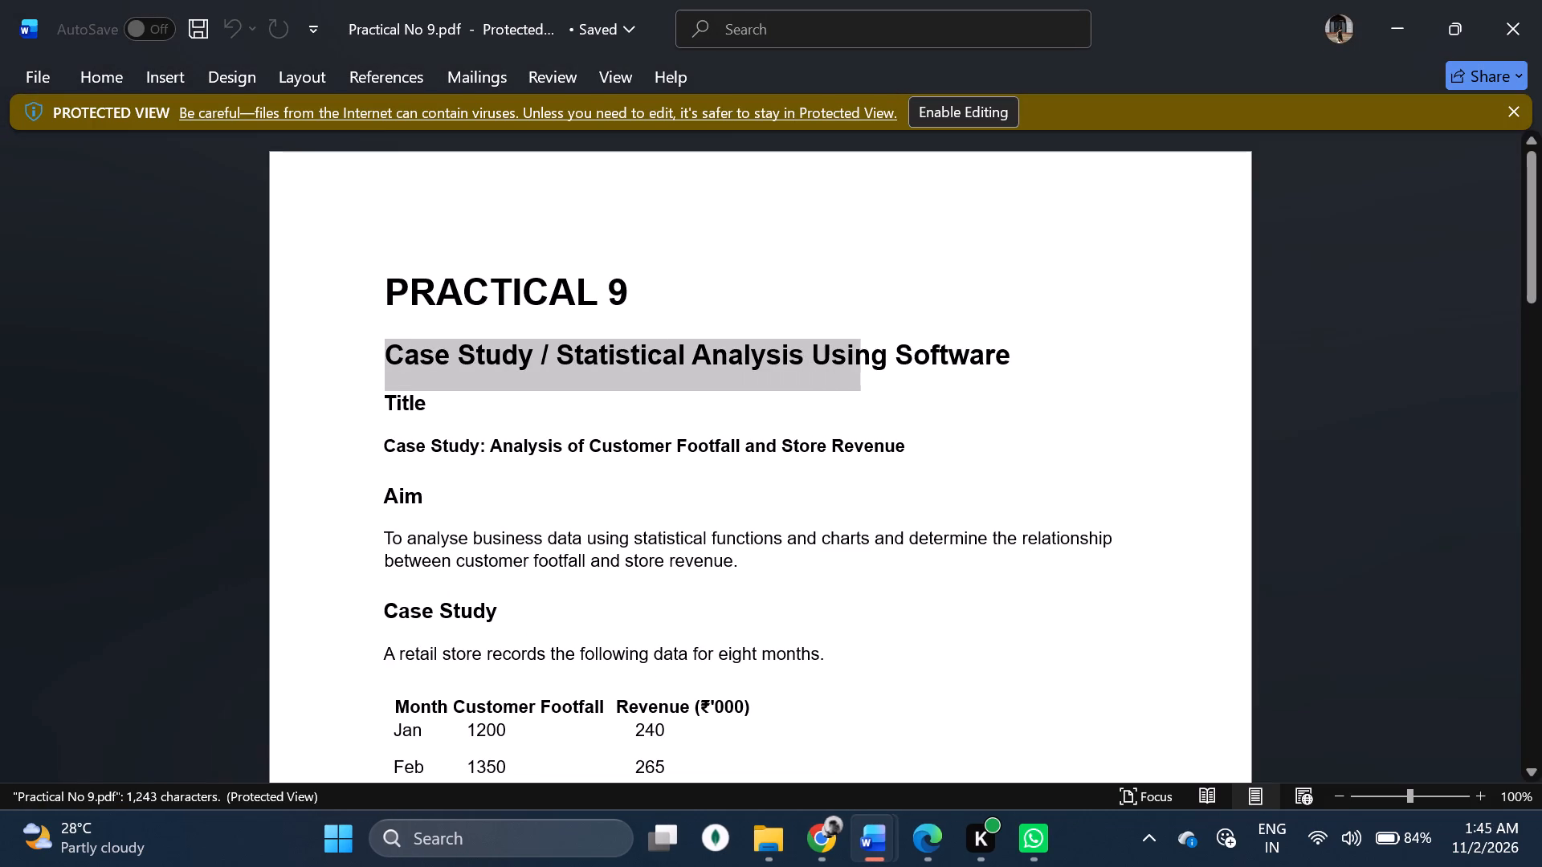
drag(861, 365, 879, 365)
click(879, 365)
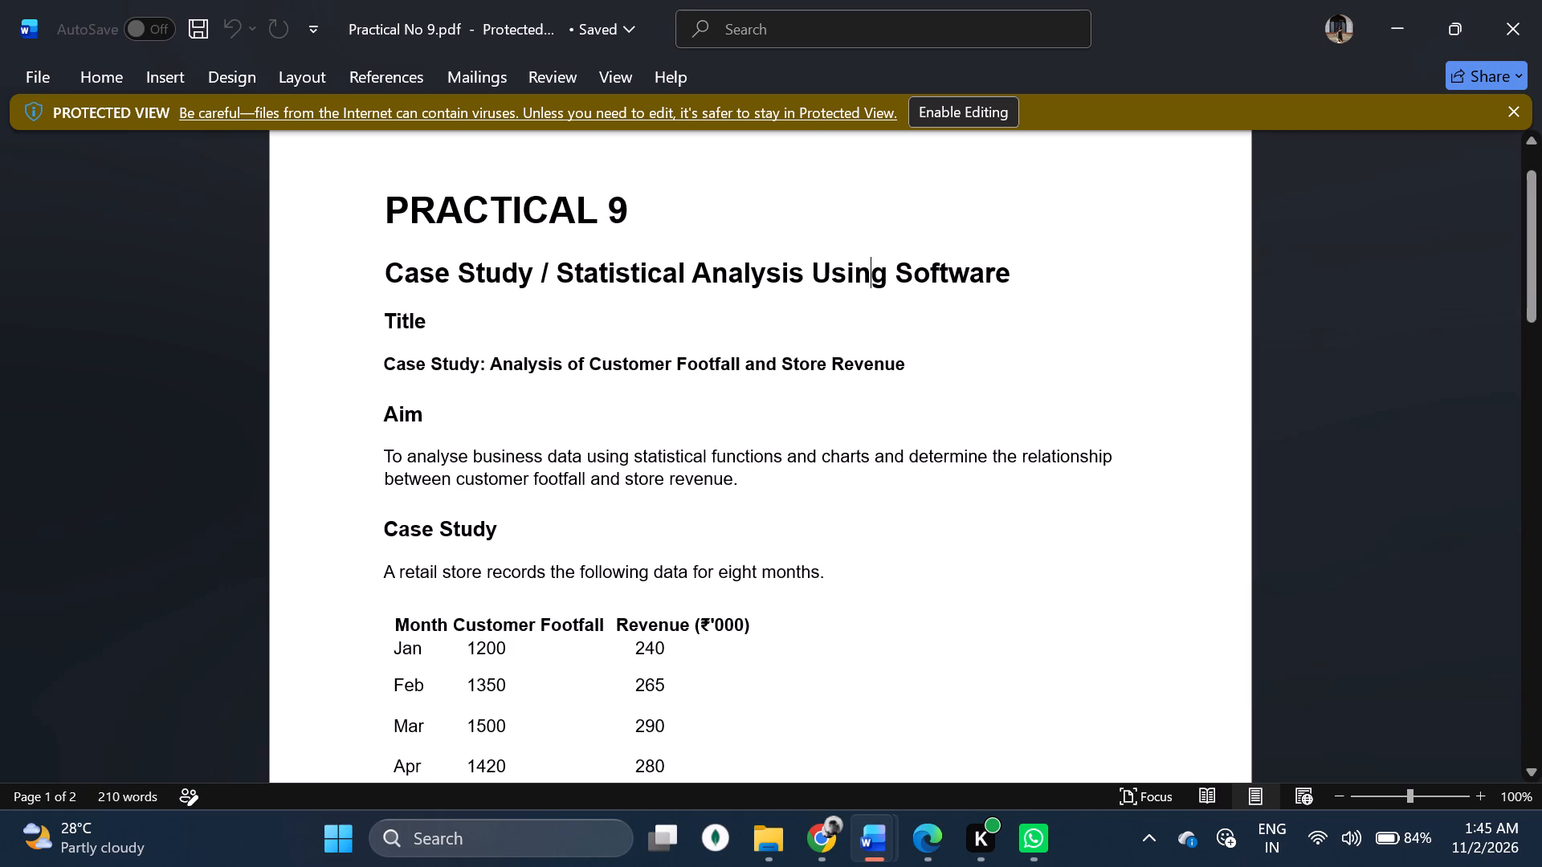
scroll(806, 394, down, 1)
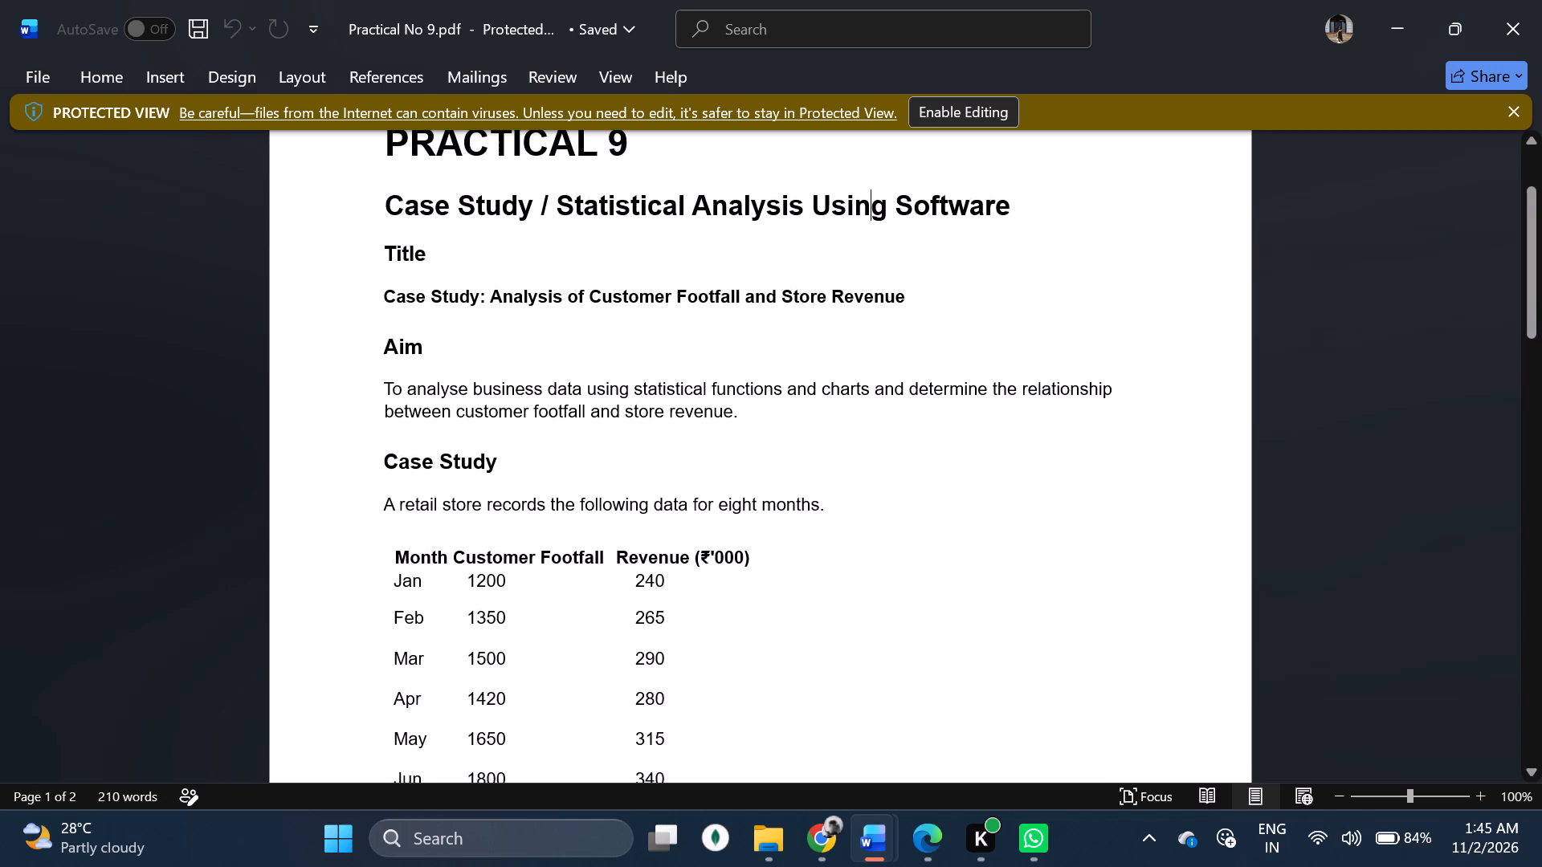
scroll(647, 400, down, 1)
scroll(744, 385, down, 3)
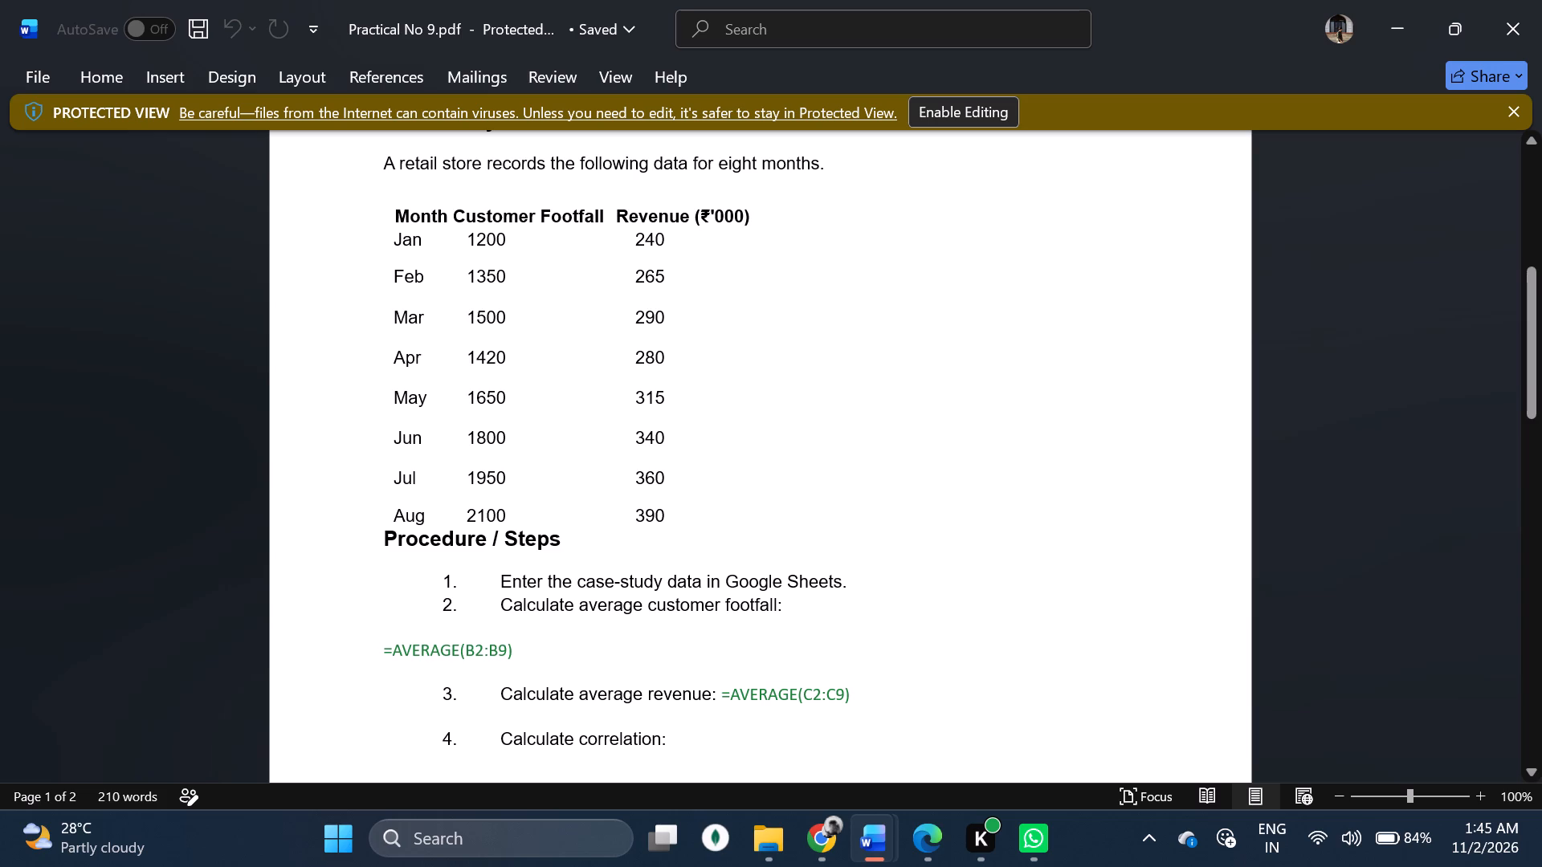
Examine Practical 9's AVERAGE and CORREL formulas, scatter chart and trendline instructions, Output, Business Interpretation and Conclusion.
scroll(653, 291, down, 2)
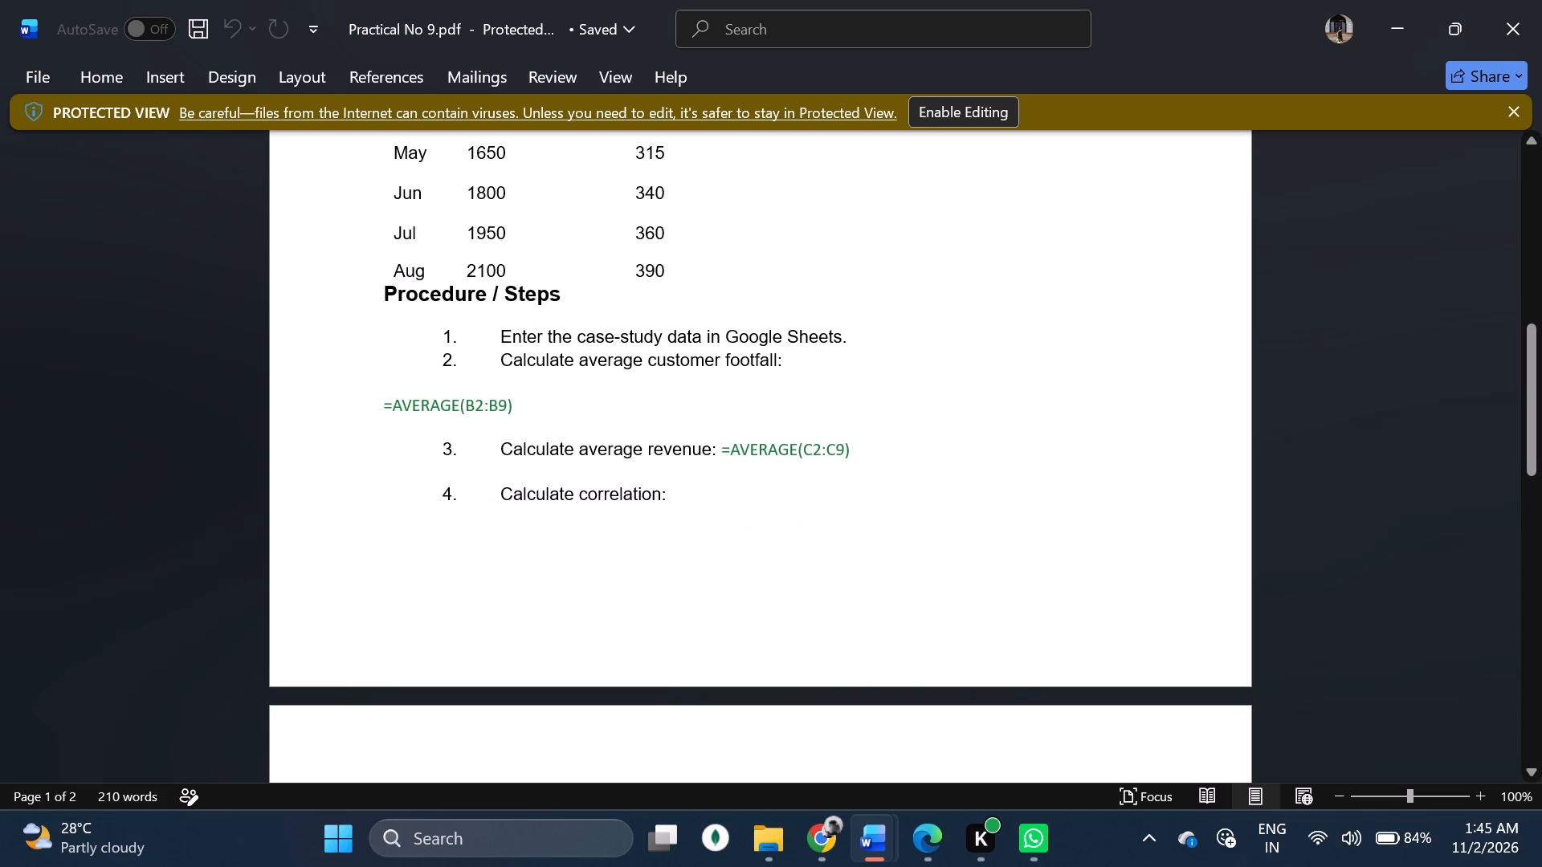
scroll(653, 291, up, 2)
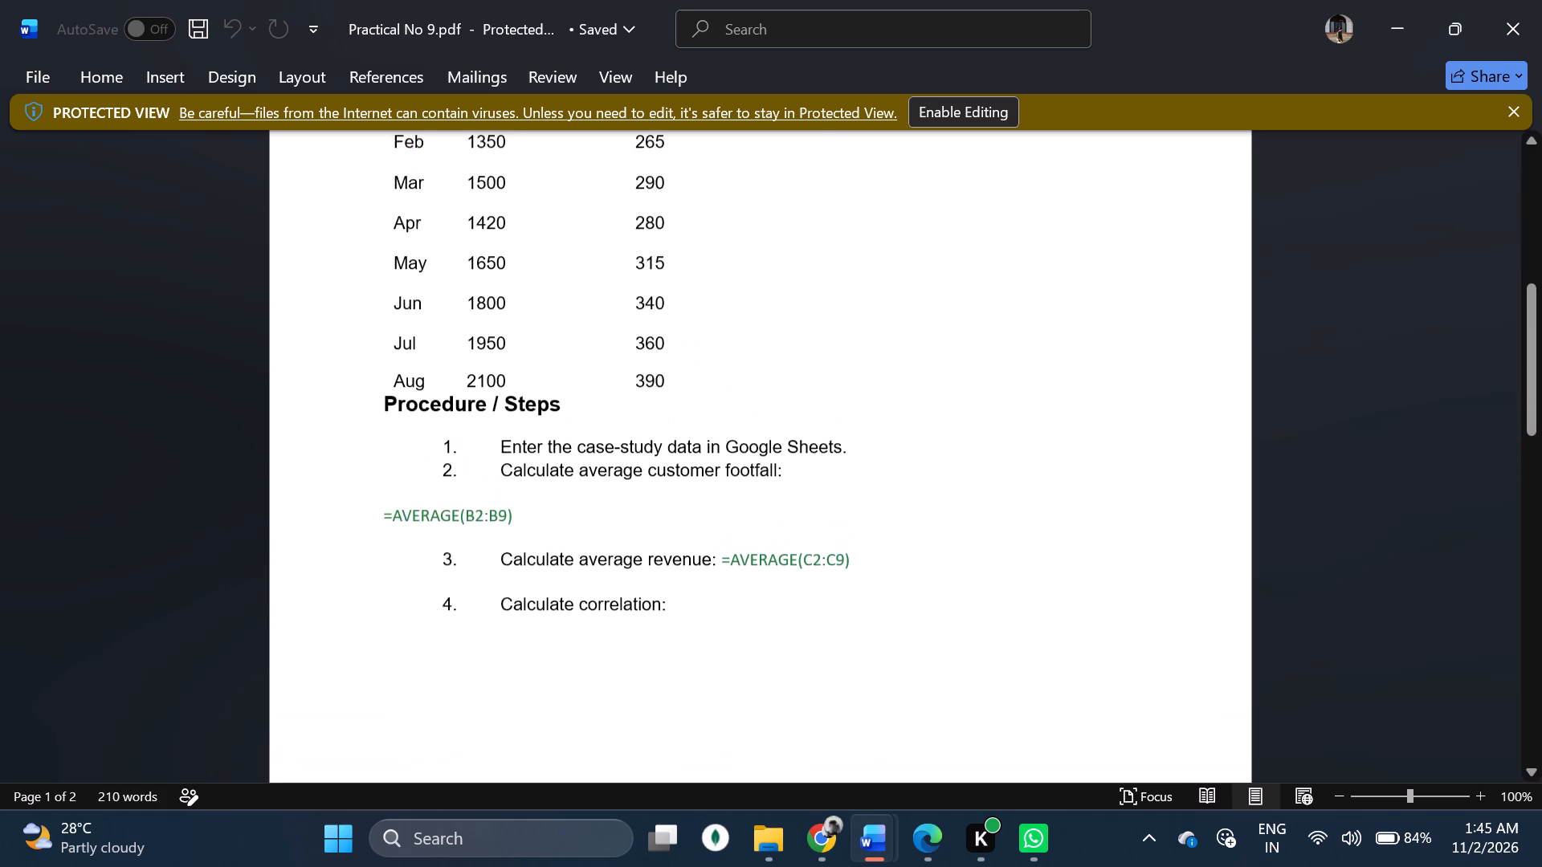
scroll(653, 291, down, 2)
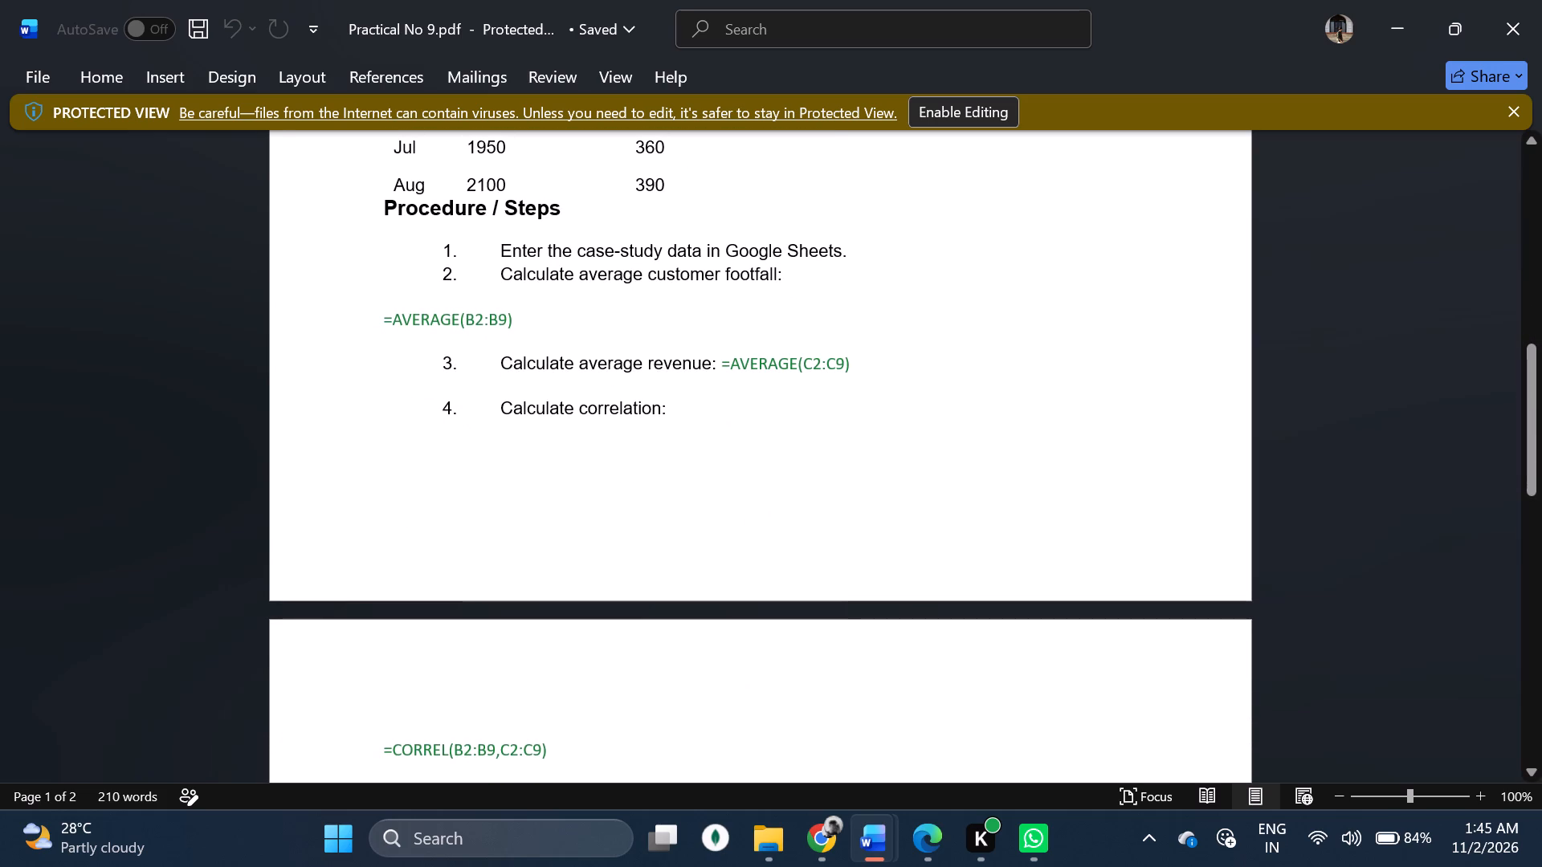
scroll(686, 388, down, 1)
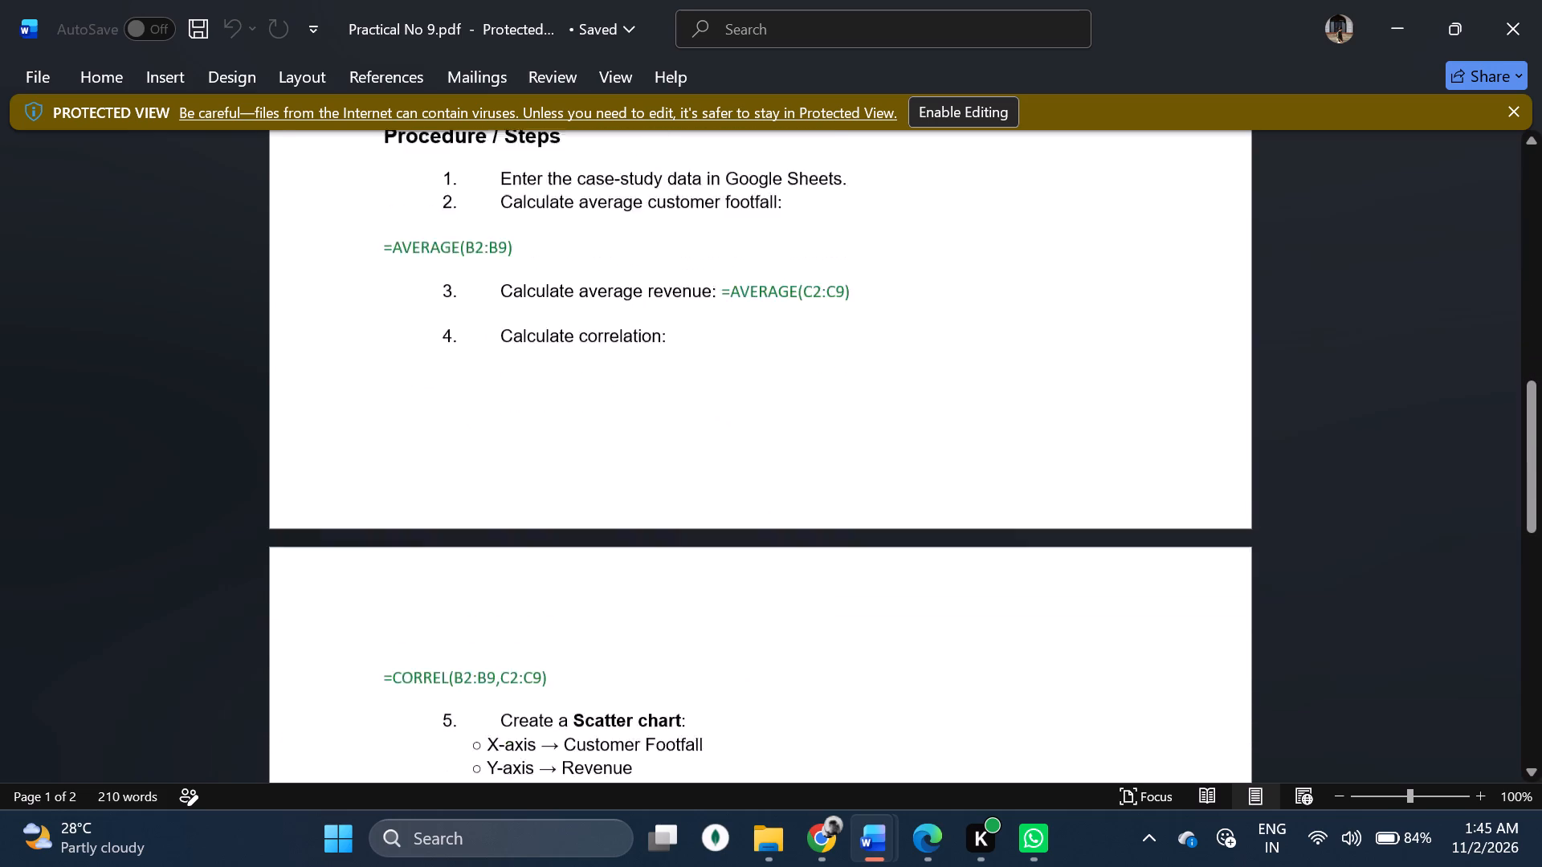
scroll(686, 388, down, 1)
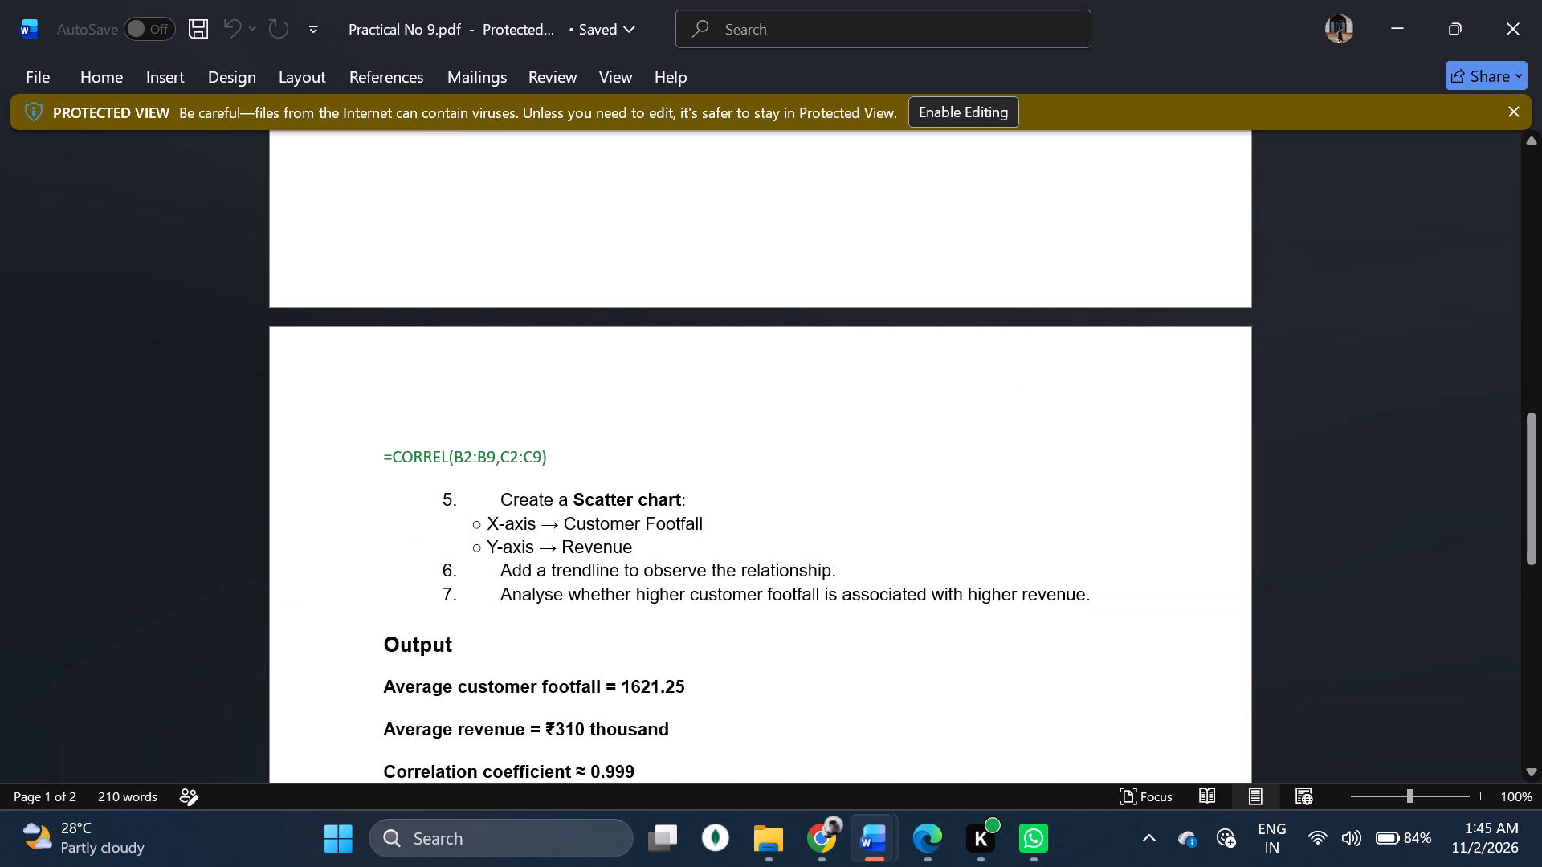
scroll(740, 608, down, 2)
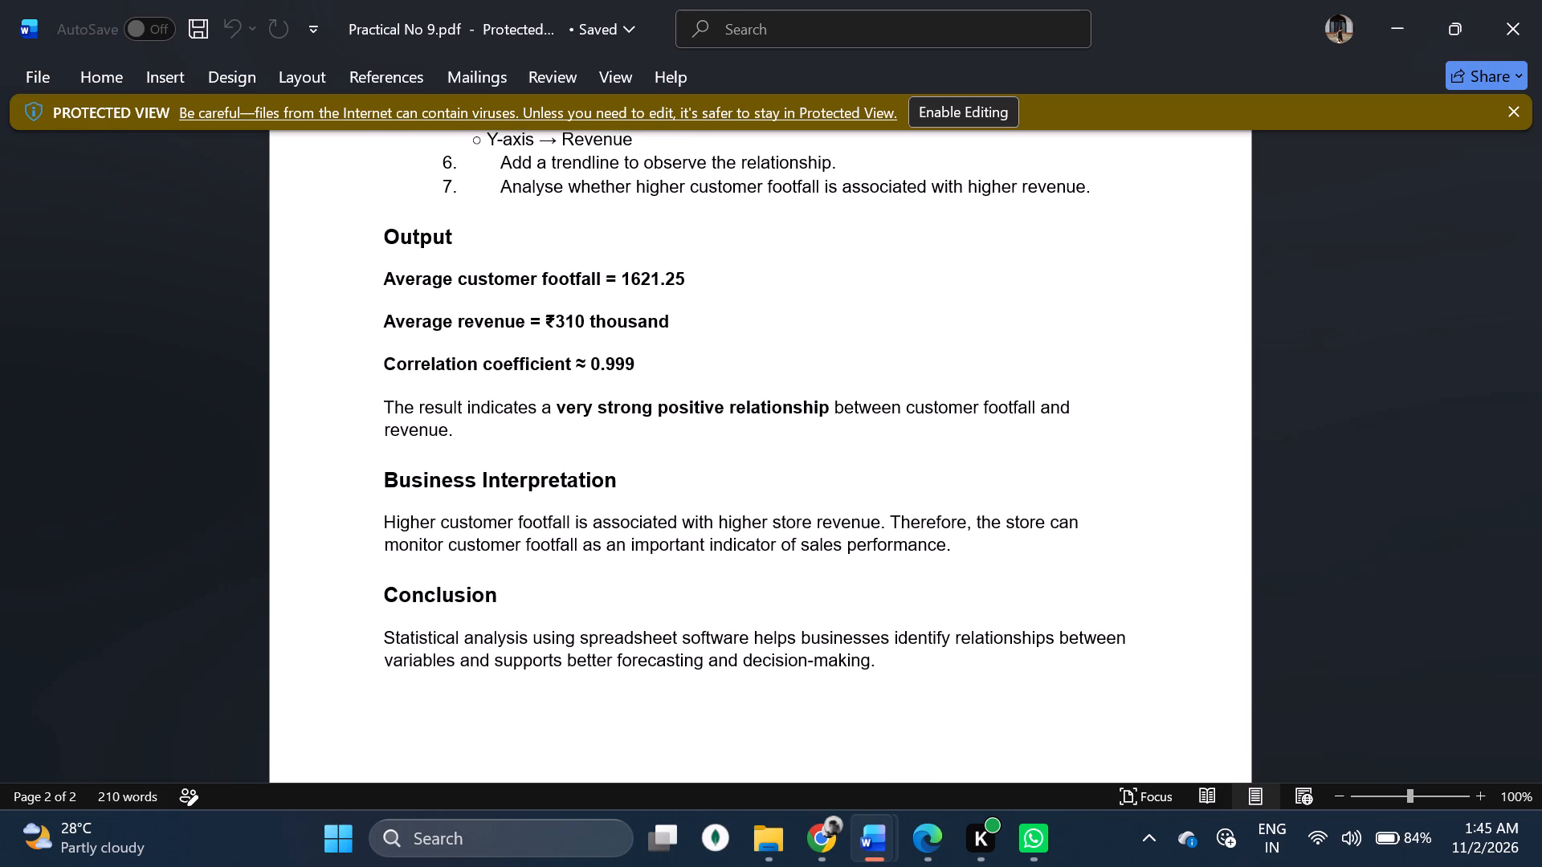
scroll(740, 608, up, 8)
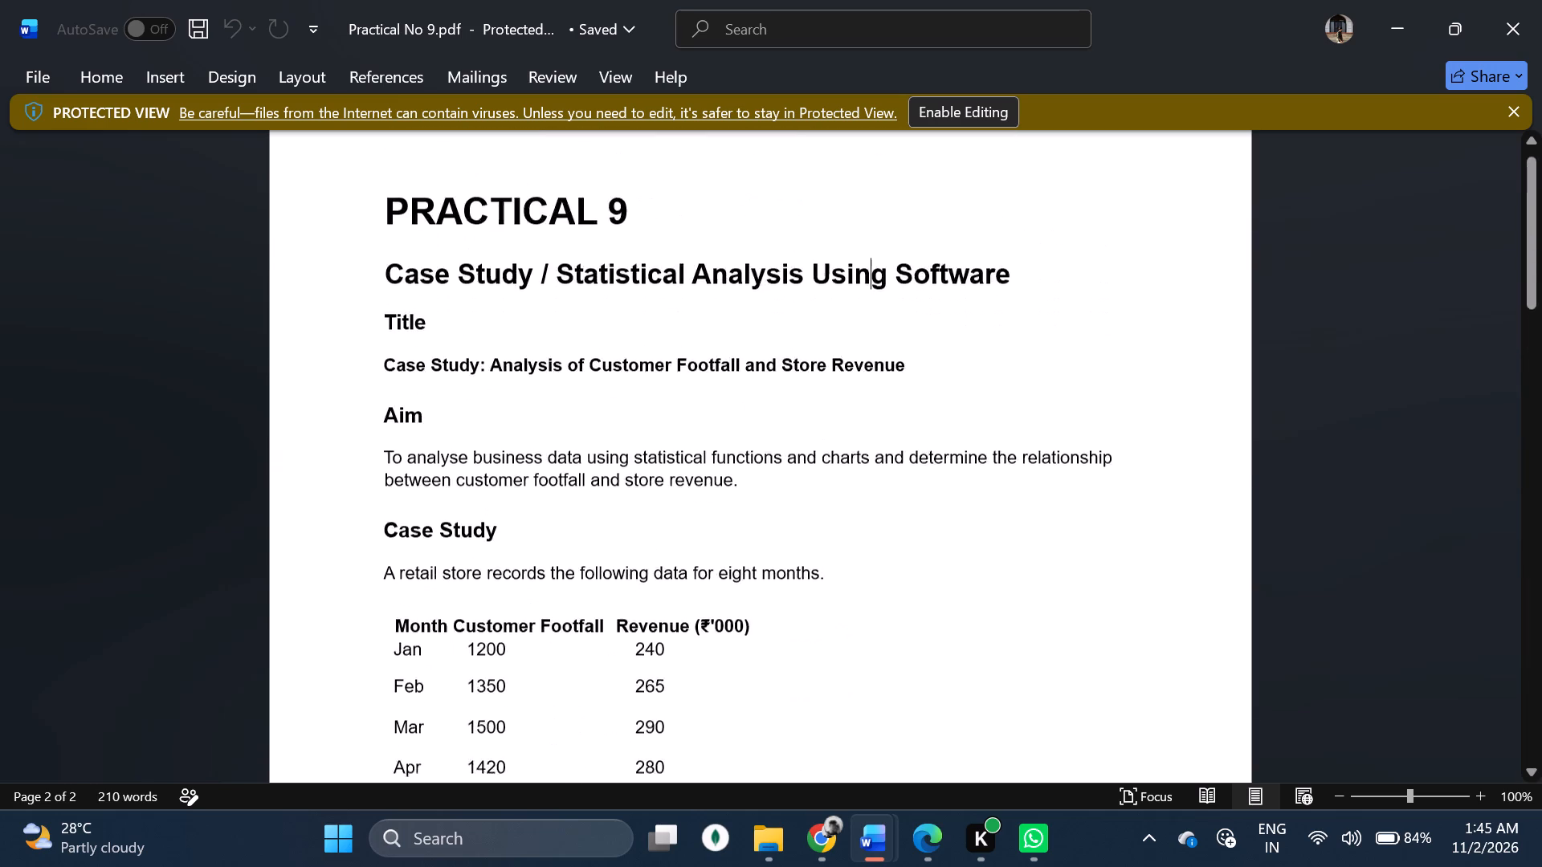